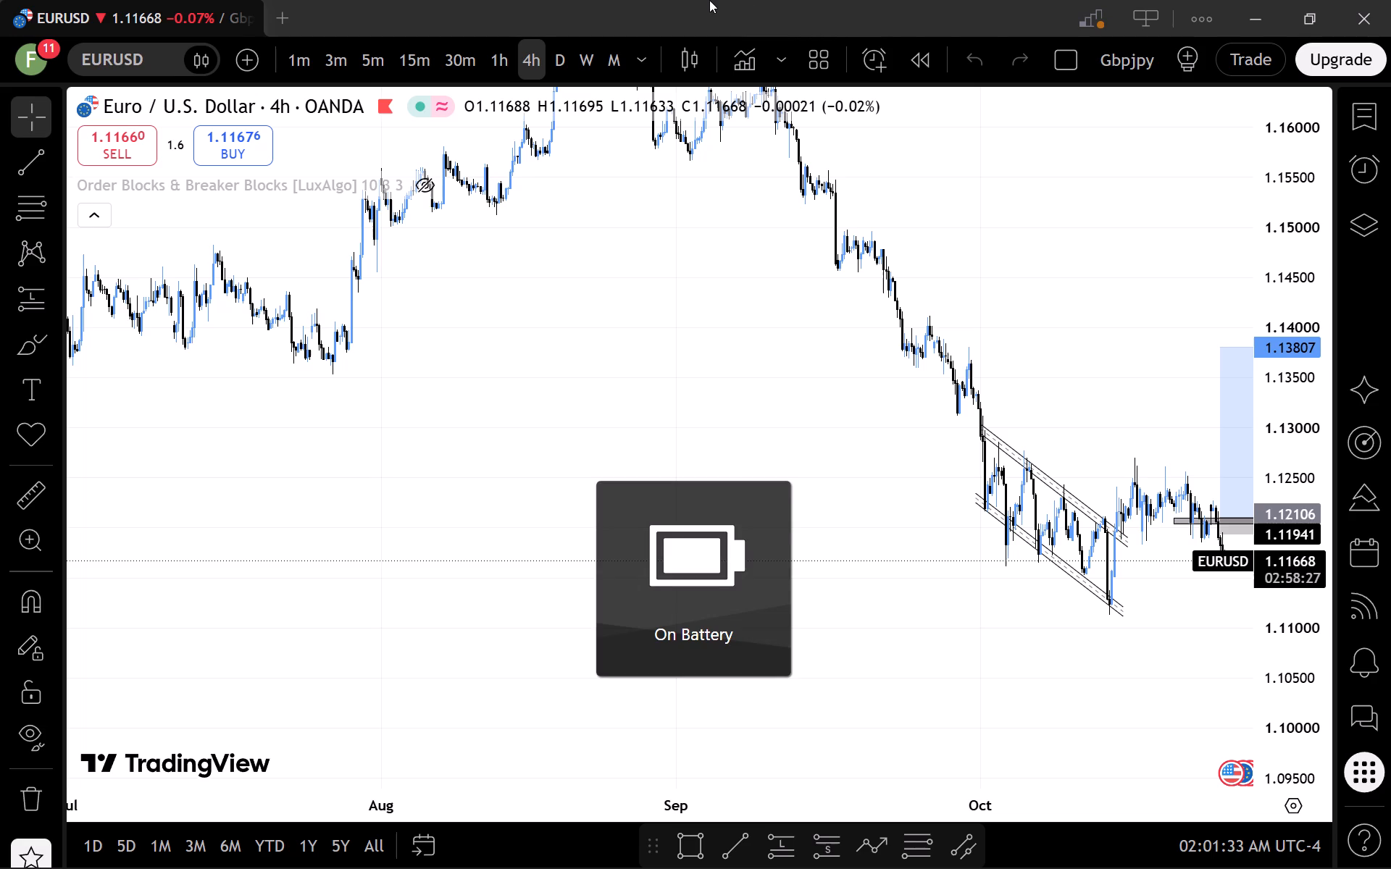
Examine the recent EURUSD 4-hour price action around the descending channel, the grey zone and the long position drawing.
scroll(763, 0, "up", 2)
left_click_drag(1148, 432, 834, 375)
scroll(994, 564, "up", 6)
scroll(1282, 550, "up", 2)
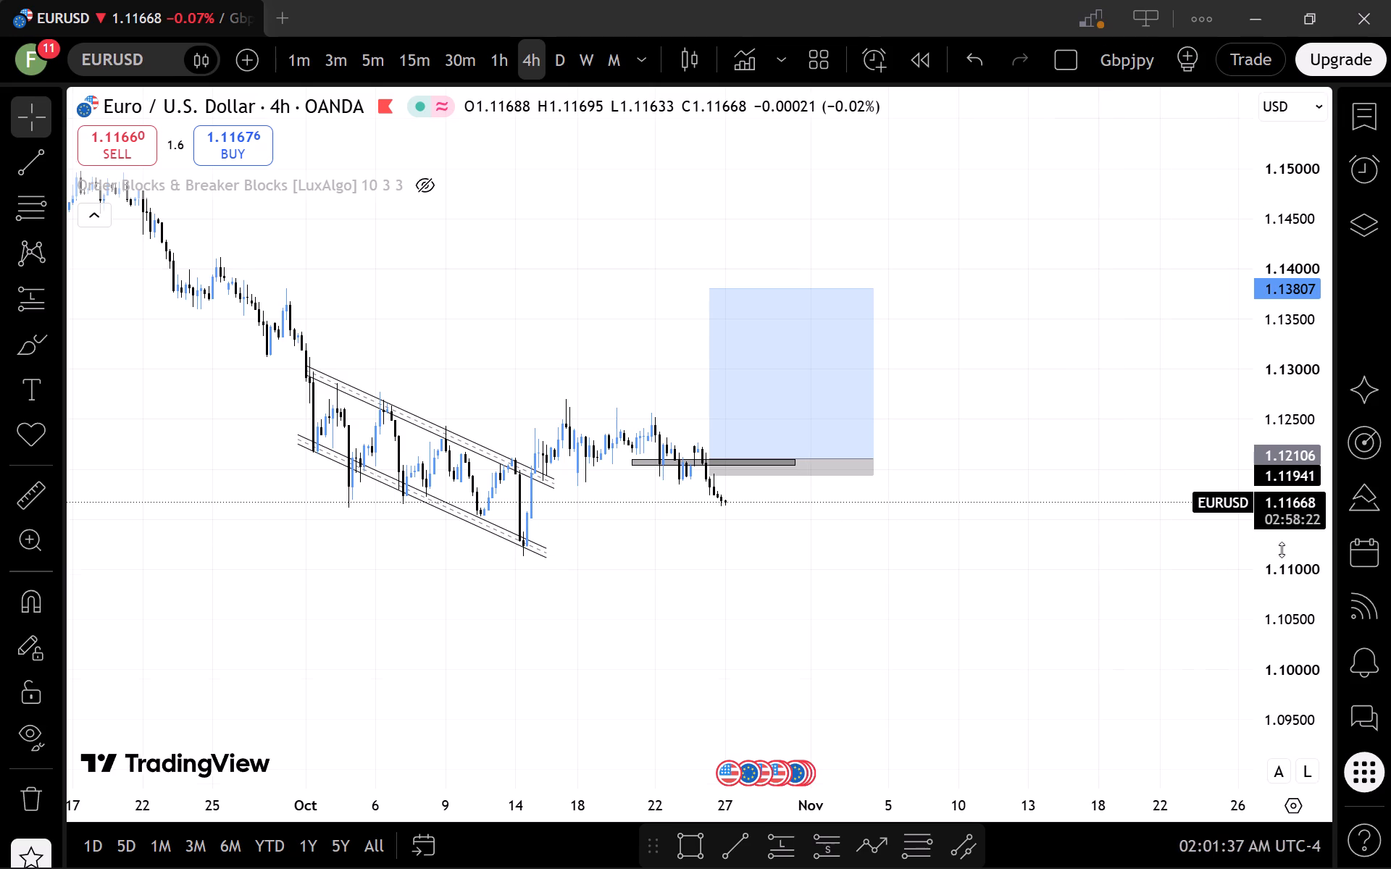
scroll(1282, 550, "up", 16)
scroll(1000, 587, "up", 4)
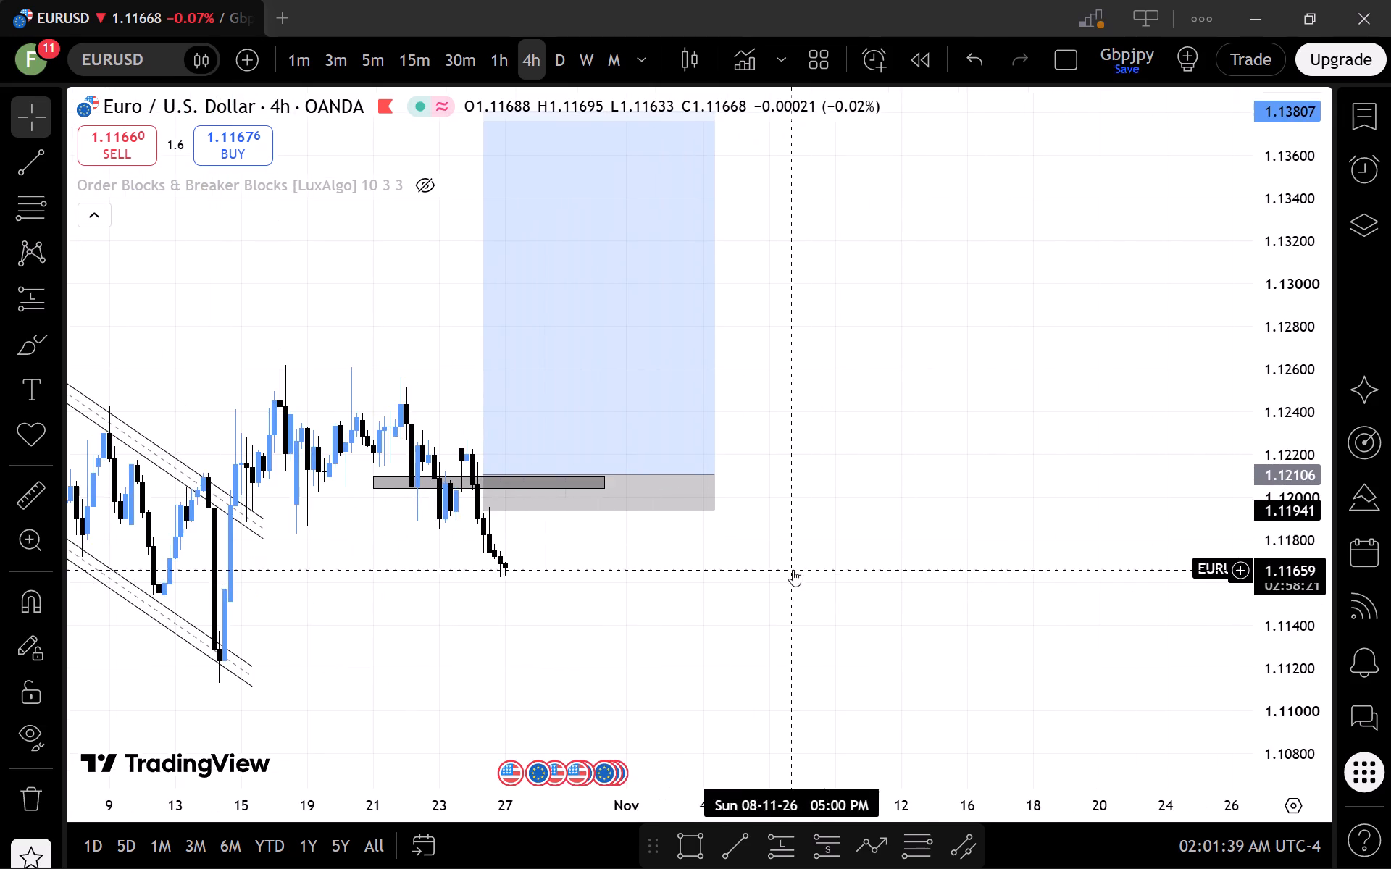
left_click_drag(793, 570, 1170, 549)
scroll(1284, 608, "up", 3)
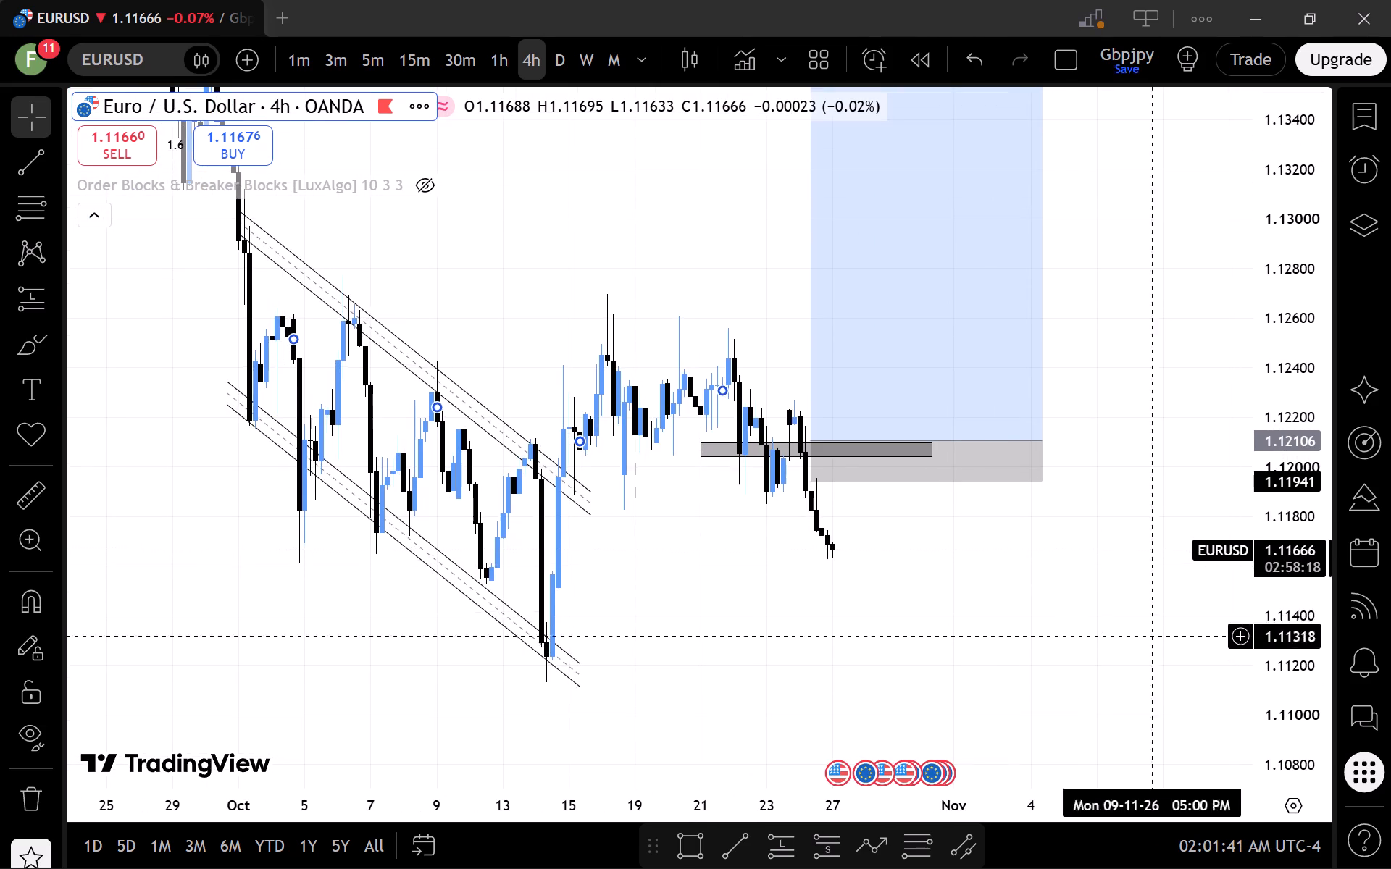
scroll(1098, 644, "up", 2)
scroll(1052, 581, "down", 2)
scroll(1262, 534, "down", 5)
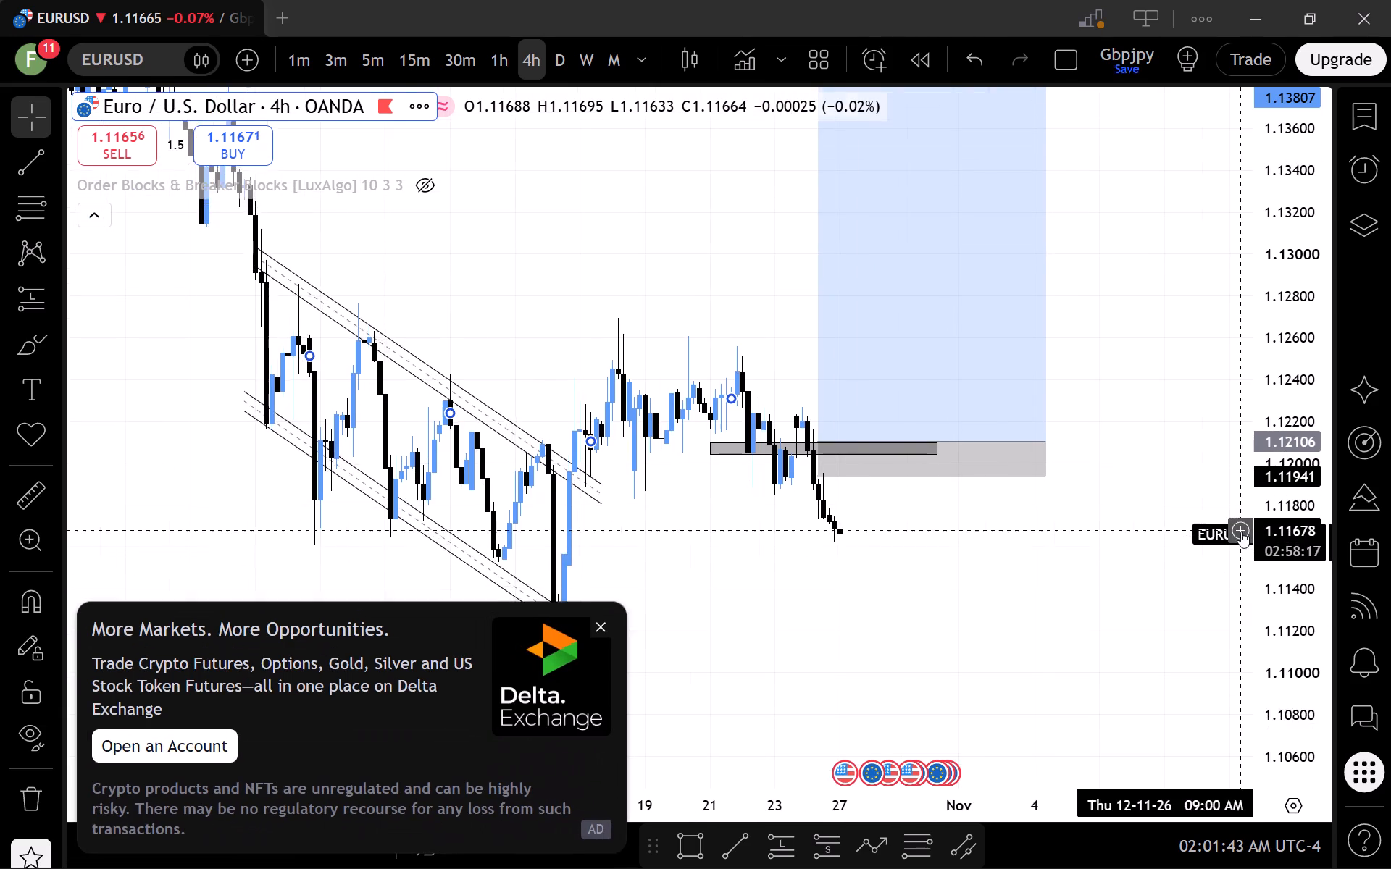
scroll(1241, 532, "down", 2)
Dismiss the advertisement and delete the long position drawing above the latest EURUSD candles.
left_click(598, 628)
left_click(958, 371)
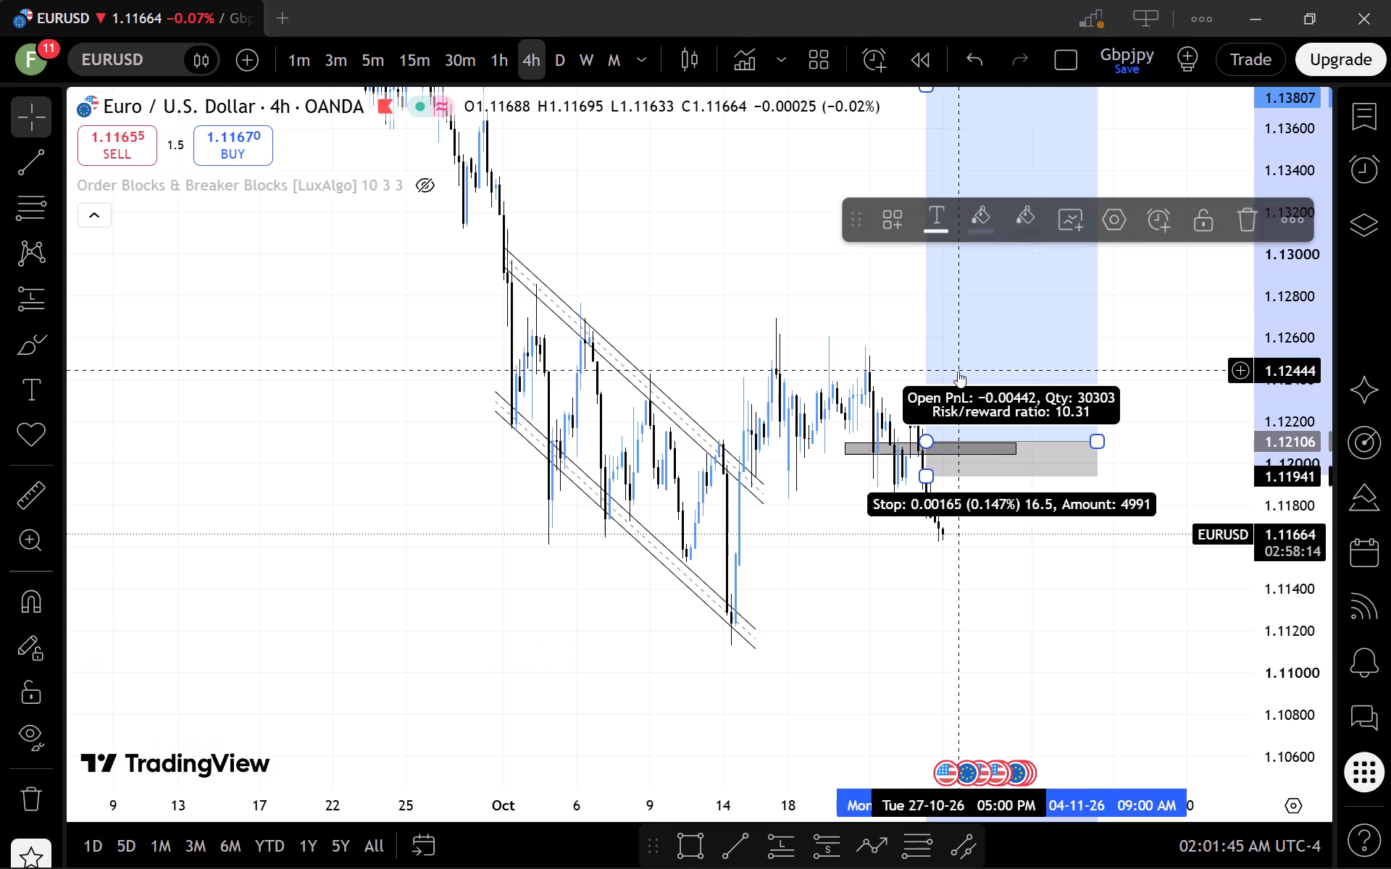
left_click(1253, 220)
Switch the EURUSD chart from the 4-hour to the 15-minute timeframe.
scroll(1306, 300, "down", 6)
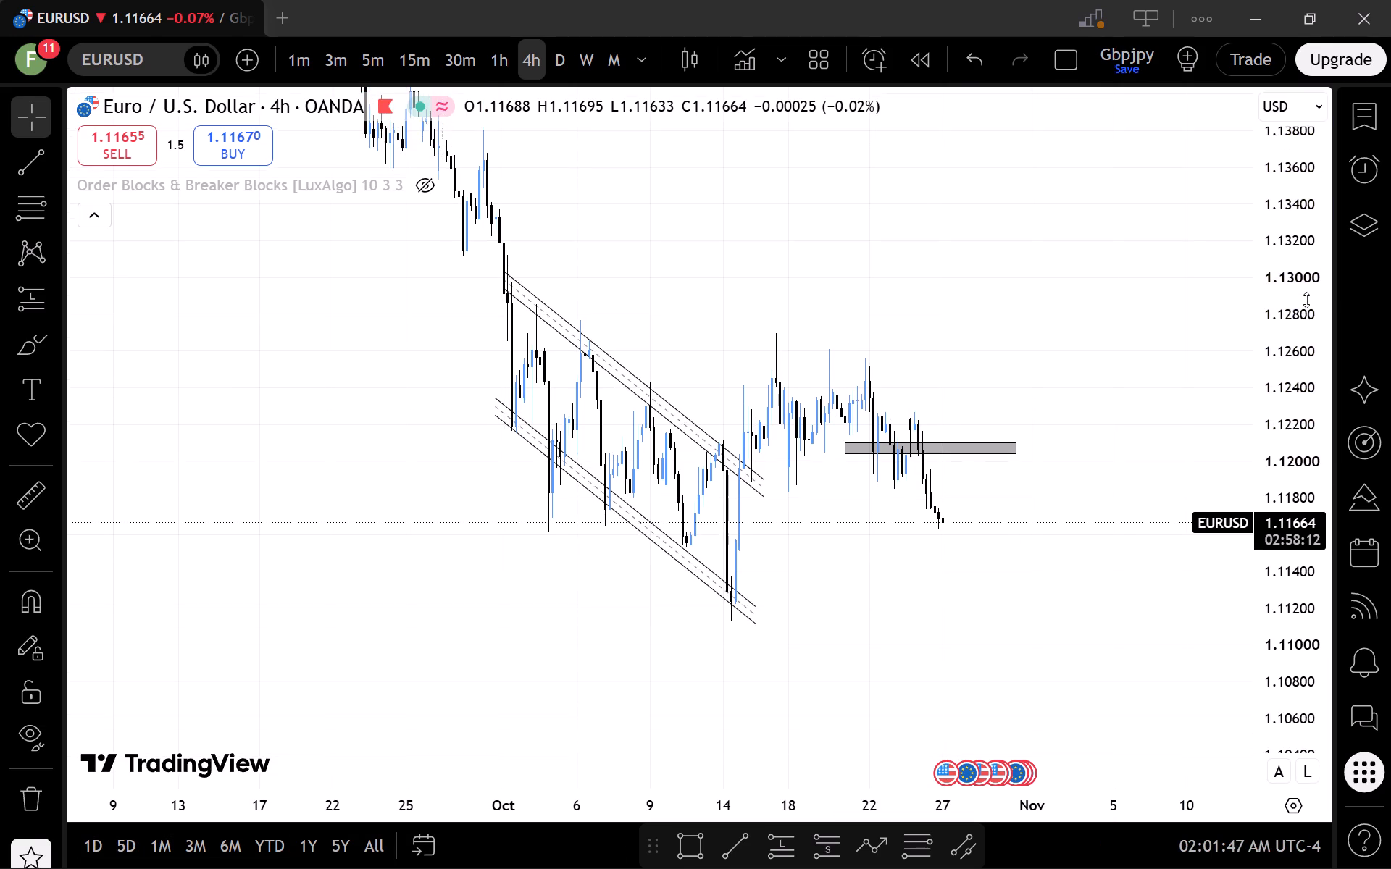
scroll(1306, 300, "down", 4)
scroll(856, 547, "down", 2)
scroll(918, 505, "up", 7)
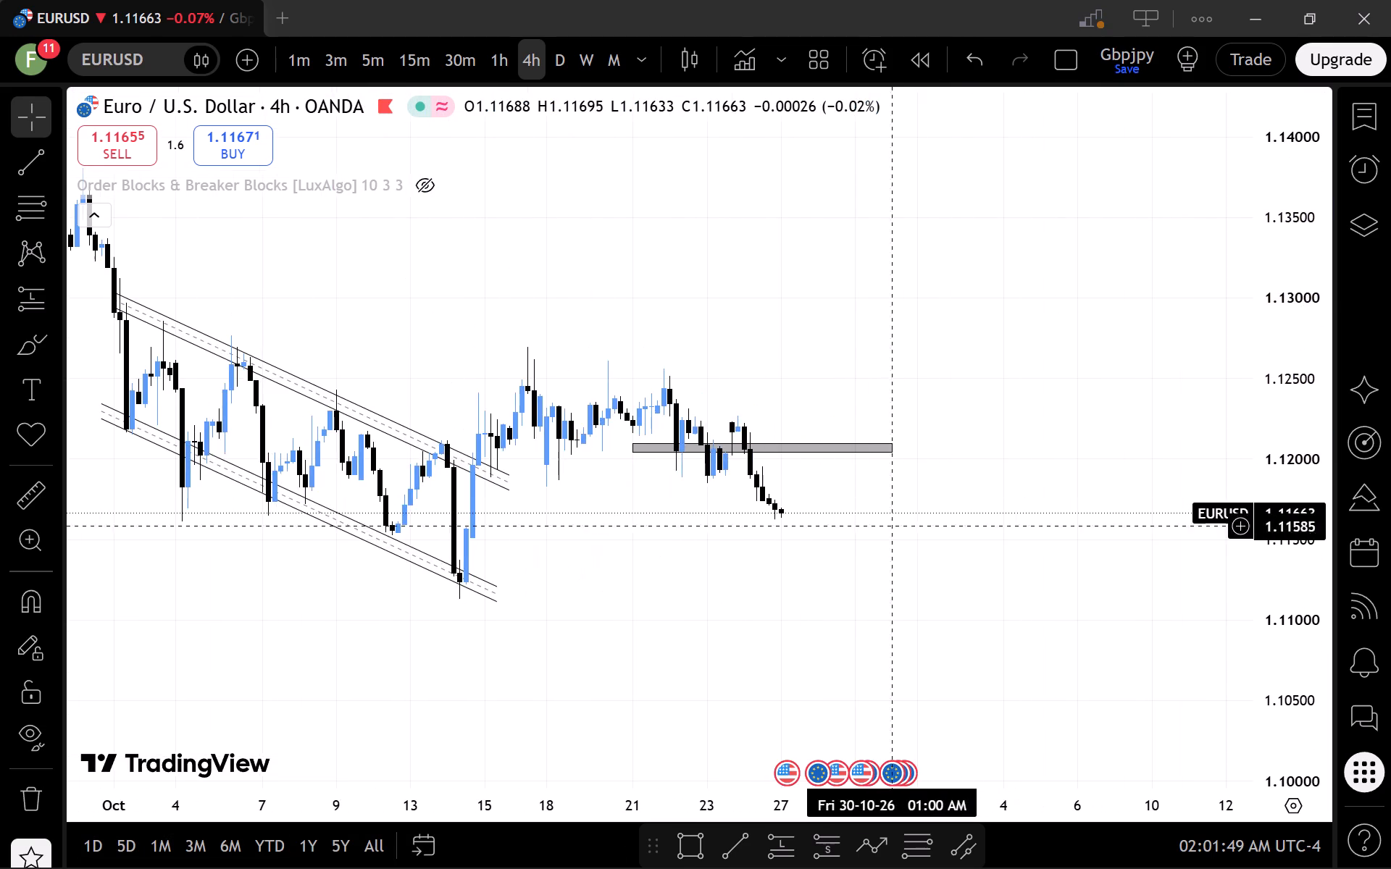
left_click_drag(885, 557, 1022, 566)
left_click(427, 56)
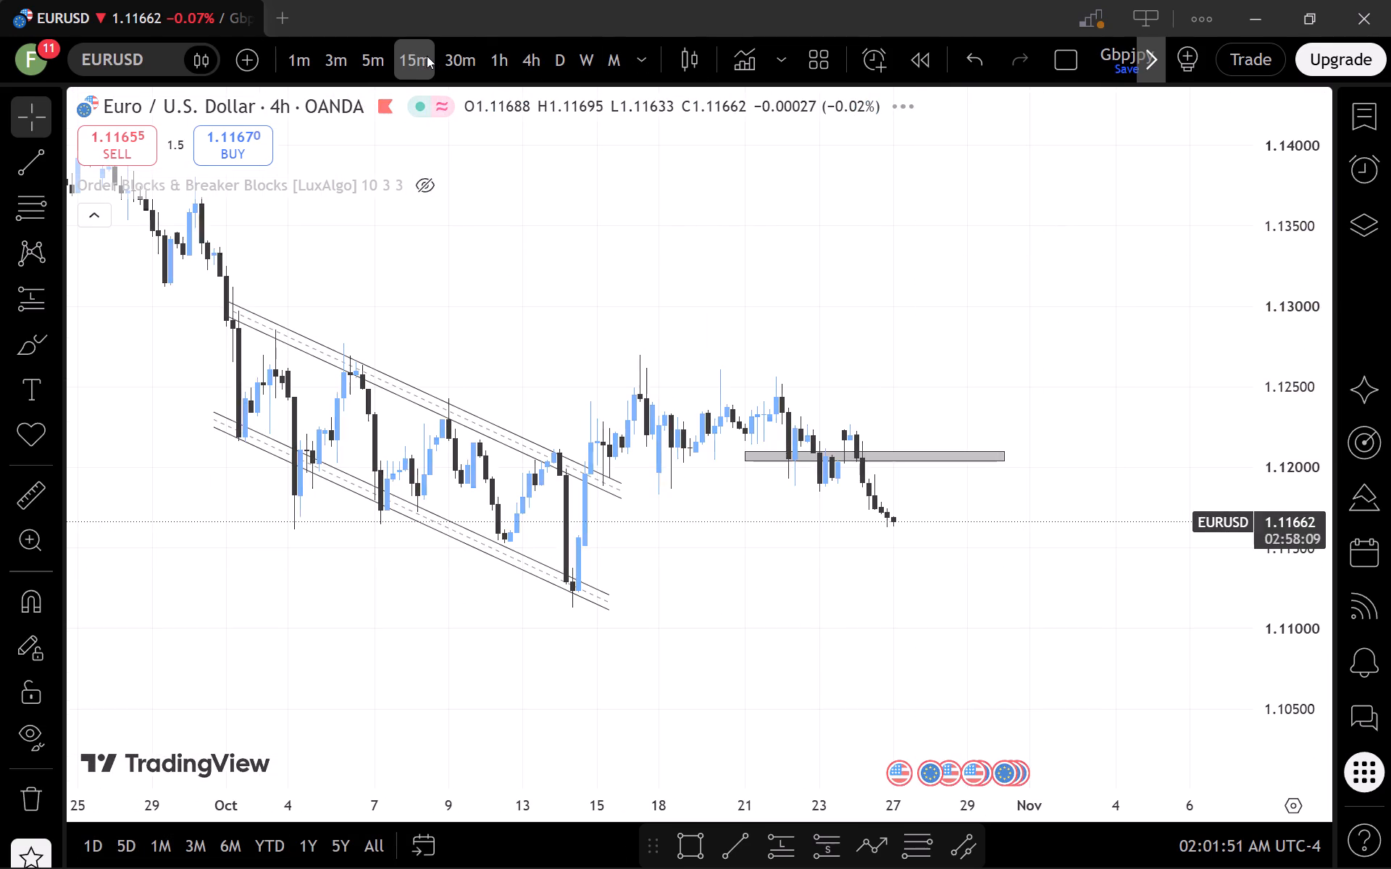
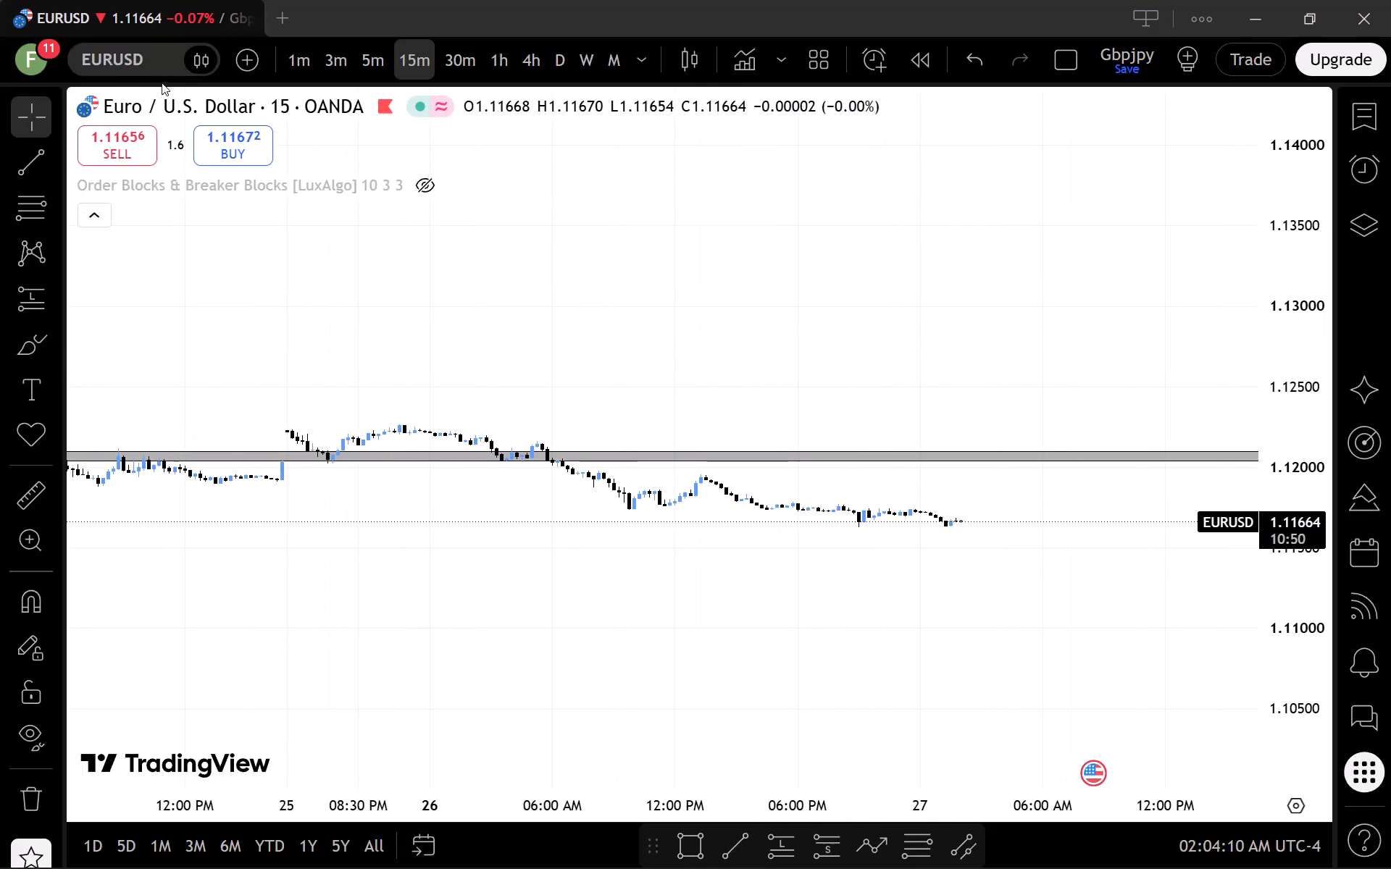
Search the symbol list for XC and for NQ, and clear the search text.
left_click(109, 72)
left_click(1119, 111)
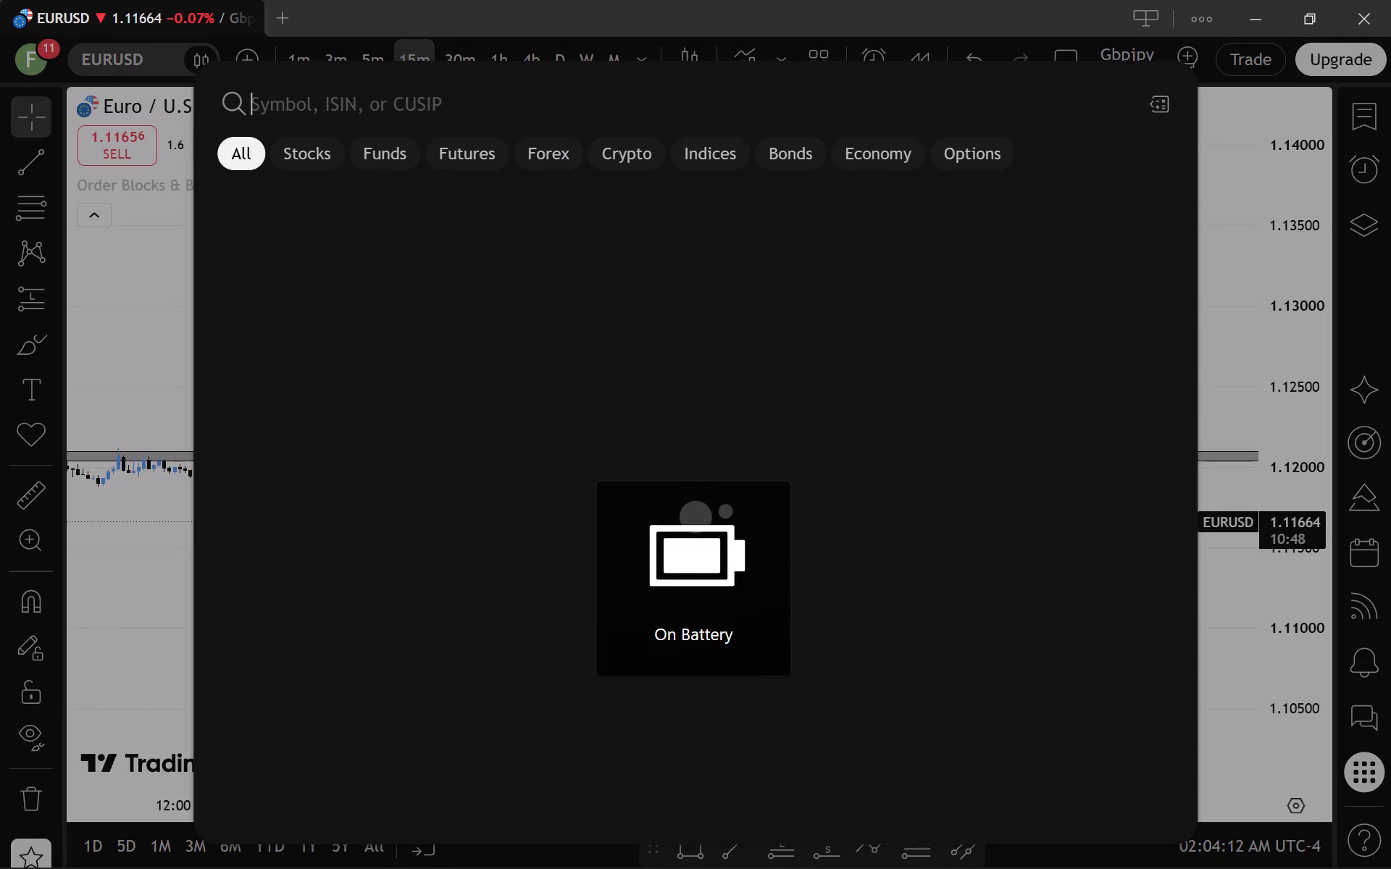
key("x")
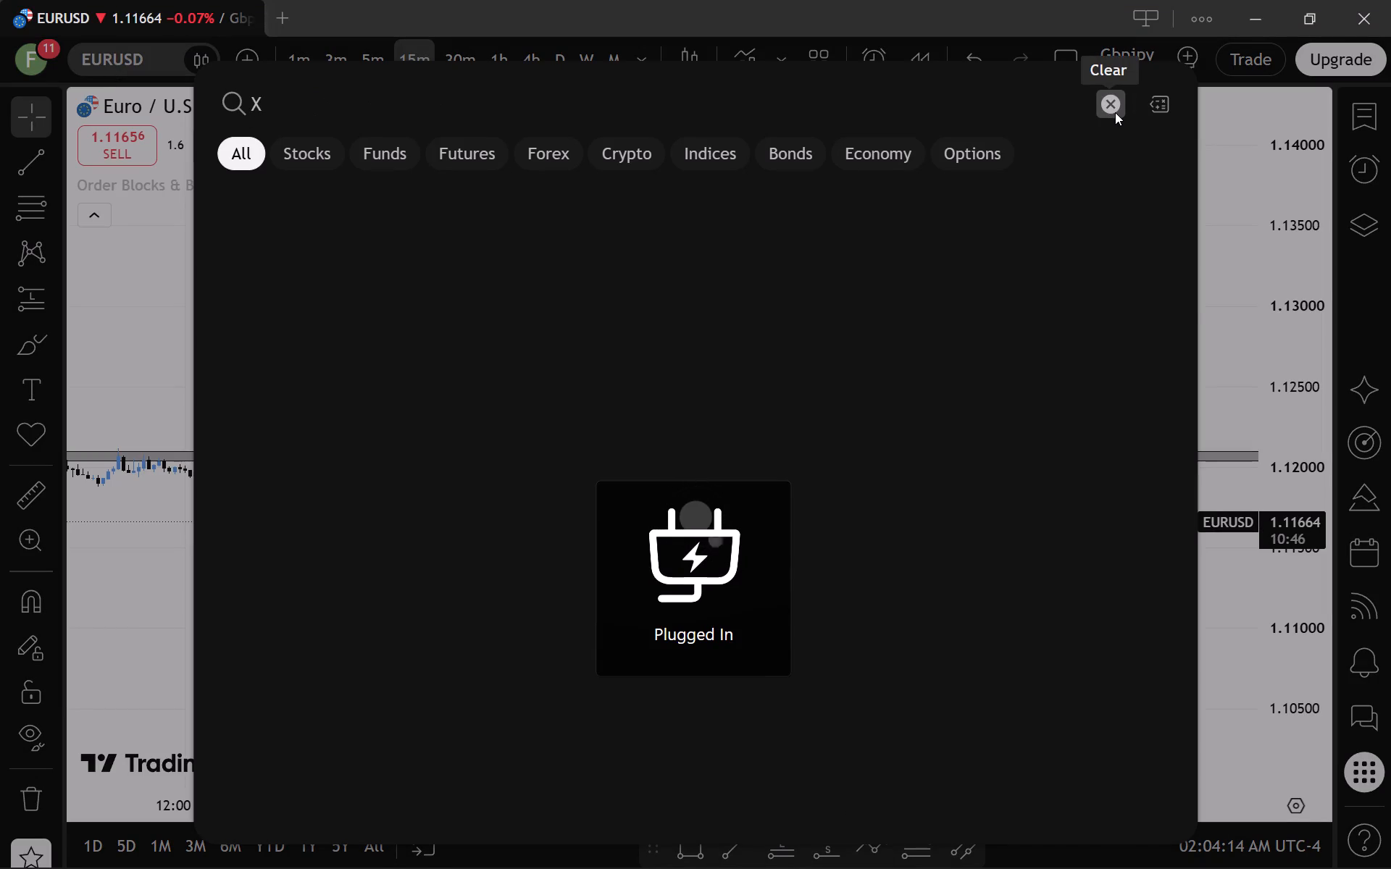
key("c")
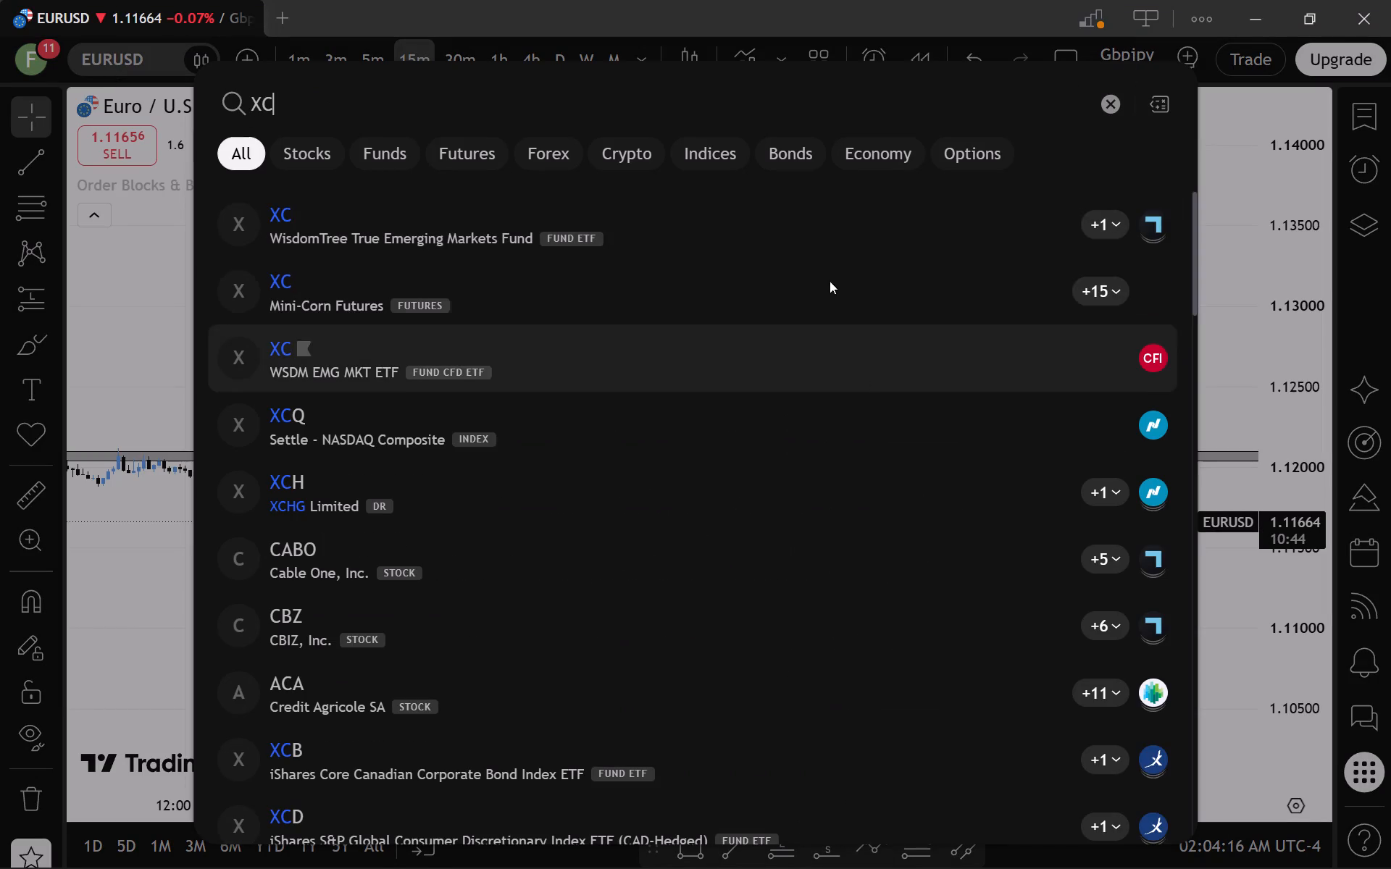
scroll(674, 243, "down", 4)
scroll(675, 243, "up", 8)
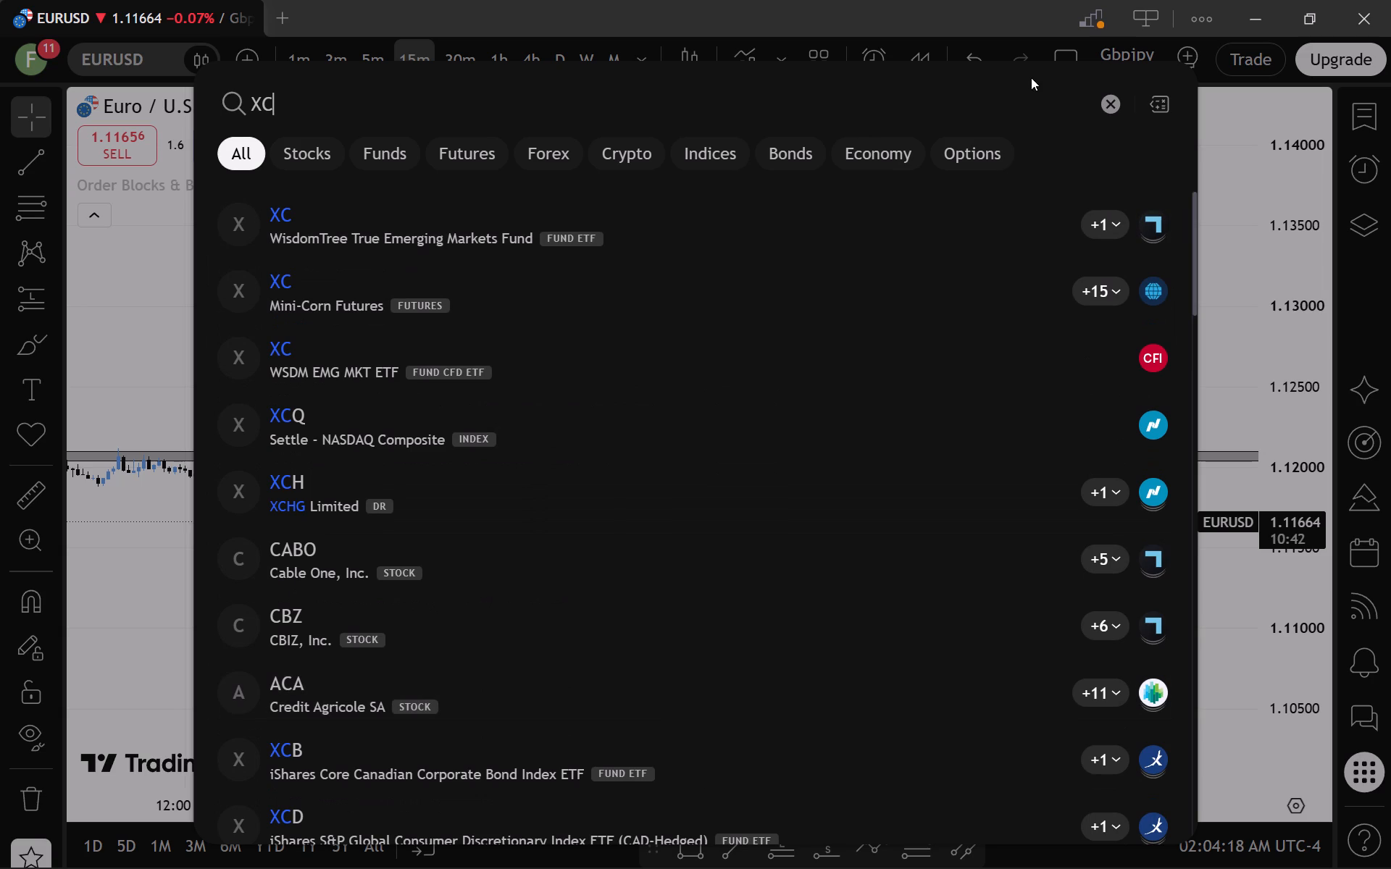
left_click(1100, 109)
type("nq")
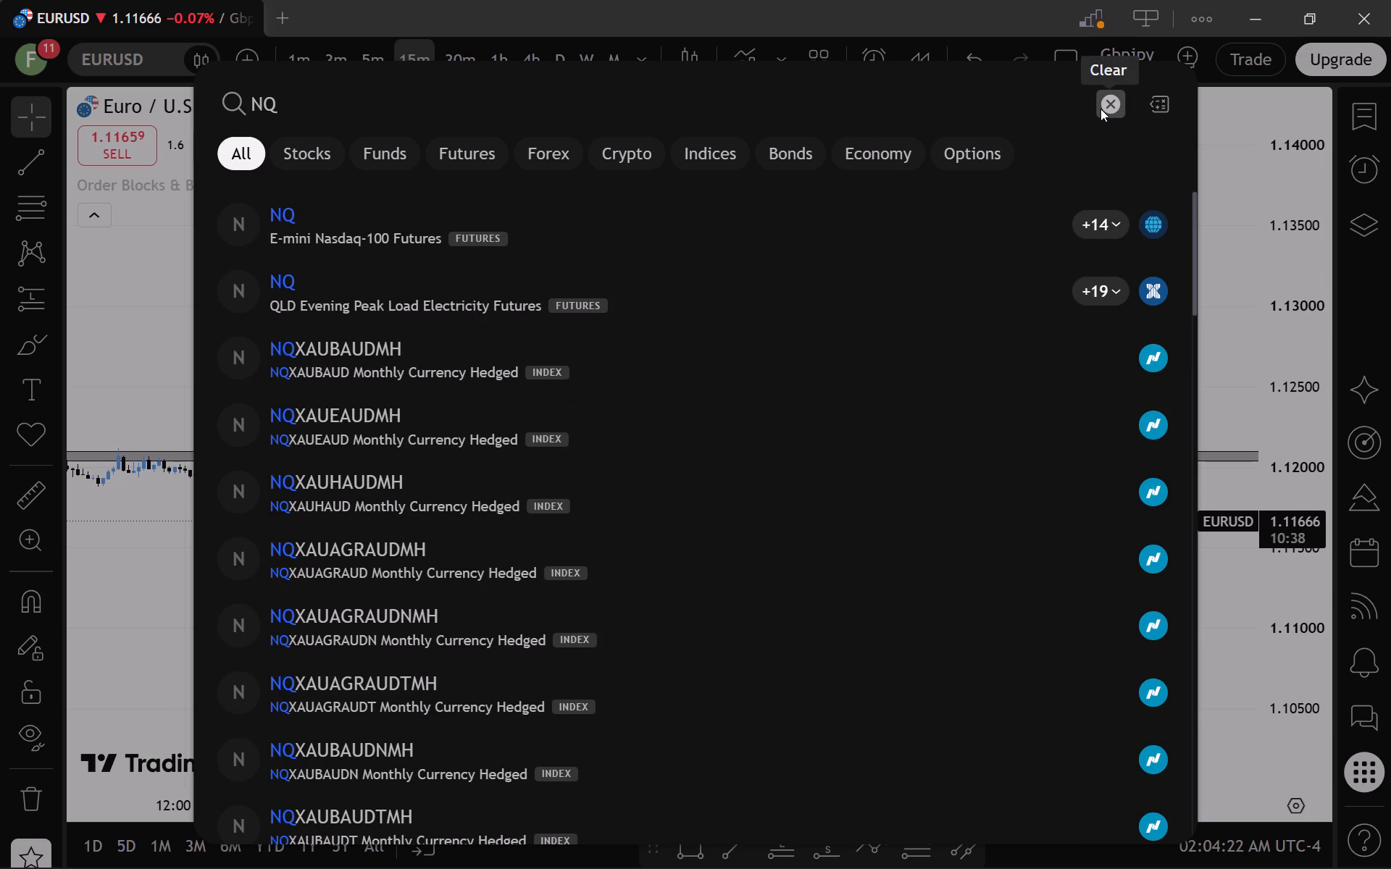
left_click(1116, 102)
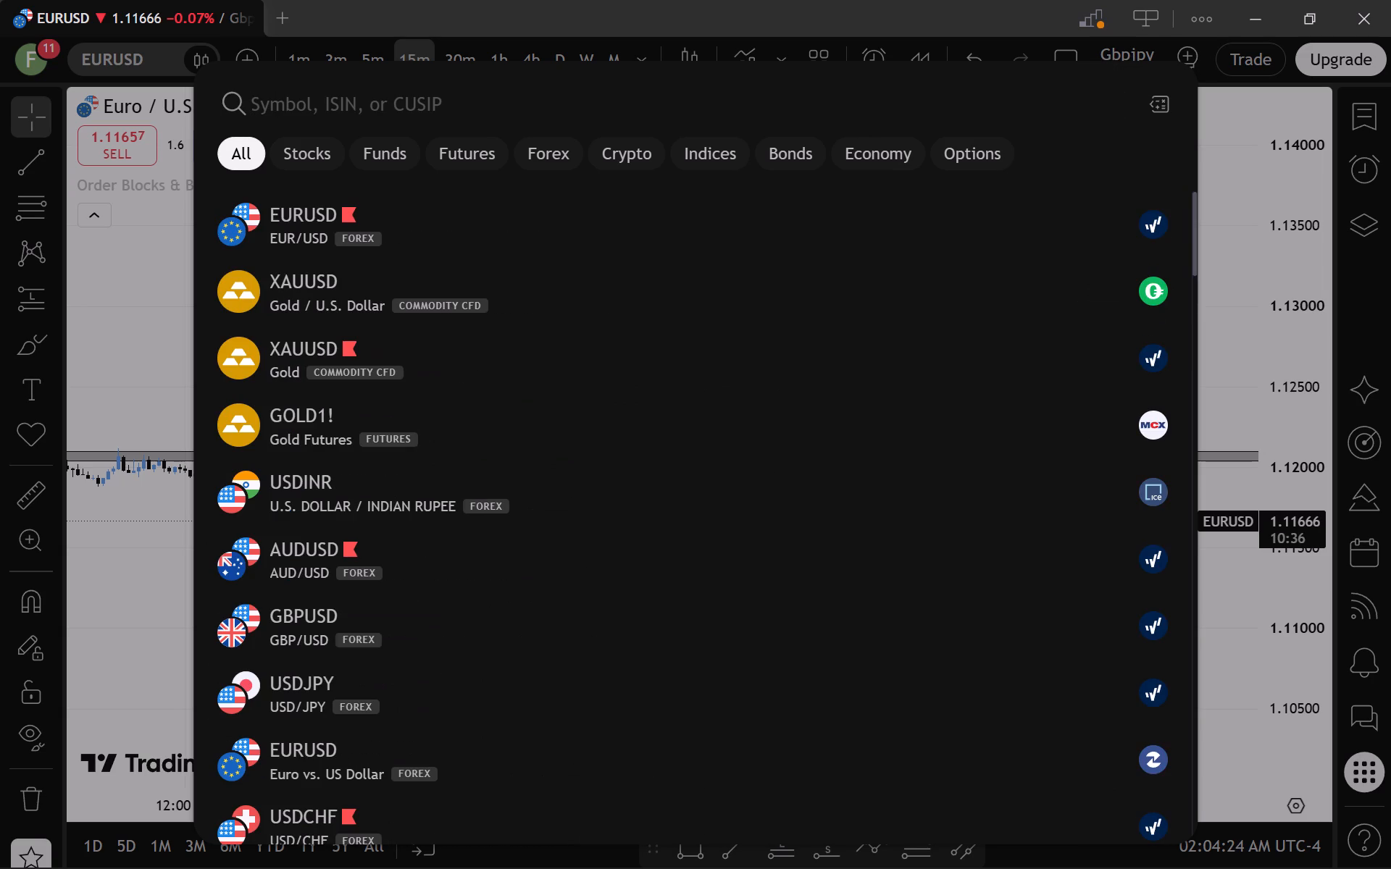
Search the symbol list for XG, XC and XC1.
key("x")
key("g")
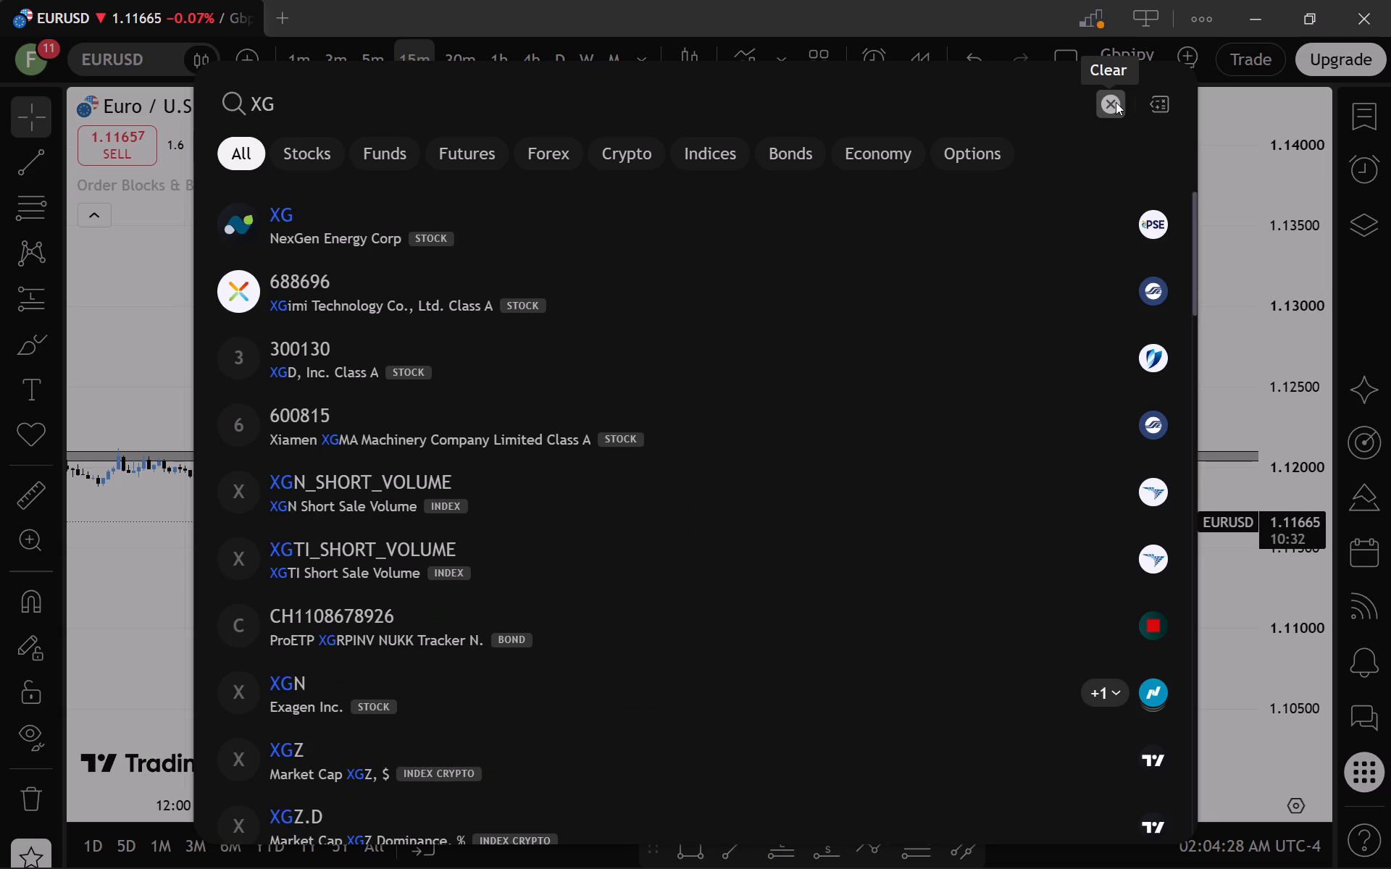
key("BackSpace")
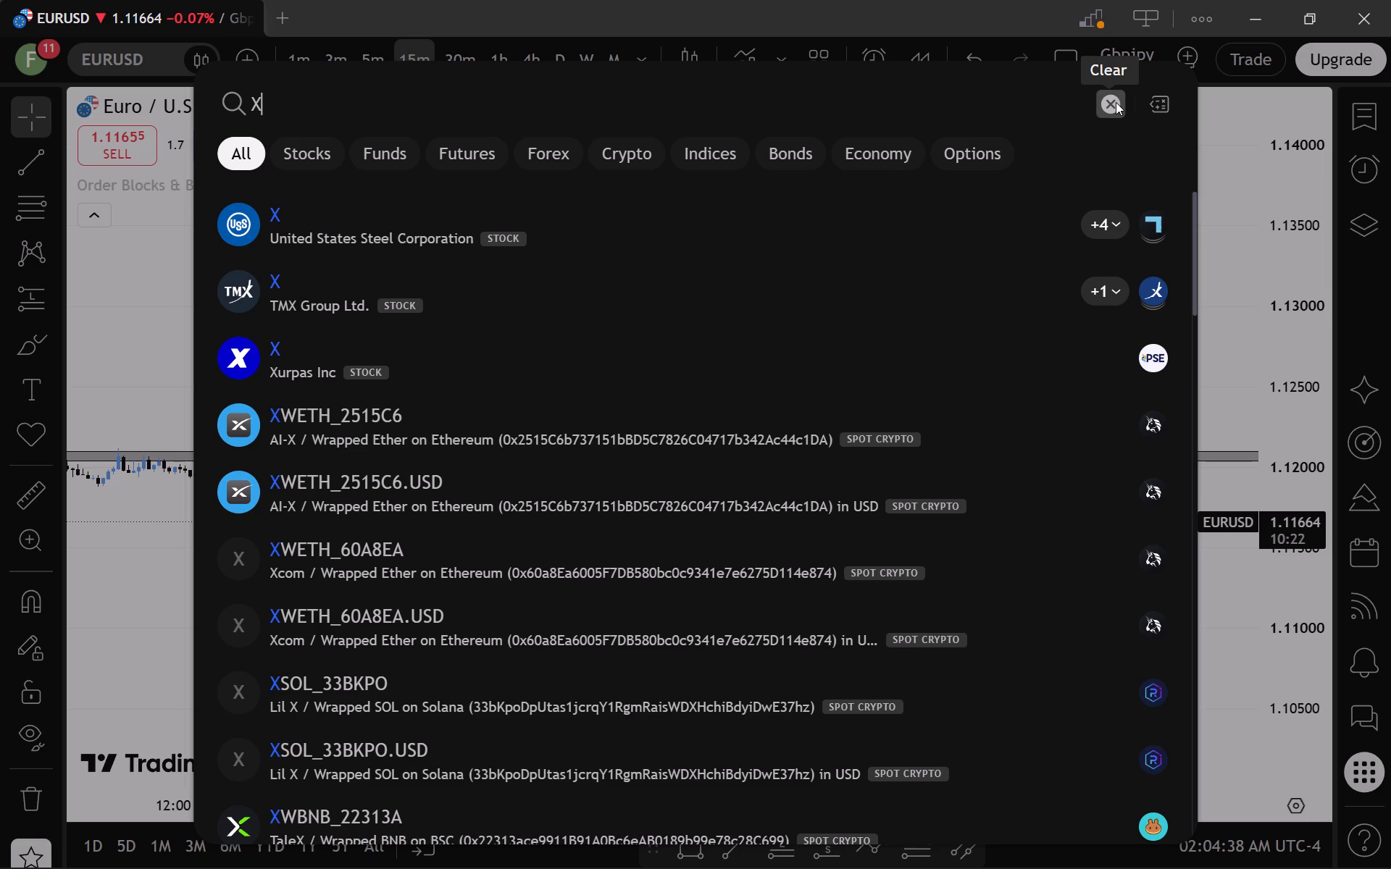
key("c")
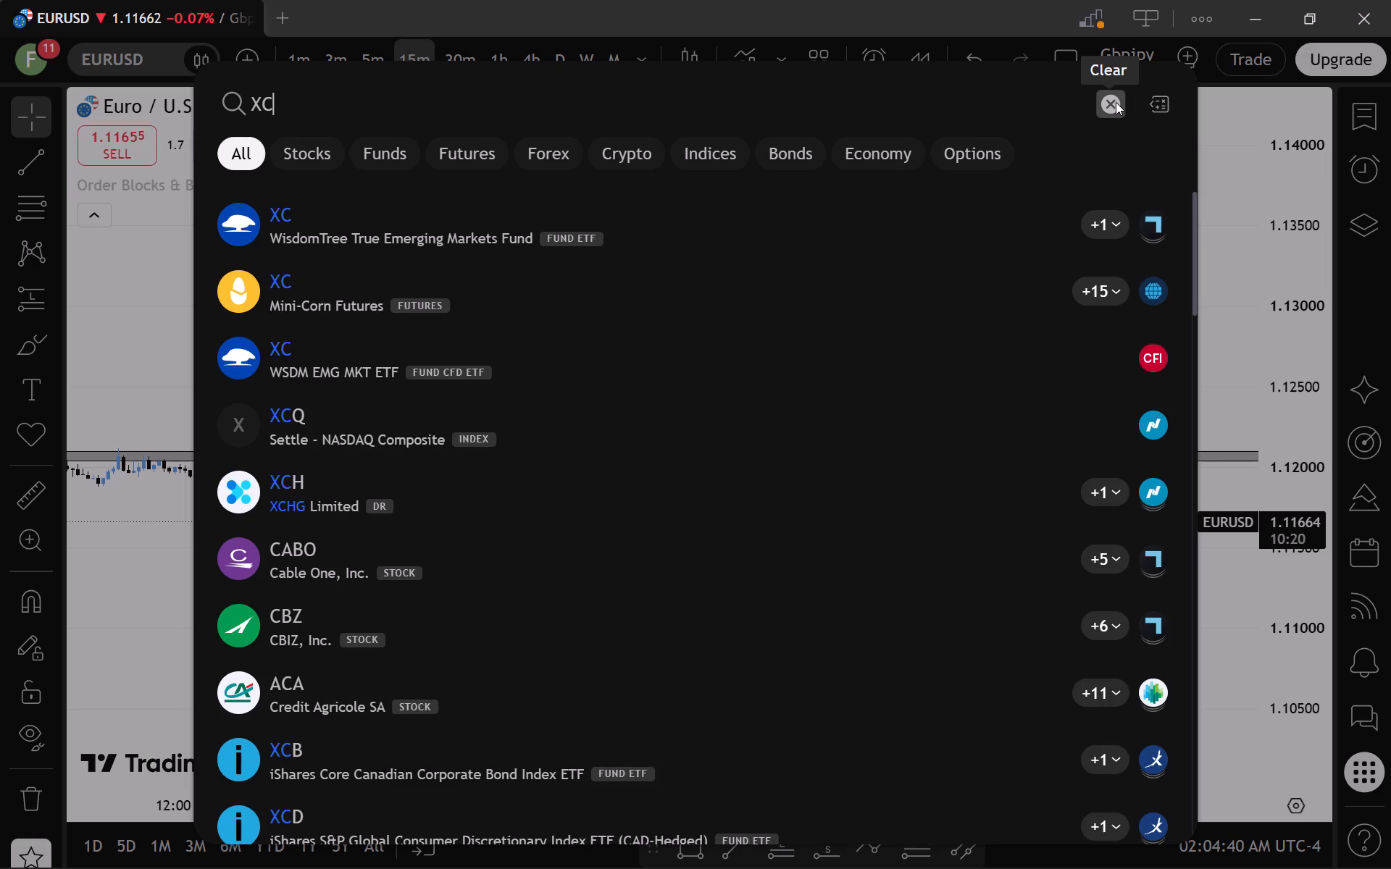
key("1")
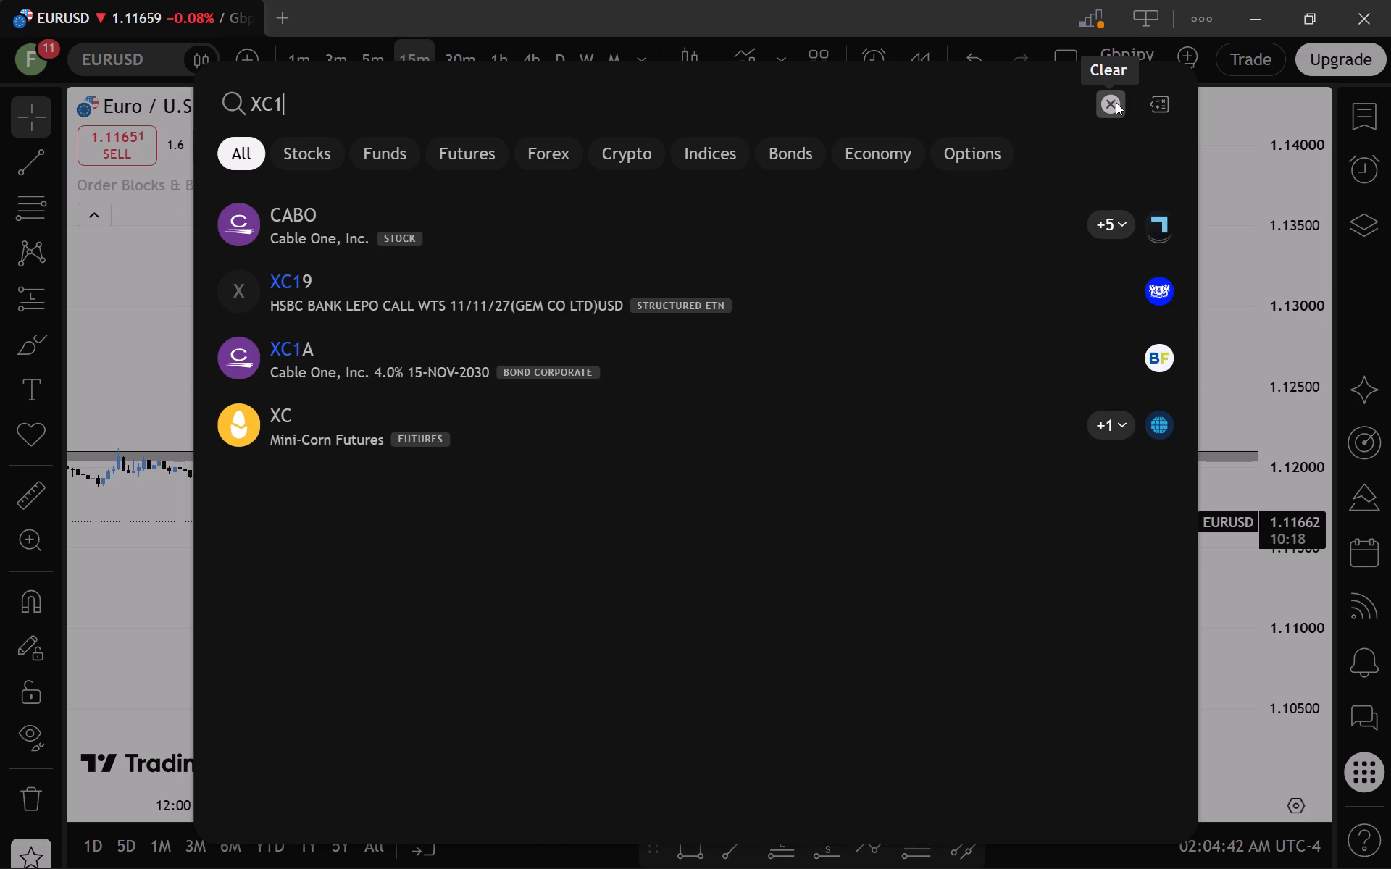
key("BackSpace")
key("BackSpace")
Search for XAUUSD limited to futures, browse the gold futures contracts, and reset the search and its filter.
type("auusd")
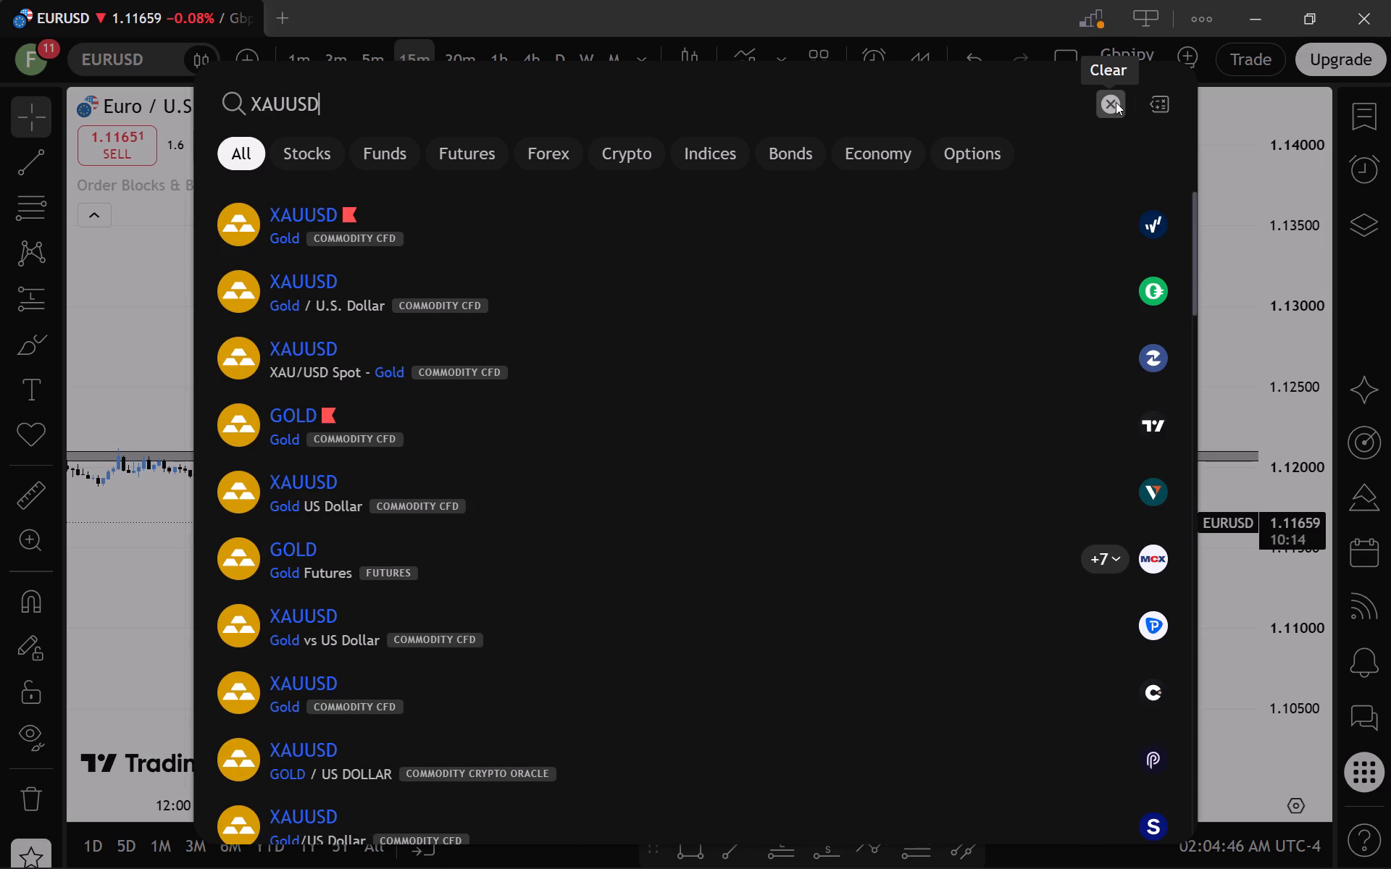
left_click(475, 167)
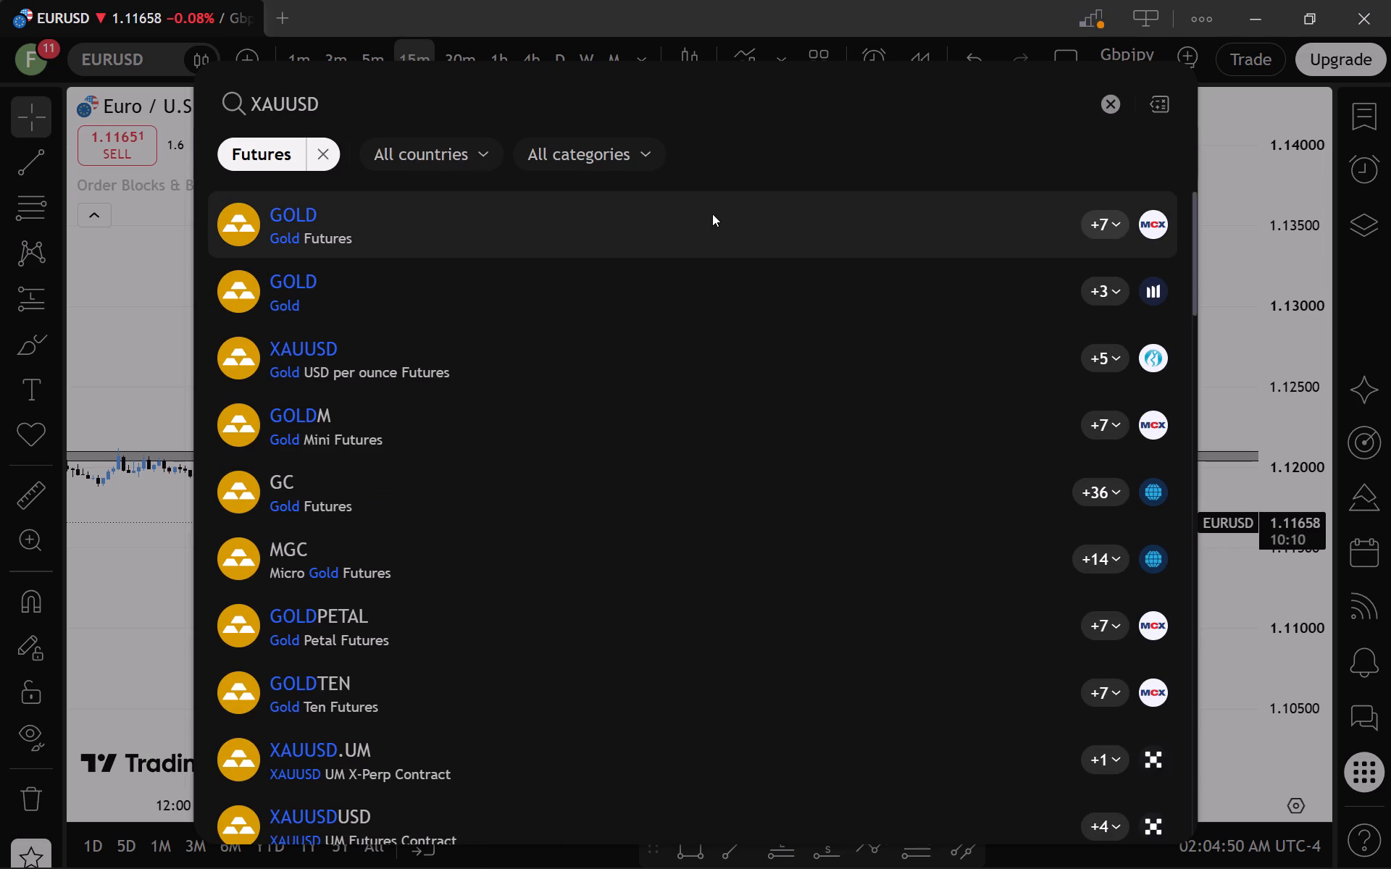
left_click(1121, 221)
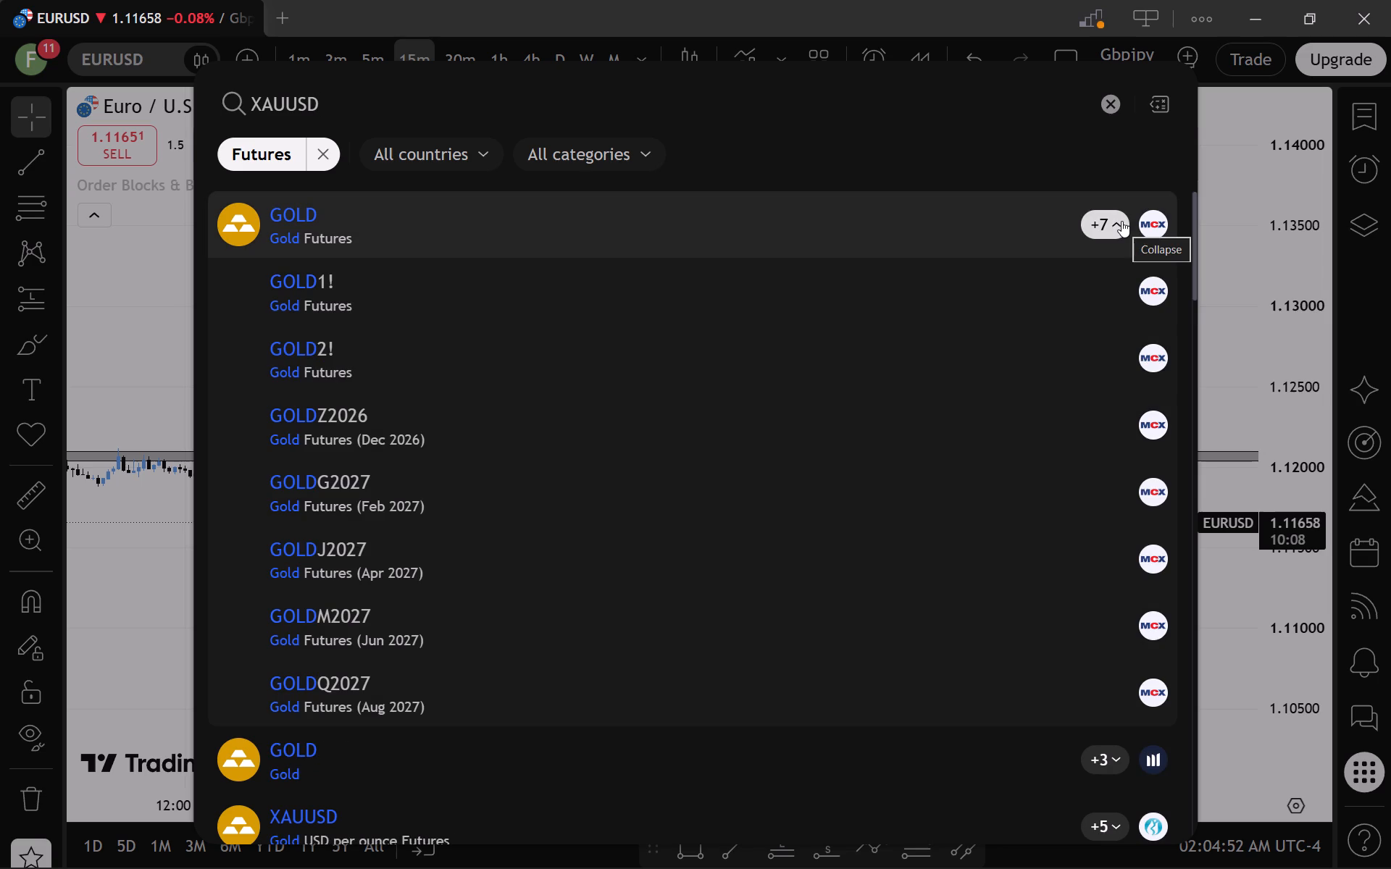
scroll(1004, 371, "down", 5)
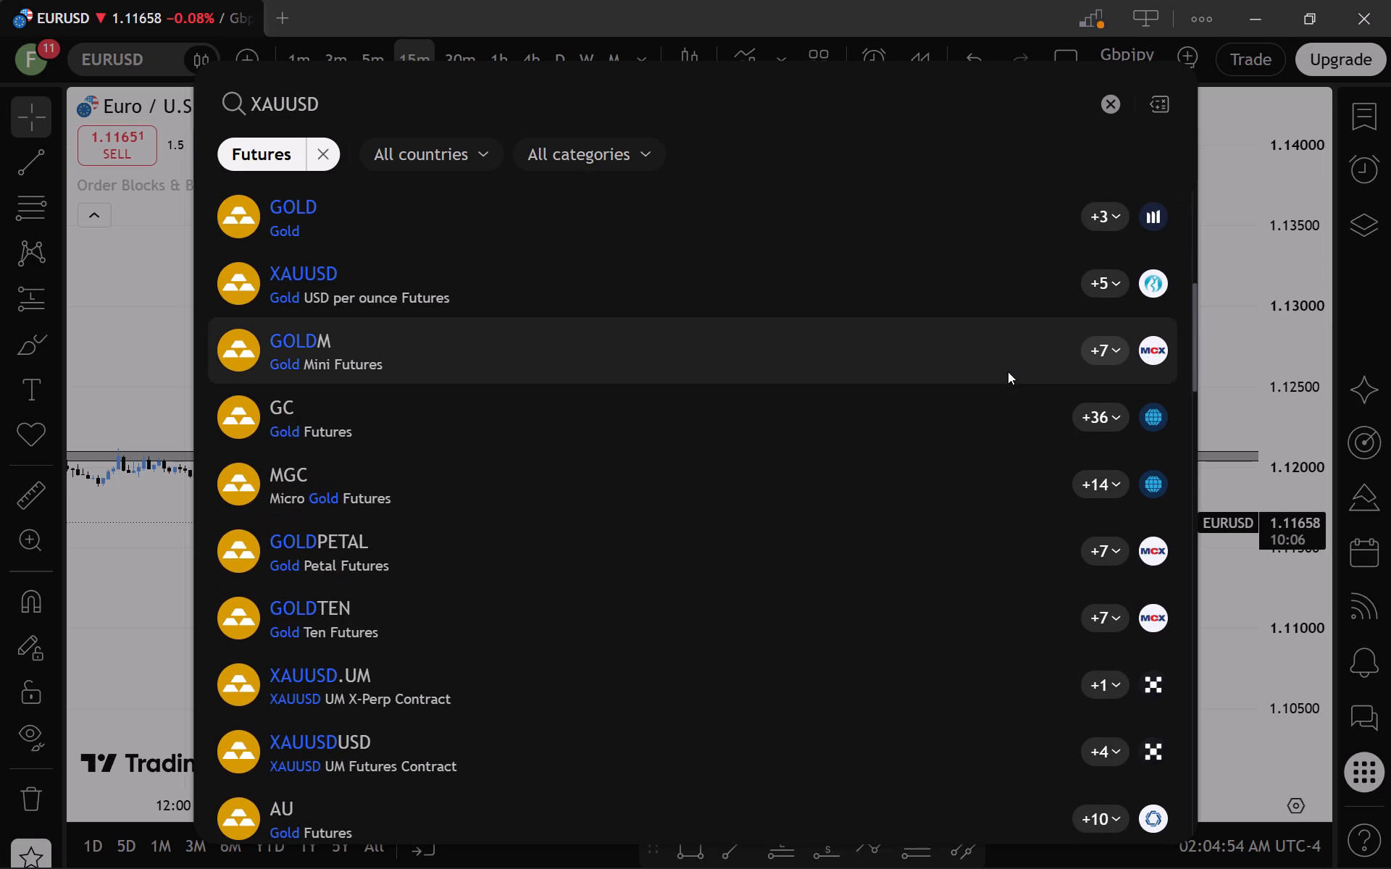
scroll(984, 371, "up", 11)
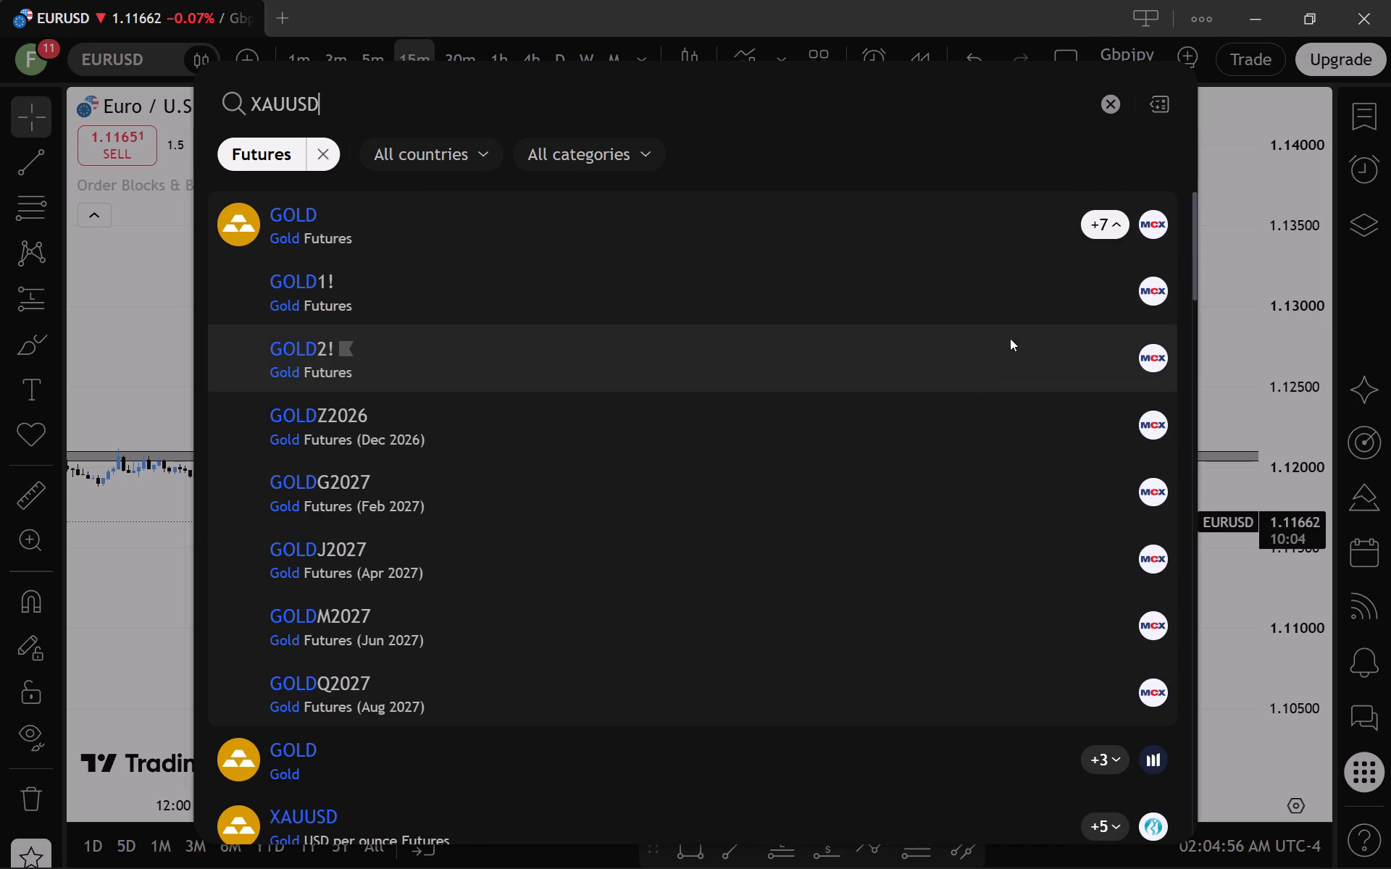
left_click(1100, 109)
left_click(322, 144)
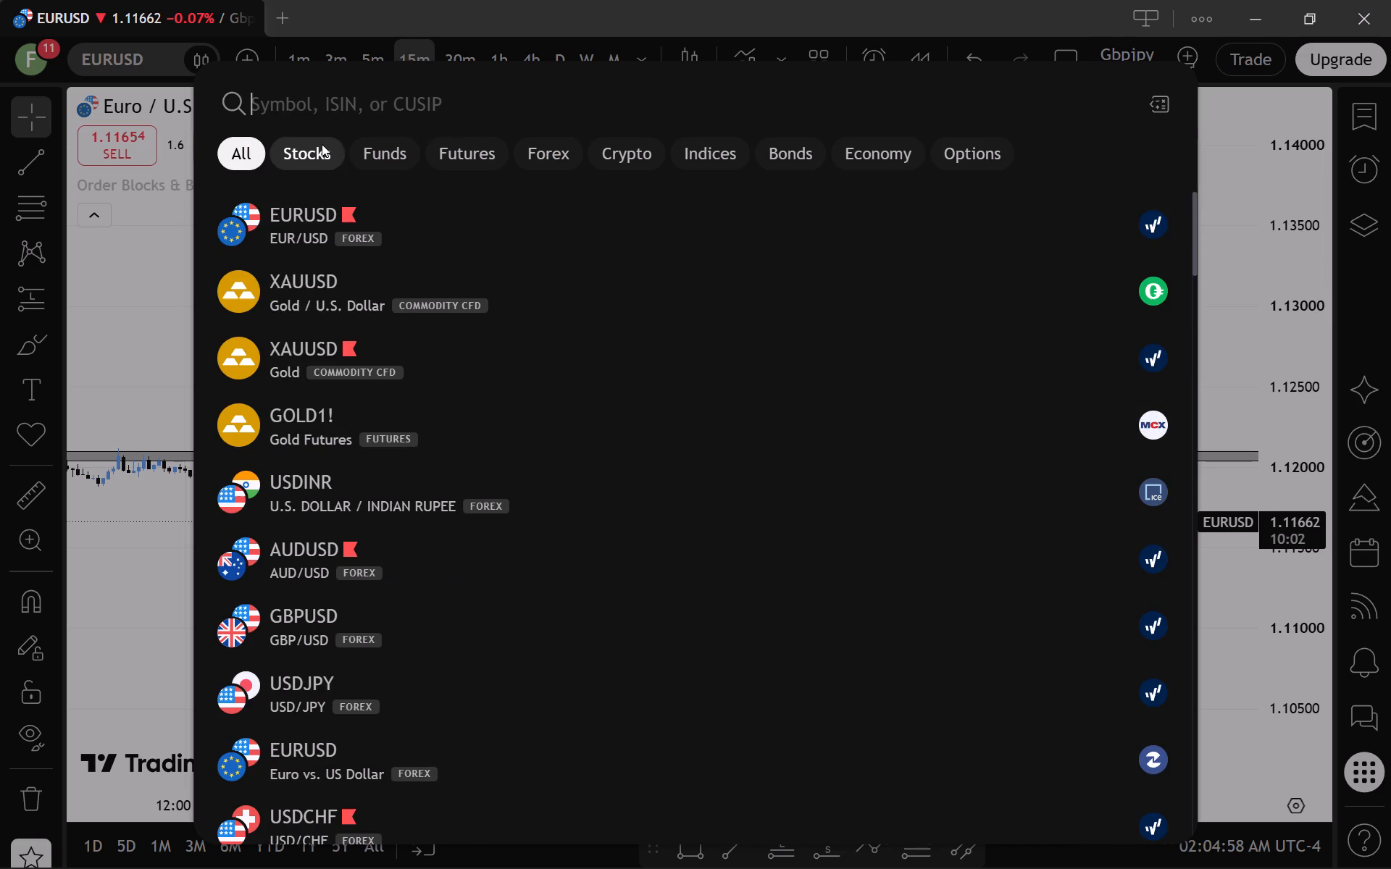
Search the symbol list for GC1, clear the text and close the symbol search.
left_click(325, 96)
type("GC")
key("1")
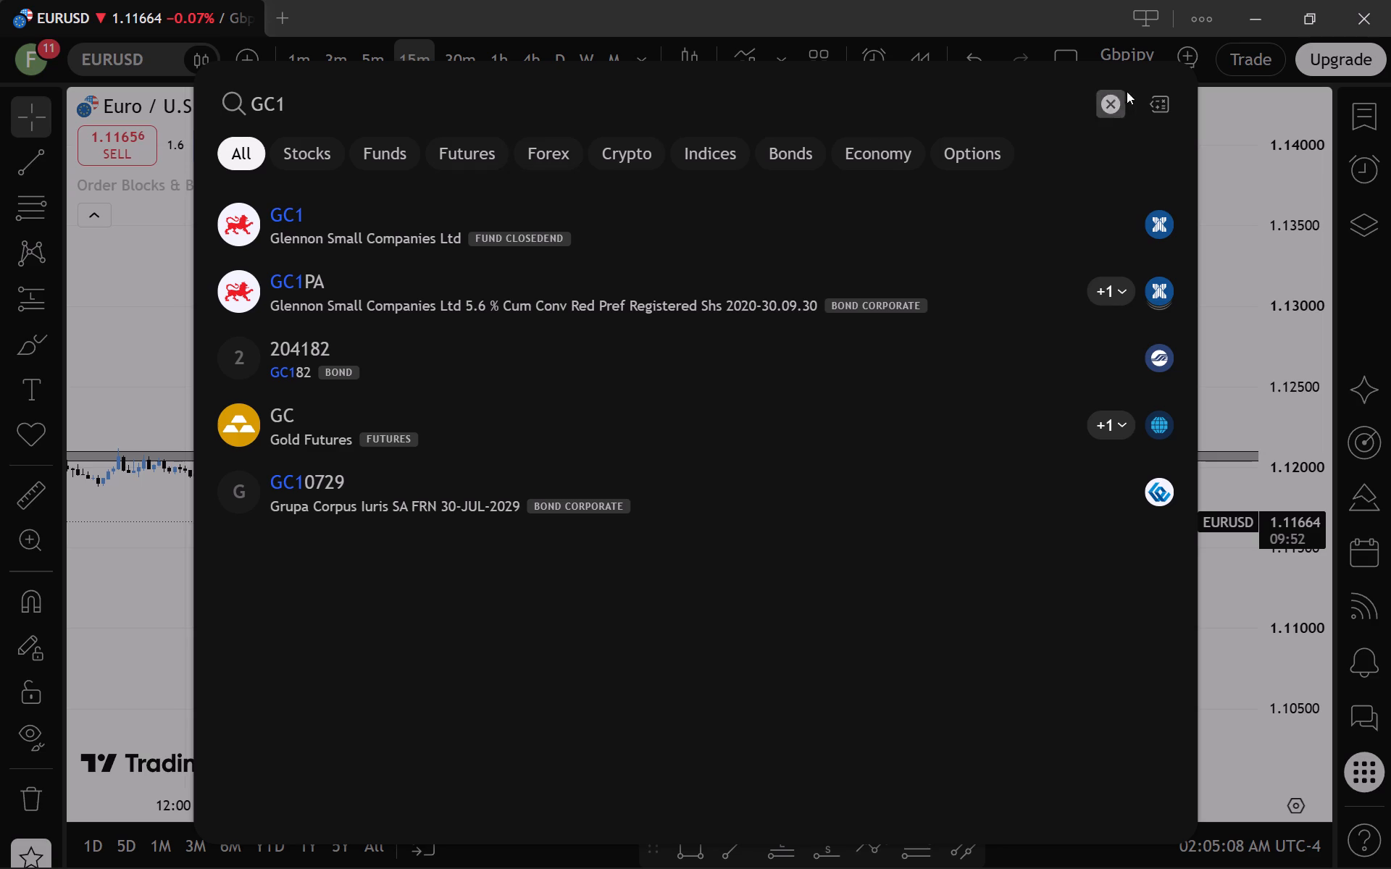
key("BackSpace")
key("BackSpace")
key("BackSpace")
key("BackSpace")
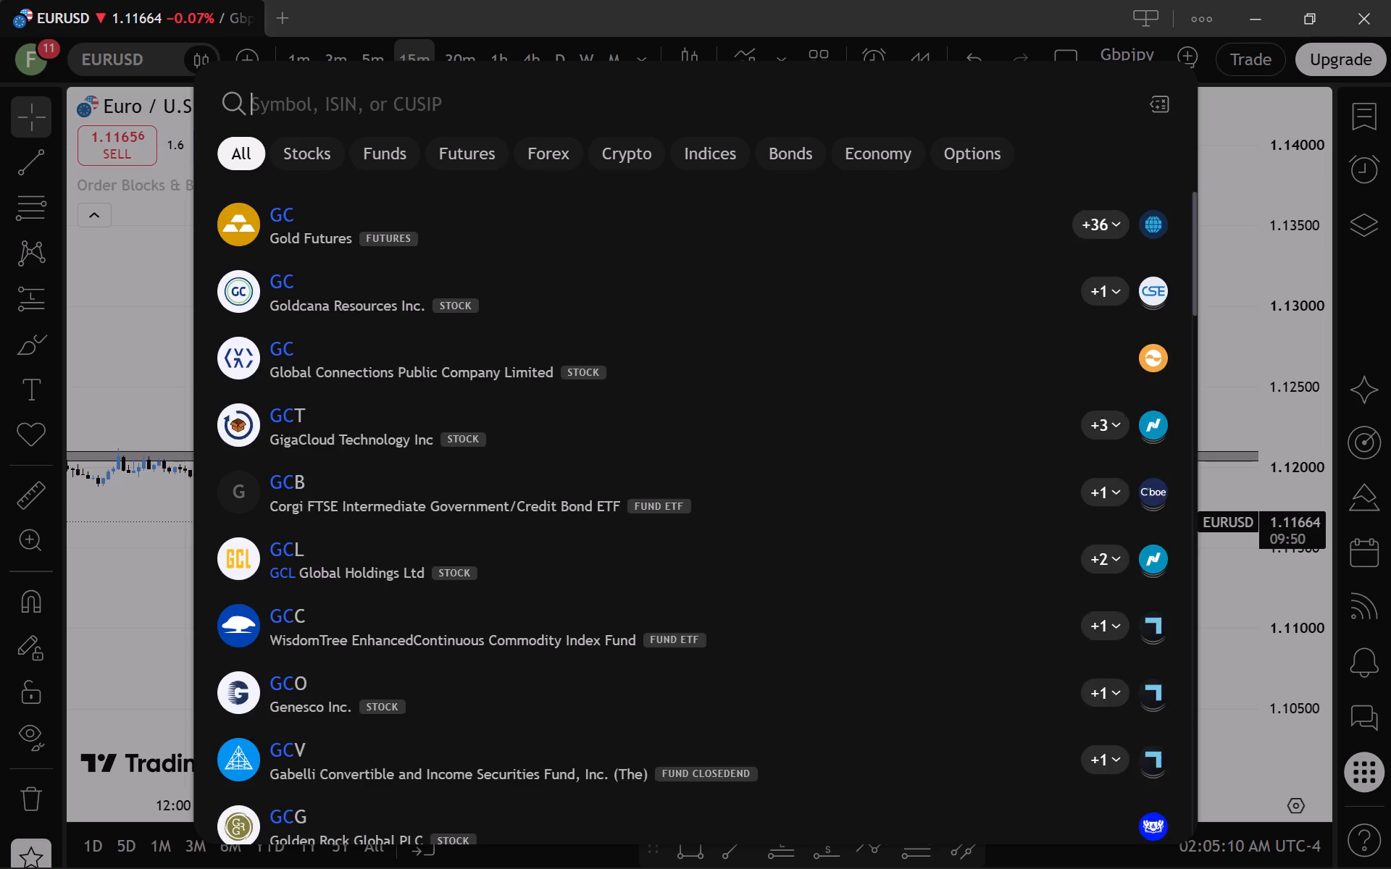
left_click(1252, 154)
Search for XAUUSD and load the Gold / U.S. Dollar commodity CFD symbol on the chart.
left_click(164, 47)
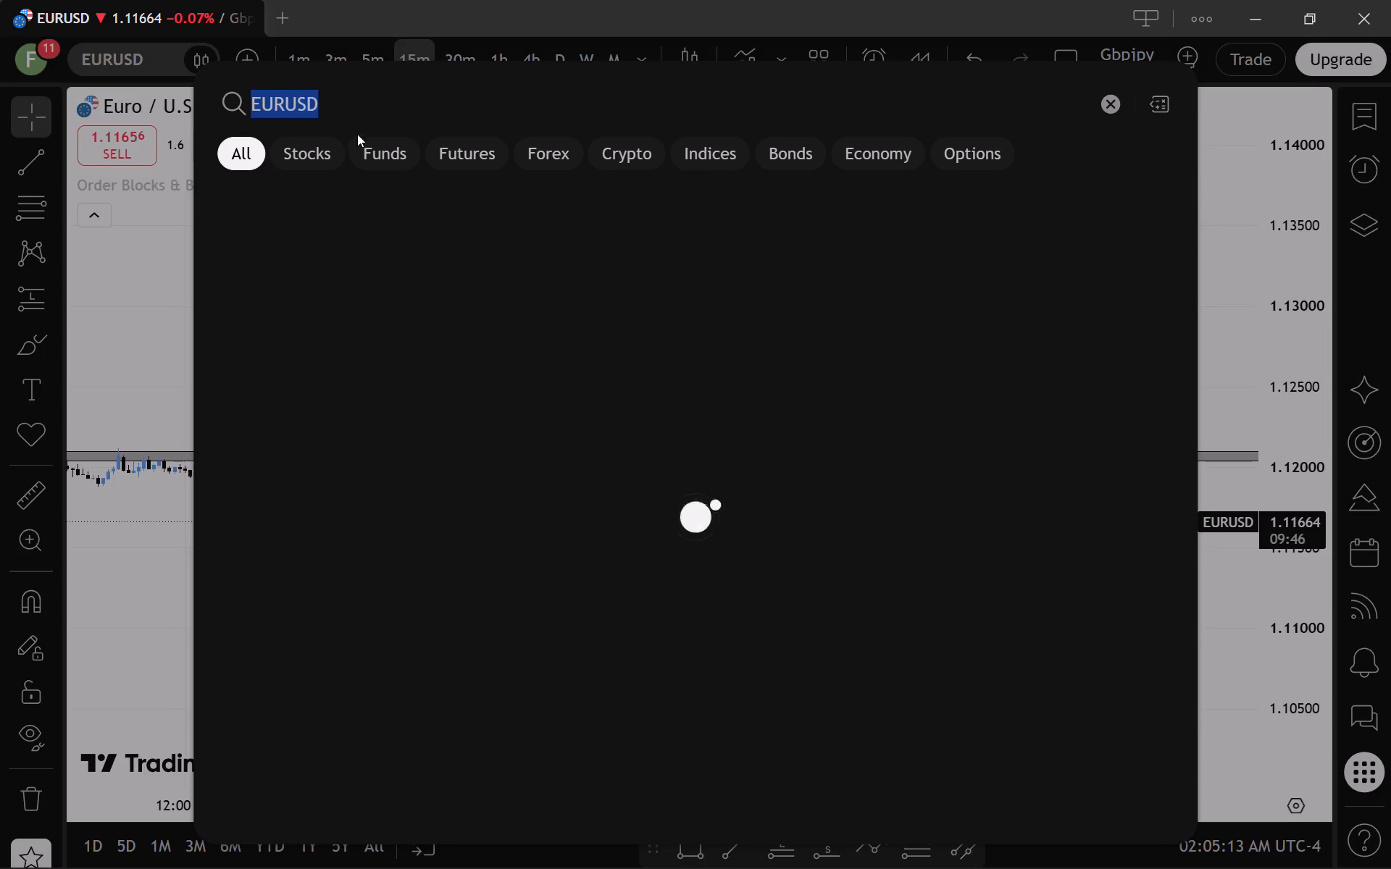
type("xauusd")
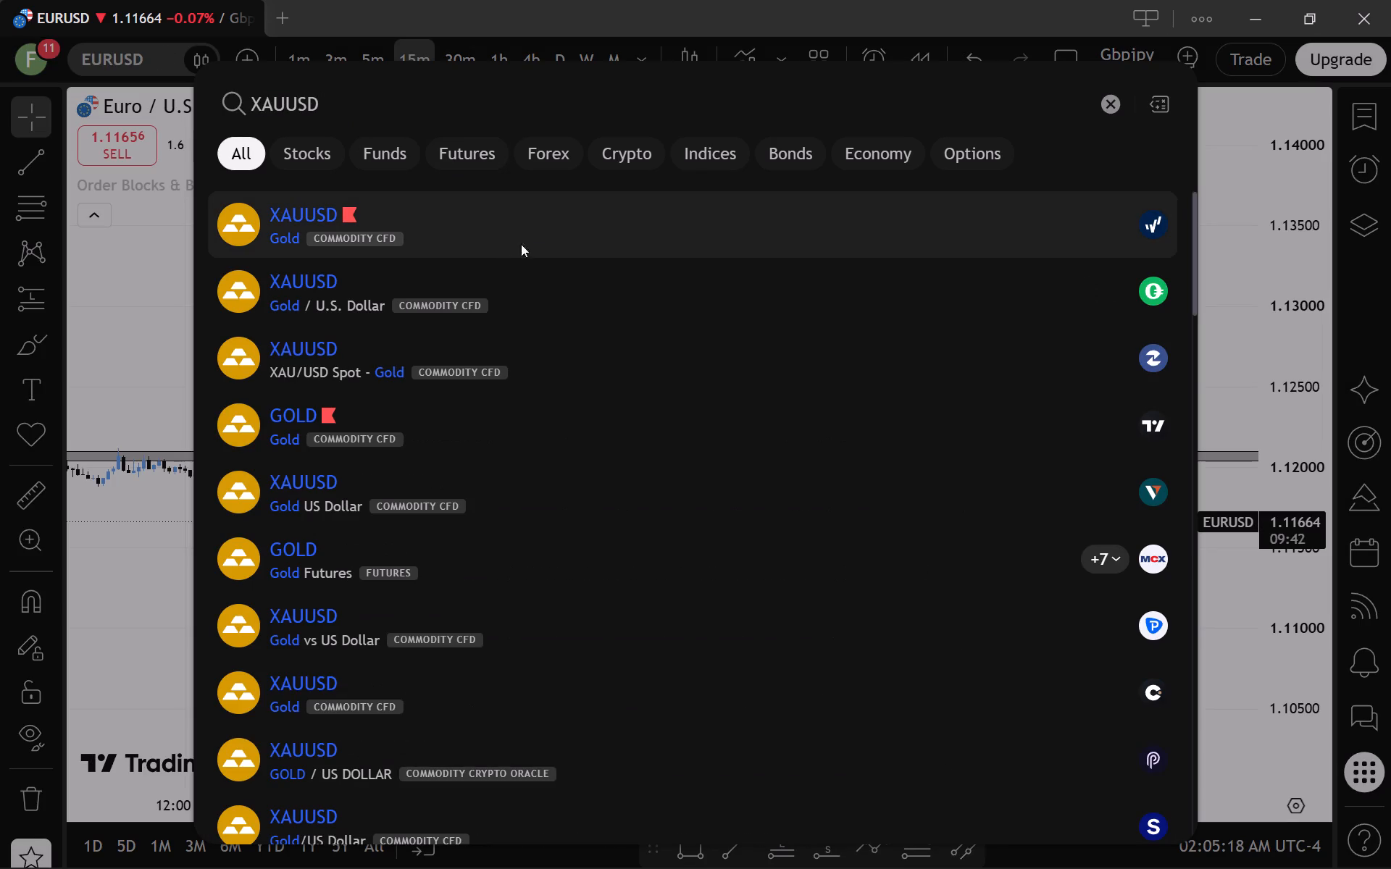
left_click(541, 244)
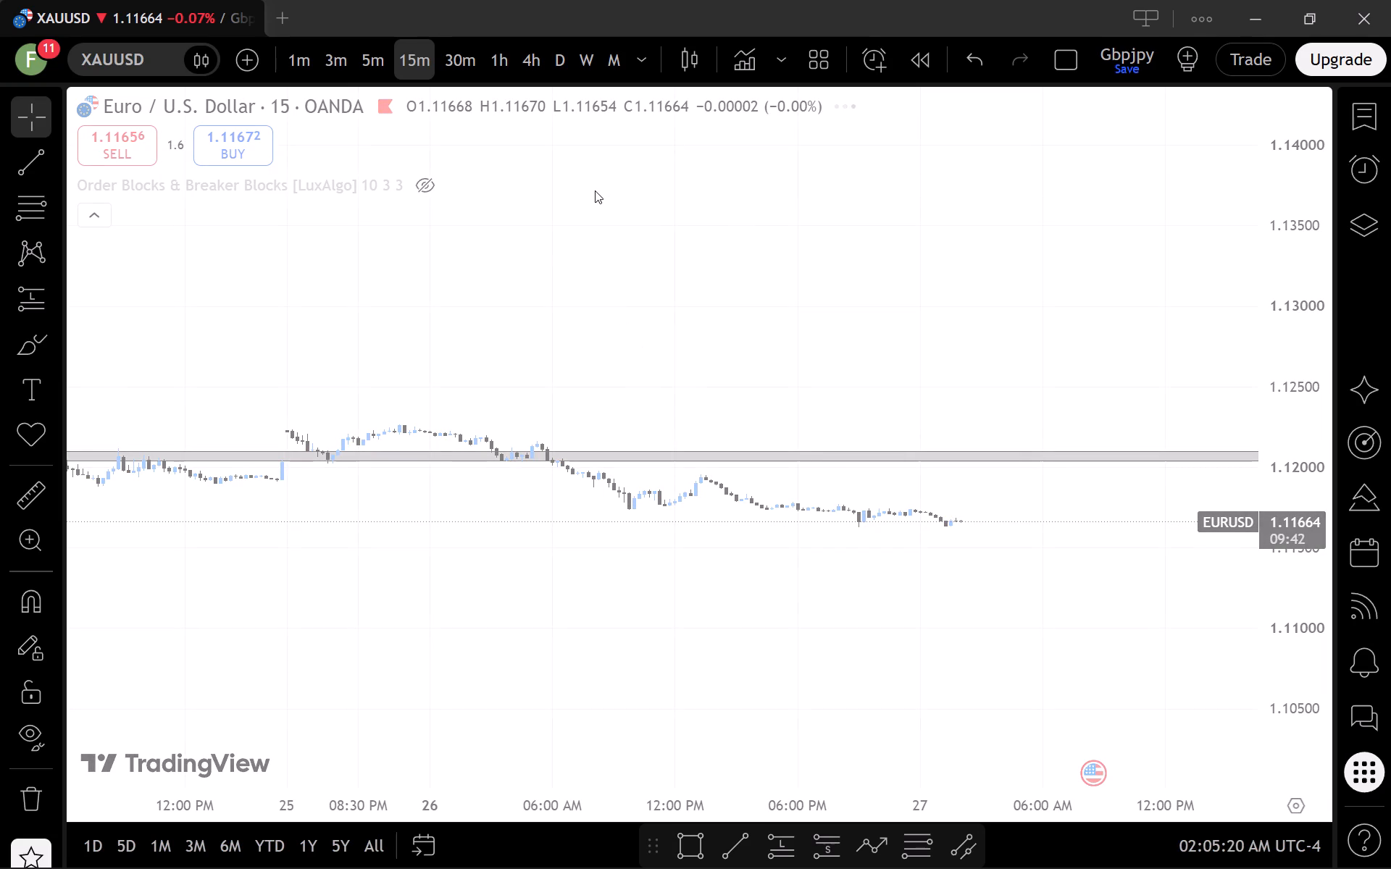
Examine the recent XAUUSD 15-minute price action up to the latest candles.
right_click(594, 190)
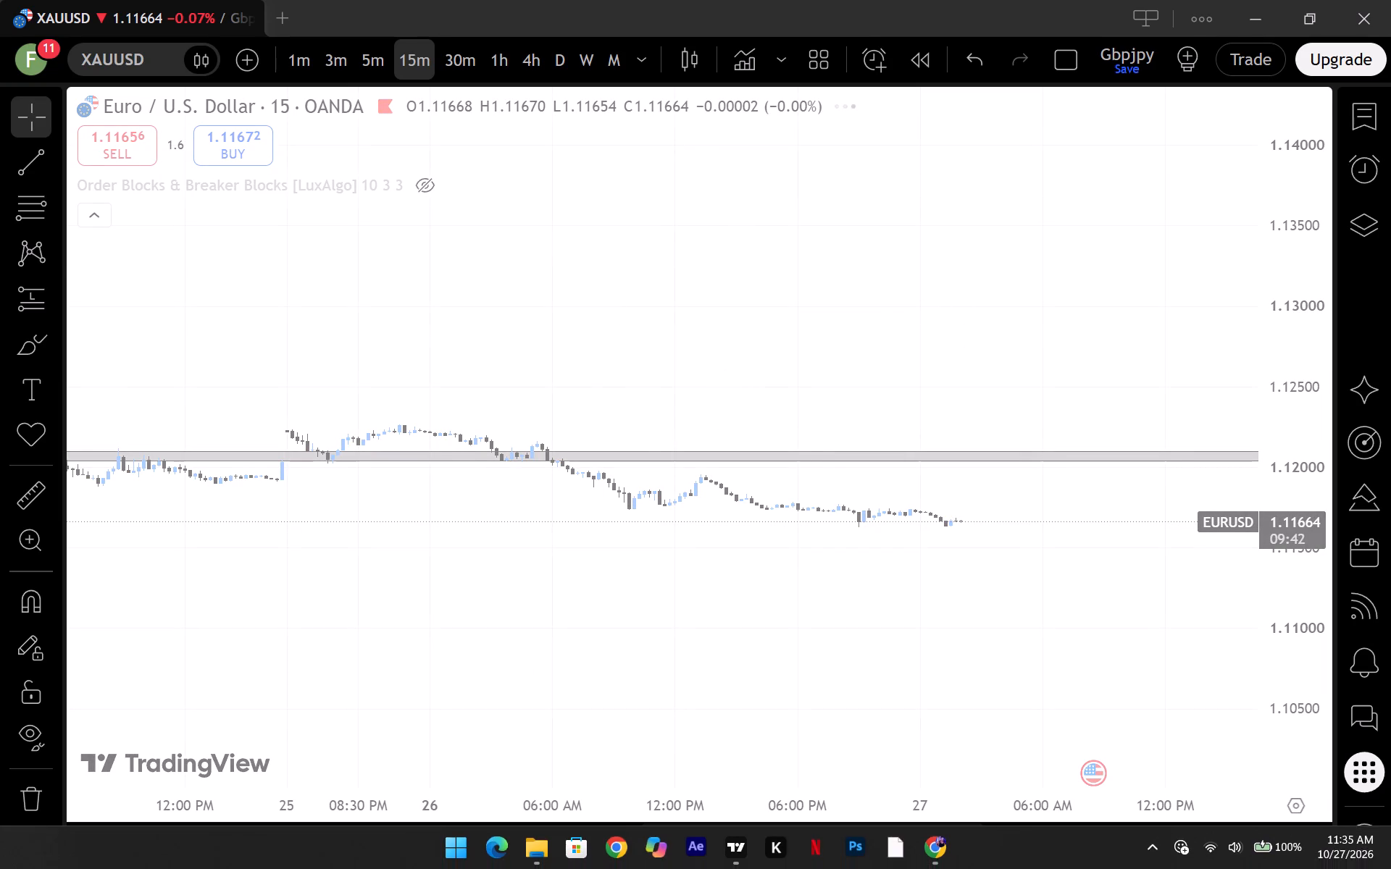
right_click(737, 458)
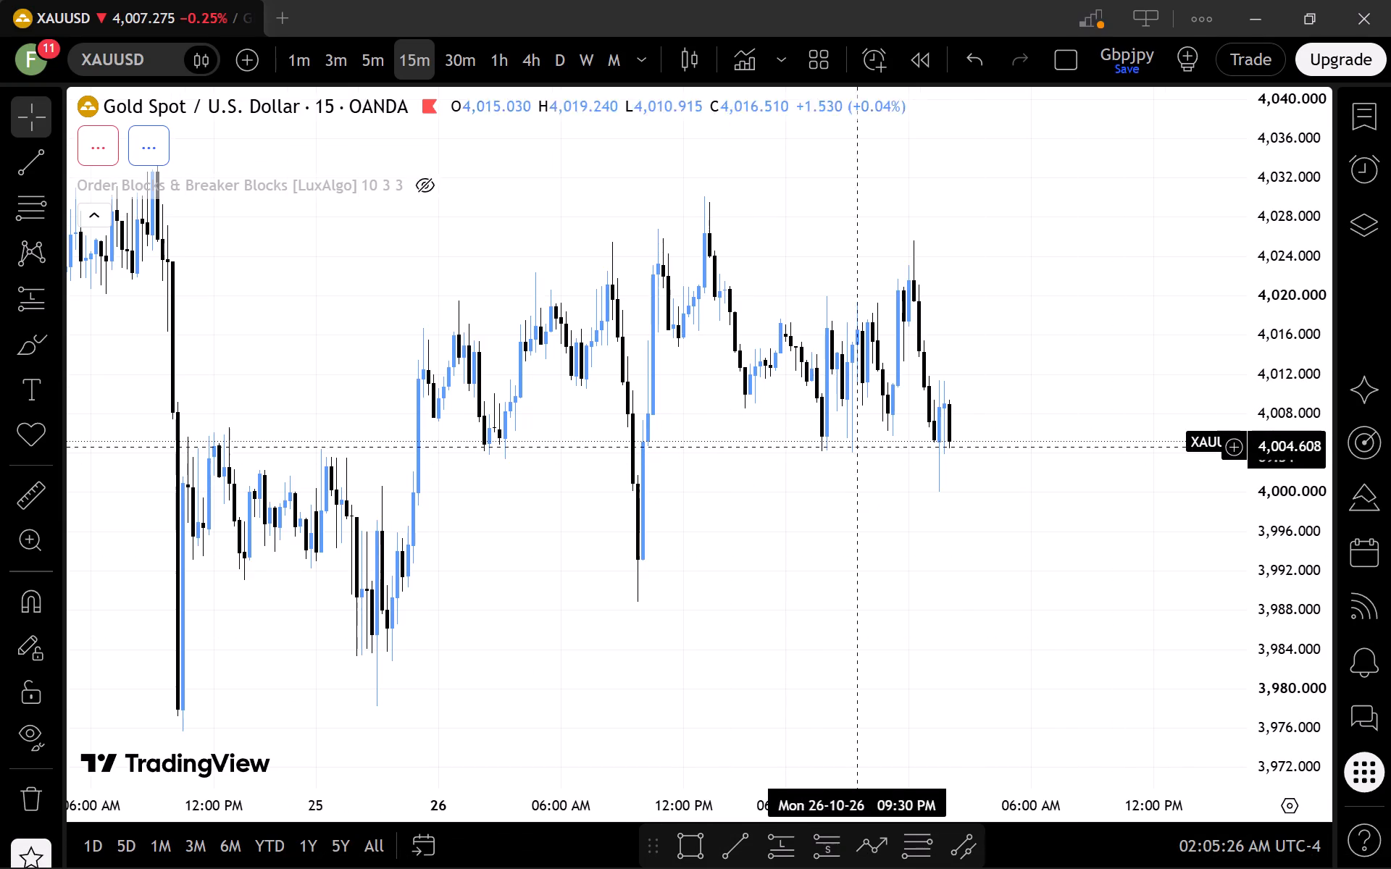
right_click(757, 242)
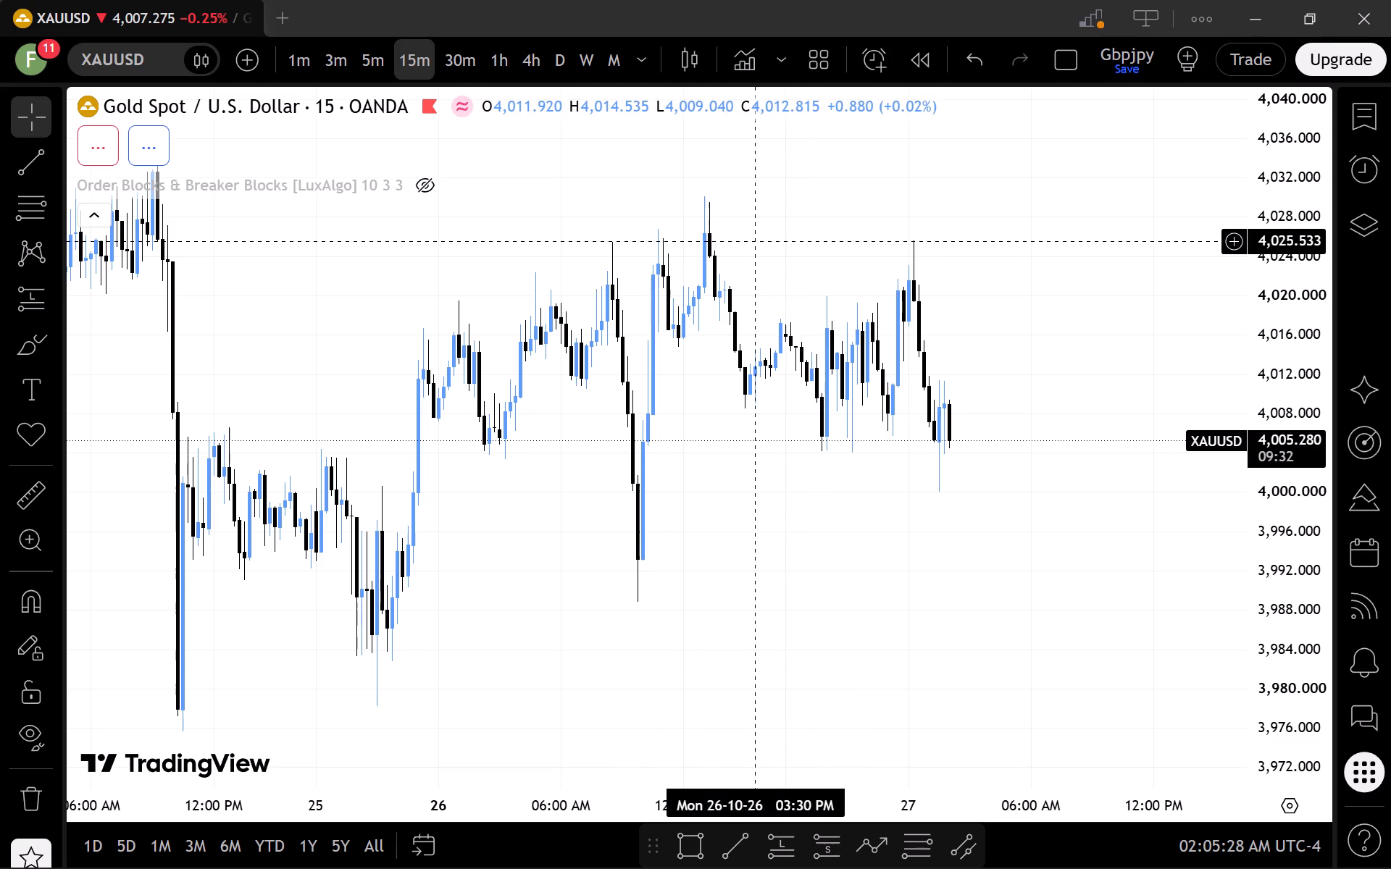
left_click(748, 242)
right_click(748, 242)
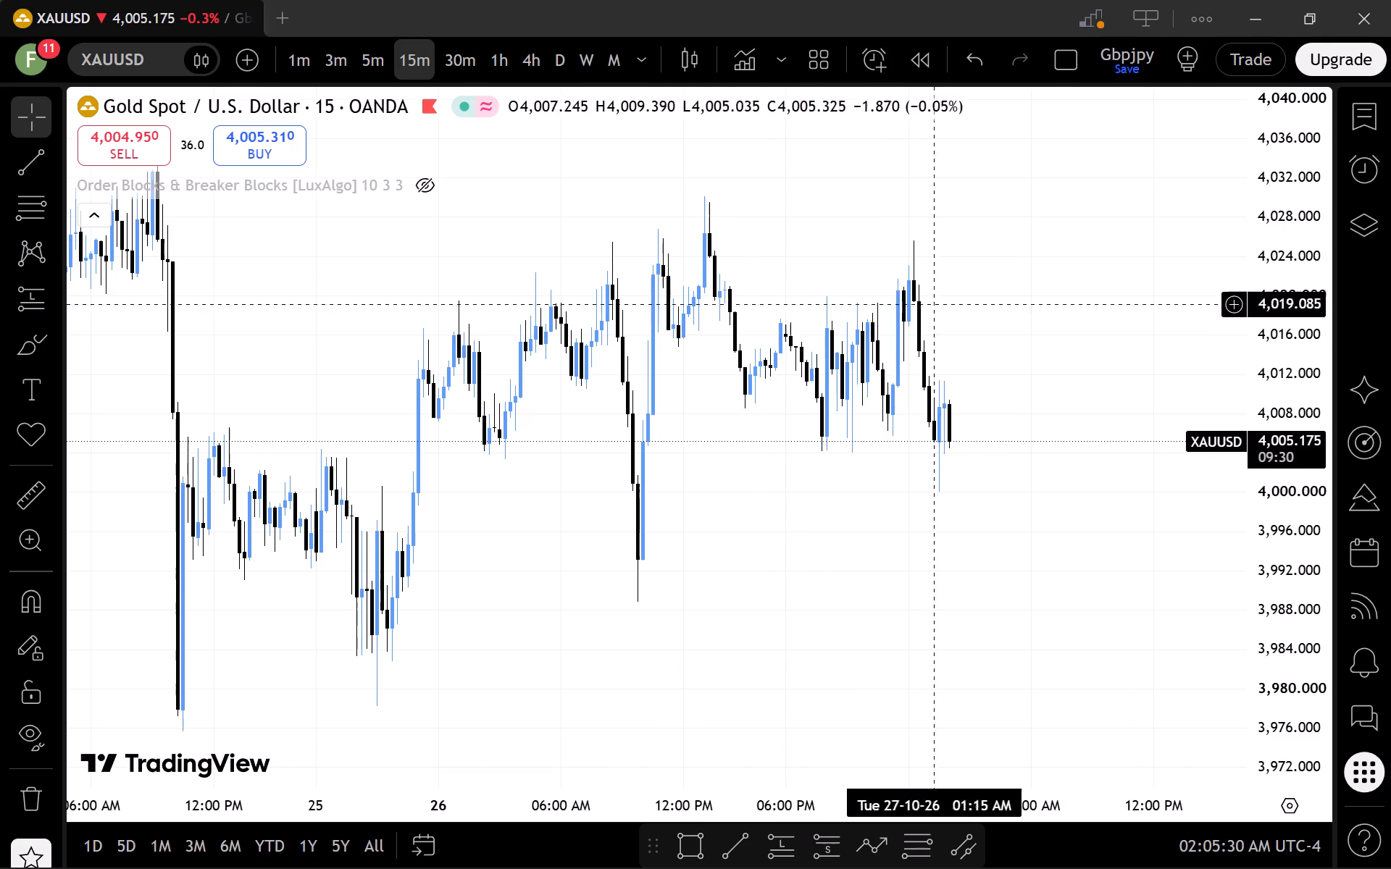
right_click(970, 212)
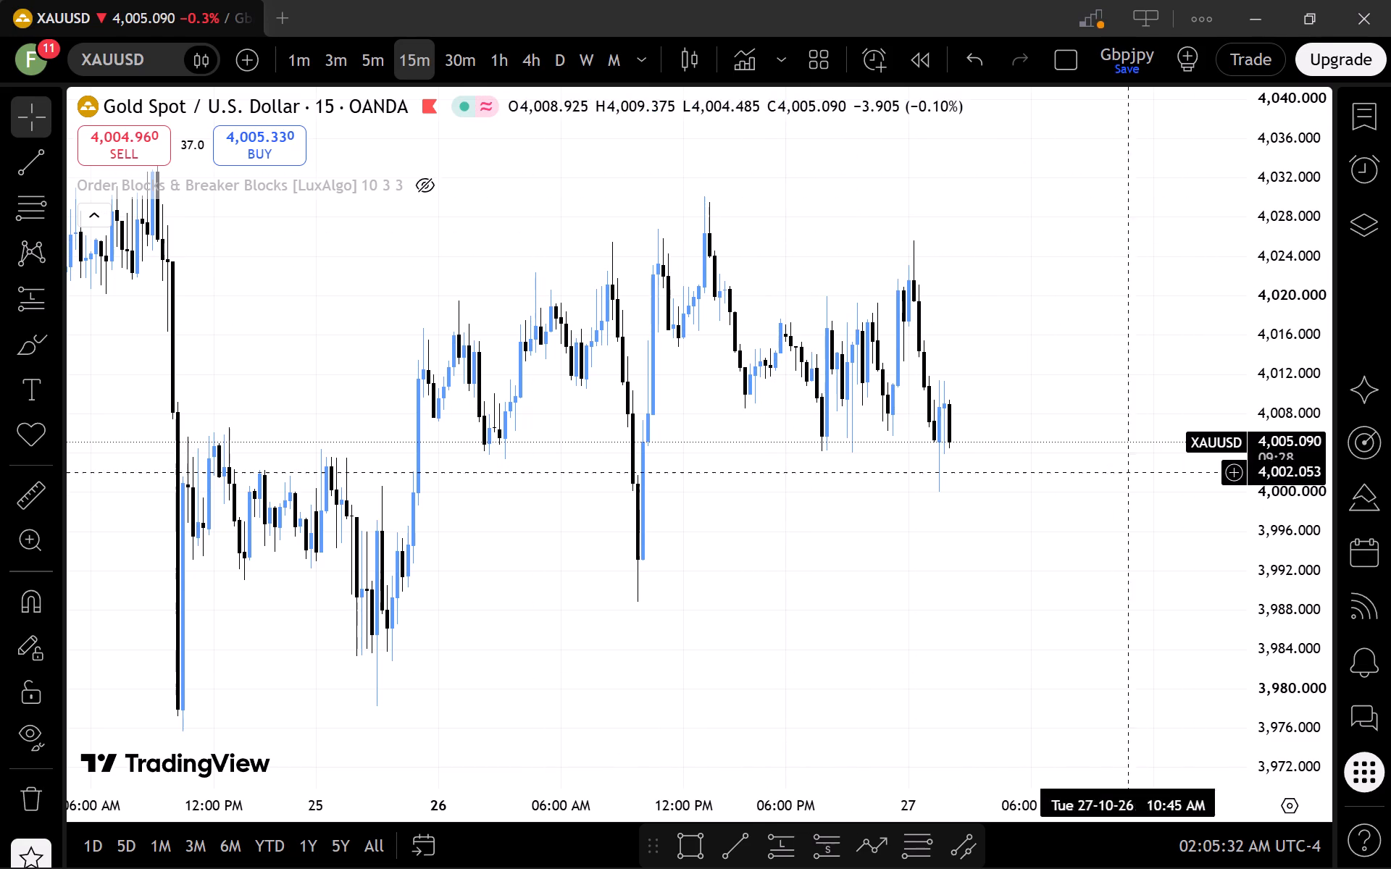
scroll(1292, 510, "down", 9)
scroll(861, 576, "up", 4)
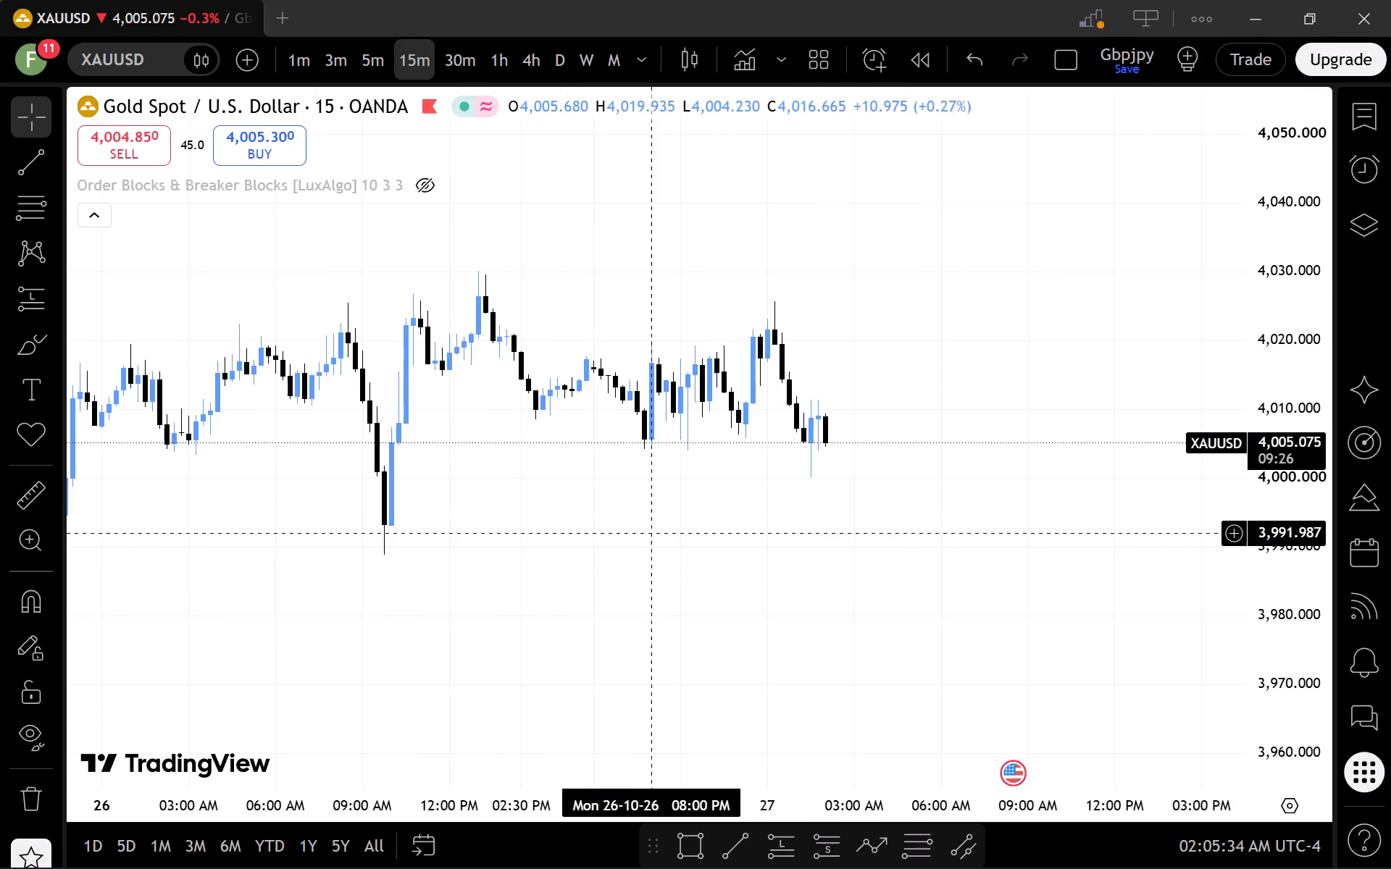
scroll(651, 534, "down", 8)
left_click(1008, 237)
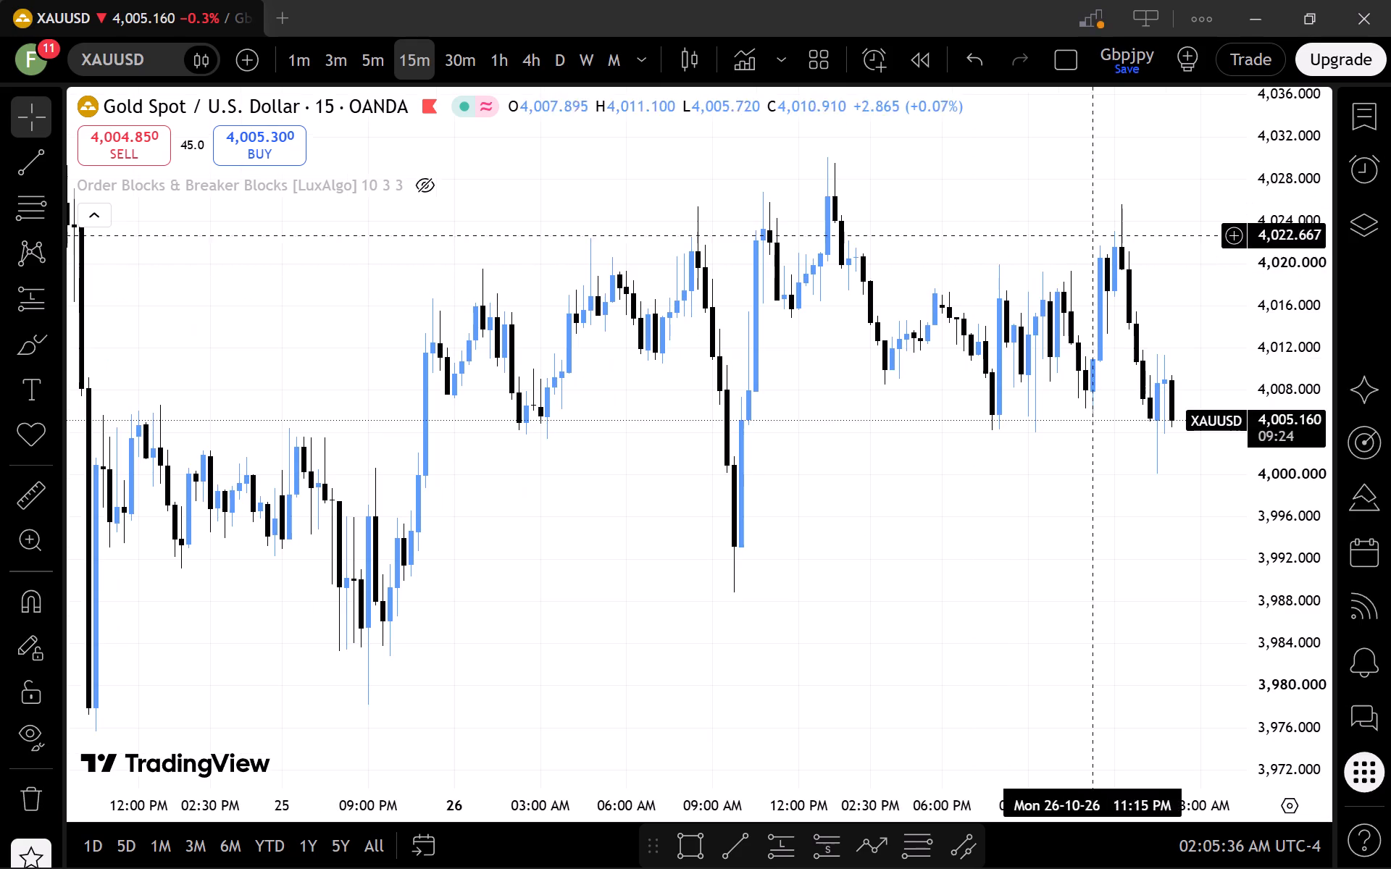
Open the chart settings and review the status line options and the scales and lines options.
right_click(968, 256)
left_click(1048, 813)
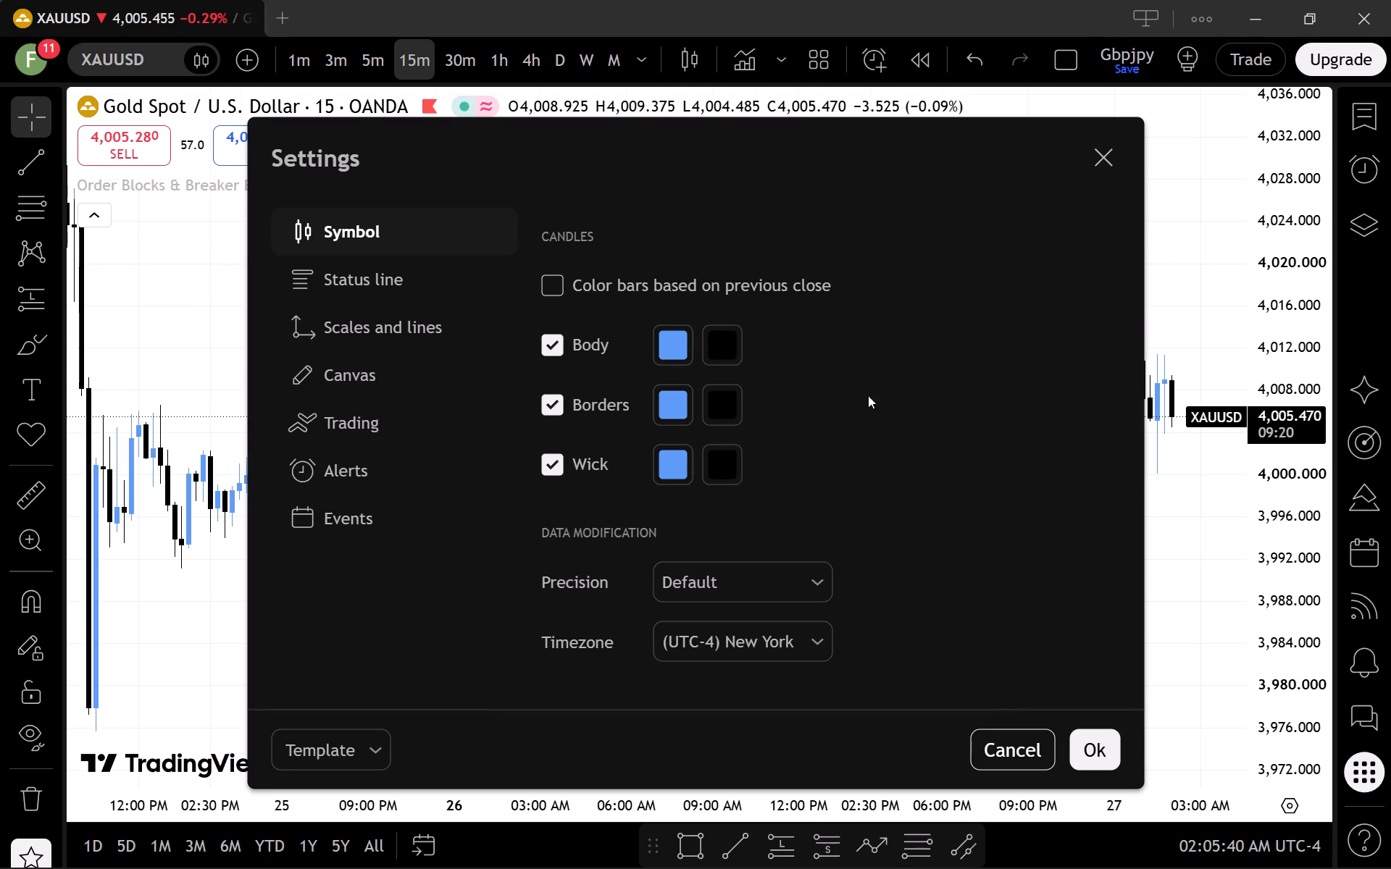
left_click(332, 297)
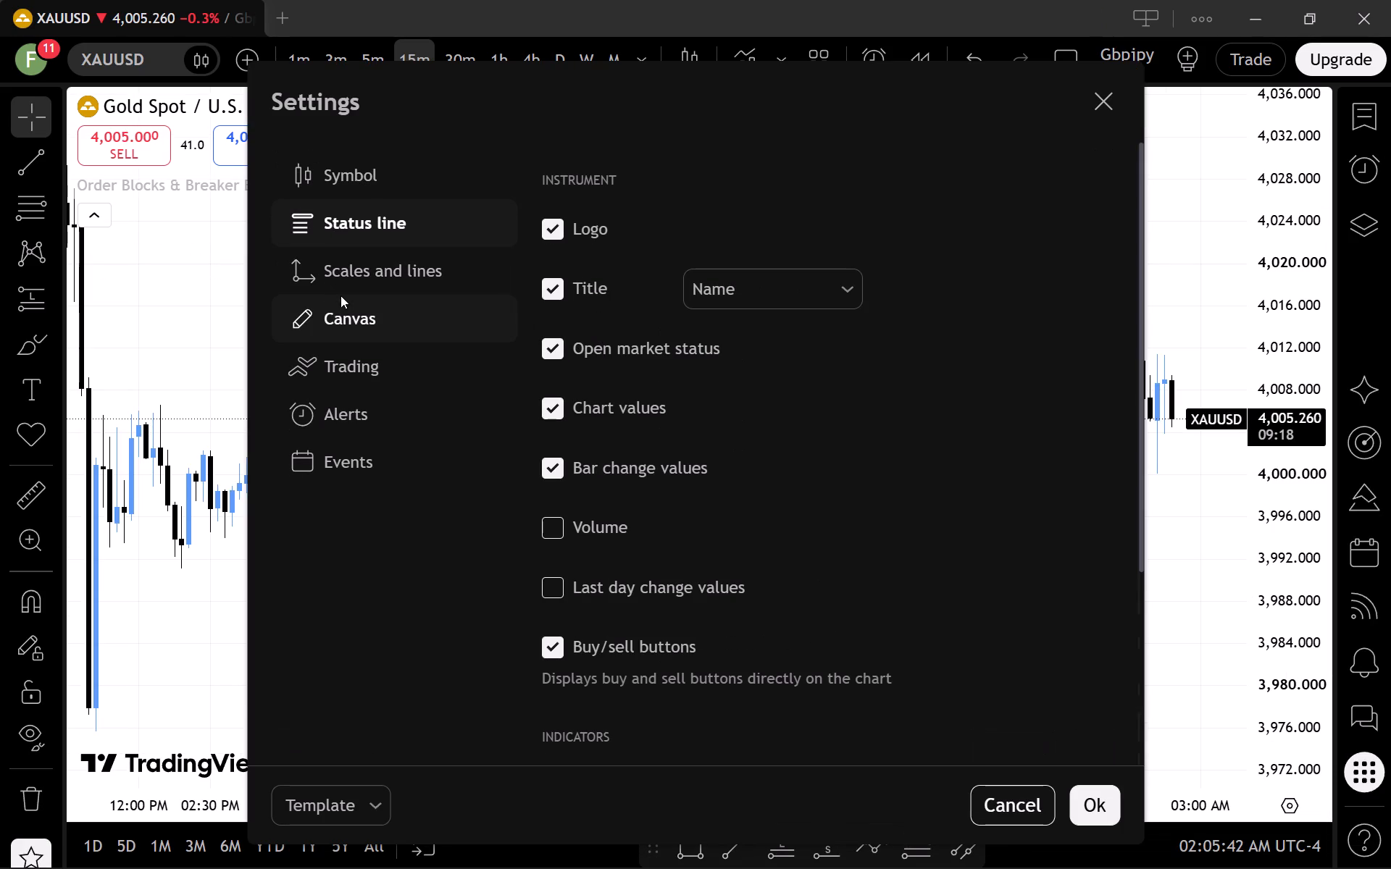
scroll(747, 476, "down", 6)
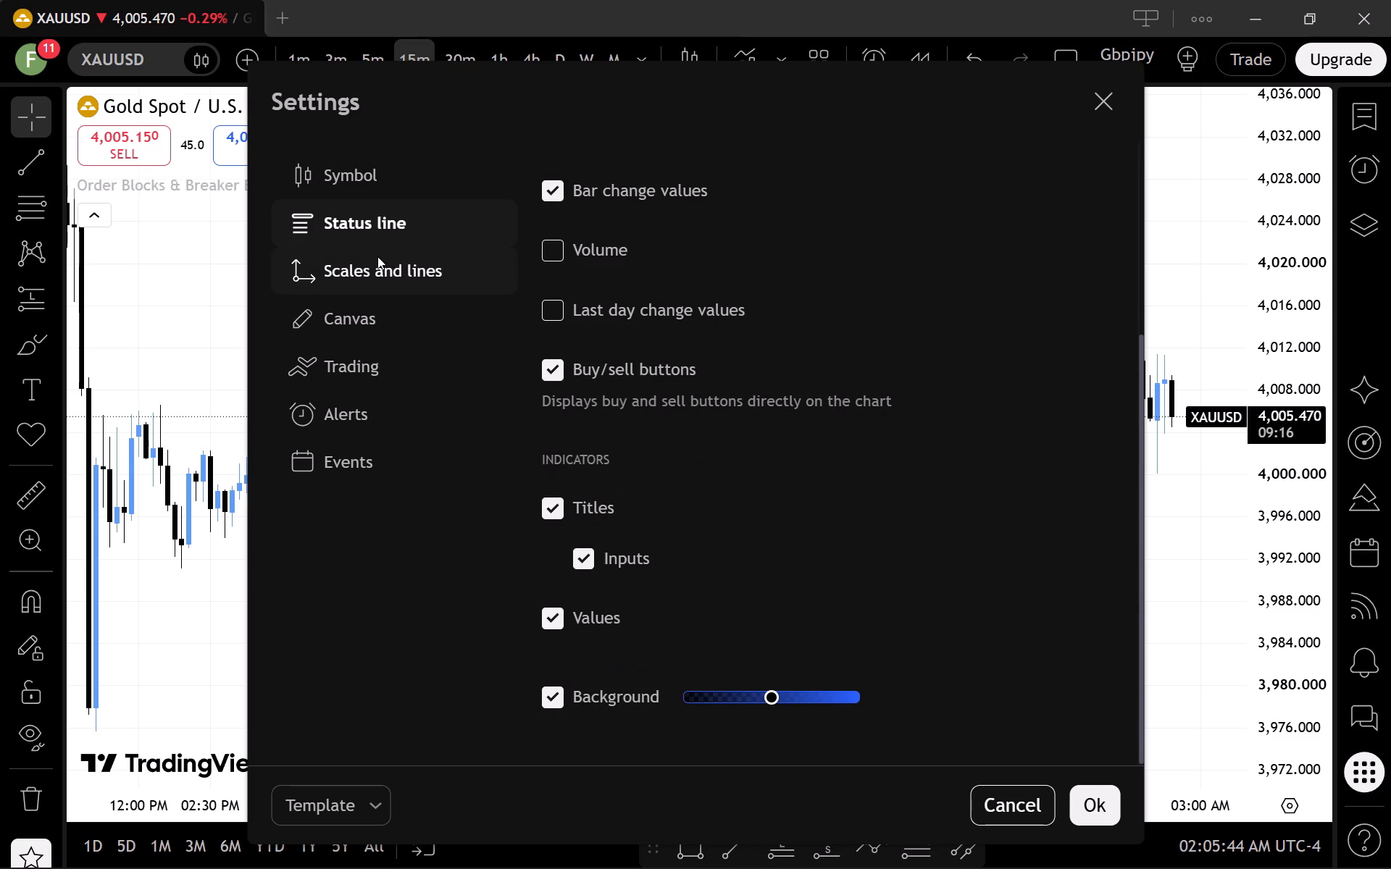
left_click(377, 256)
scroll(956, 584, "down", 7)
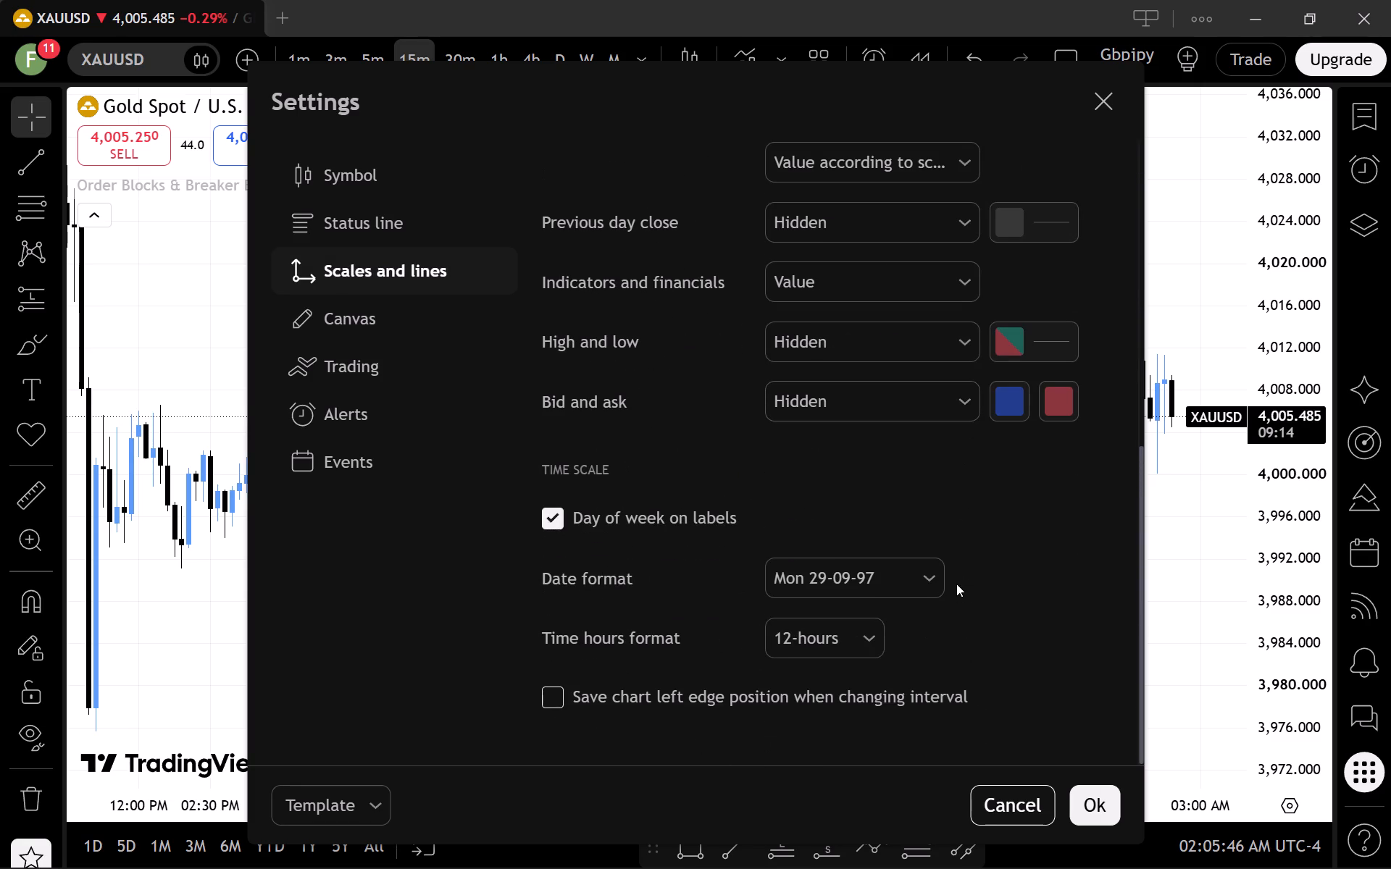
scroll(971, 589, "down", 3)
scroll(1016, 635, "down", 4)
Review the canvas settings, including the watermark's colour and content options, the scale styles and the margins, and close the settings.
left_click(341, 327)
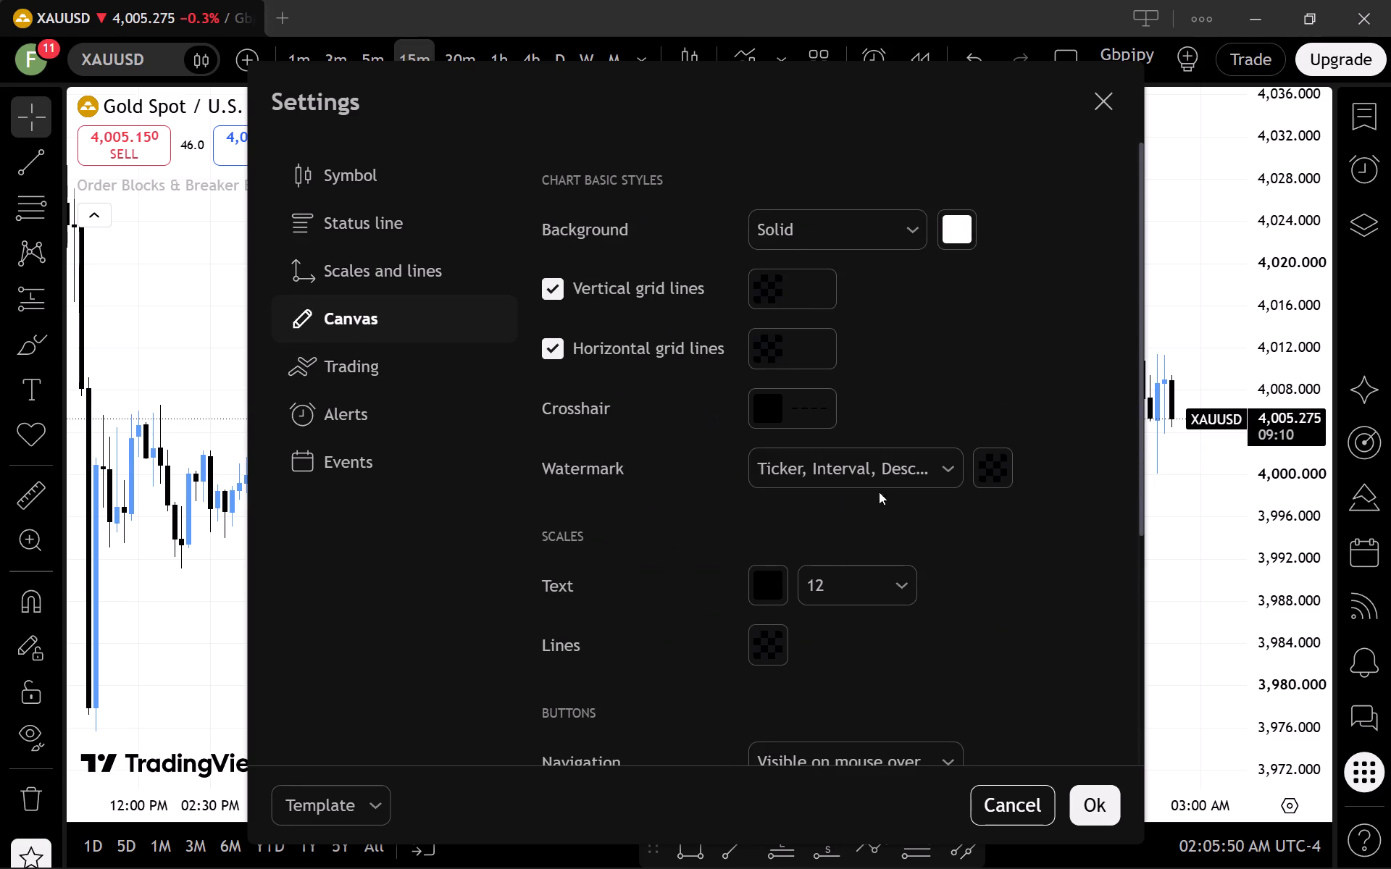
left_click(944, 482)
left_click(996, 483)
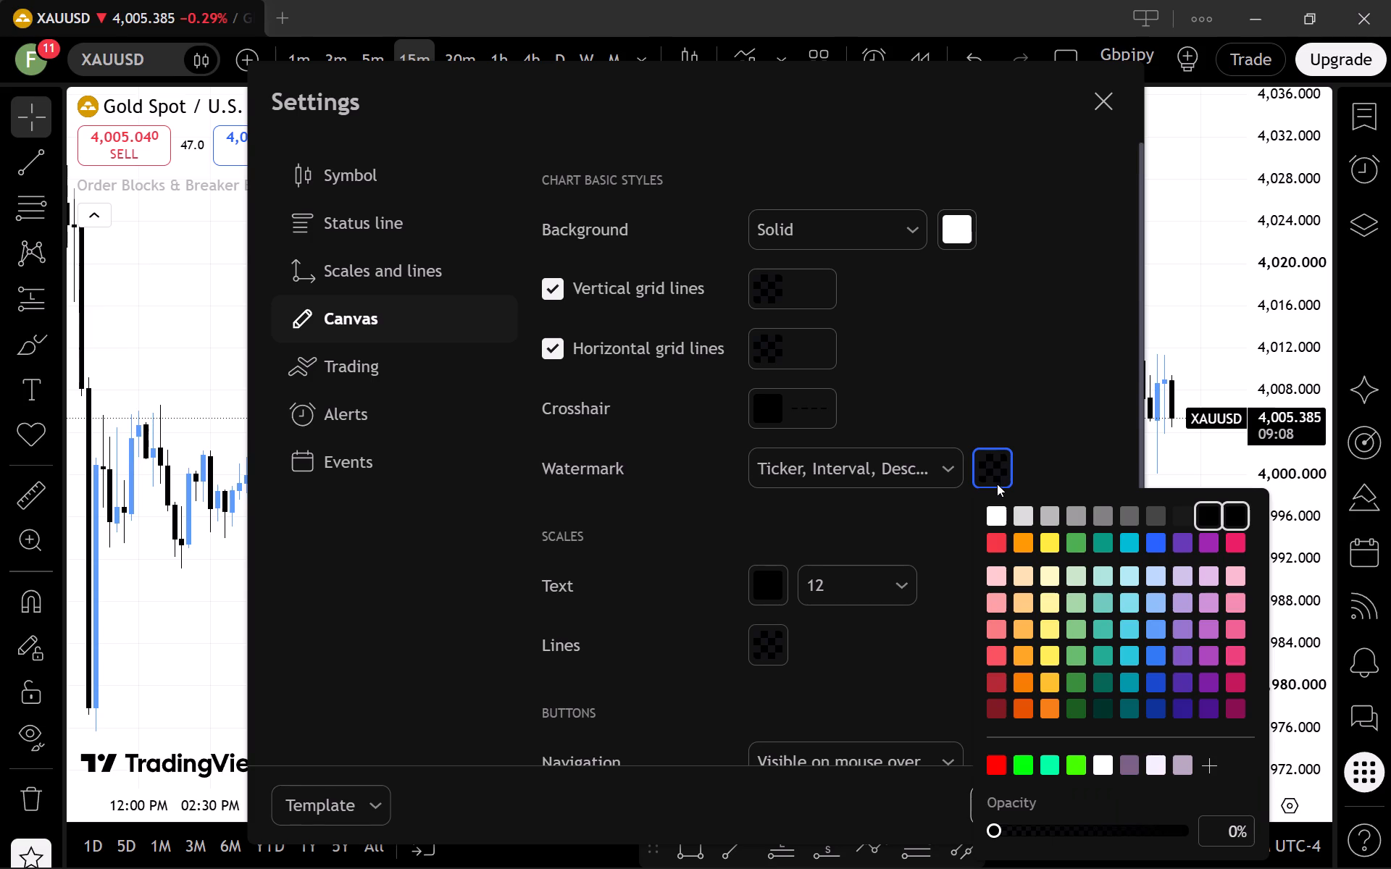
left_click(1228, 514)
left_click(1030, 462)
left_click(945, 458)
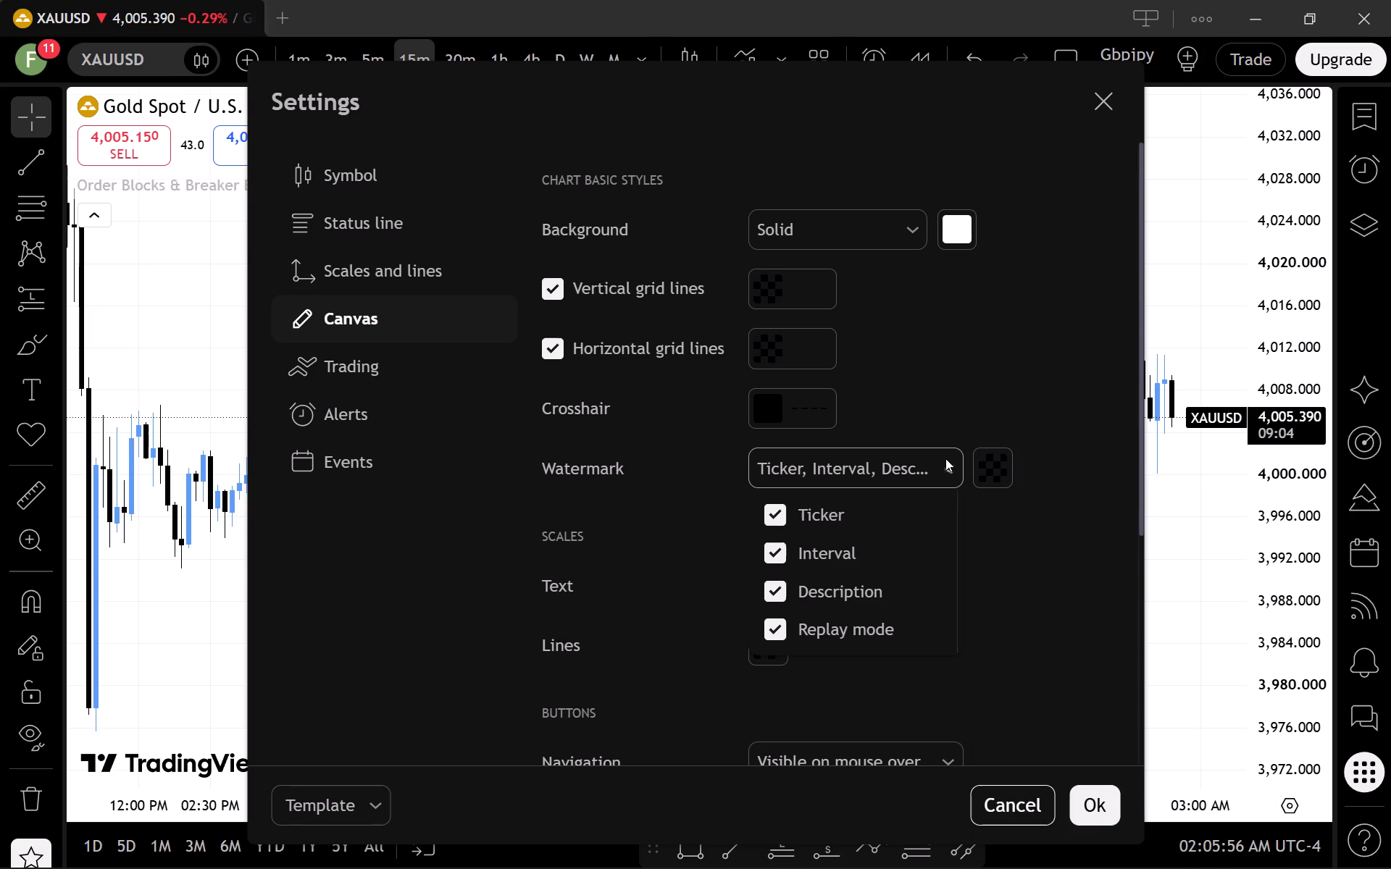
scroll(874, 534, "down", 3)
left_click(1068, 555)
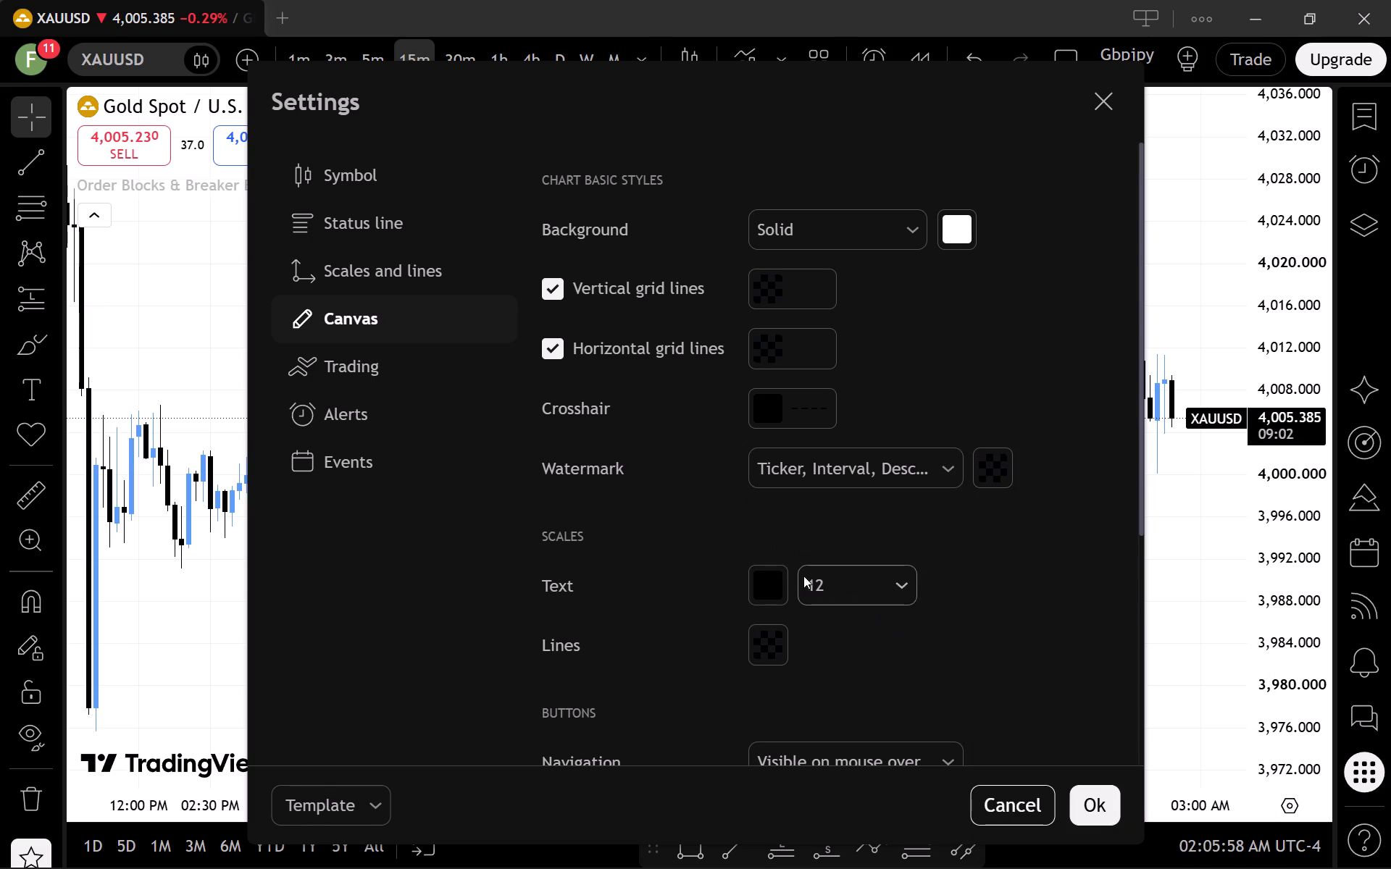
scroll(1017, 612, "down", 7)
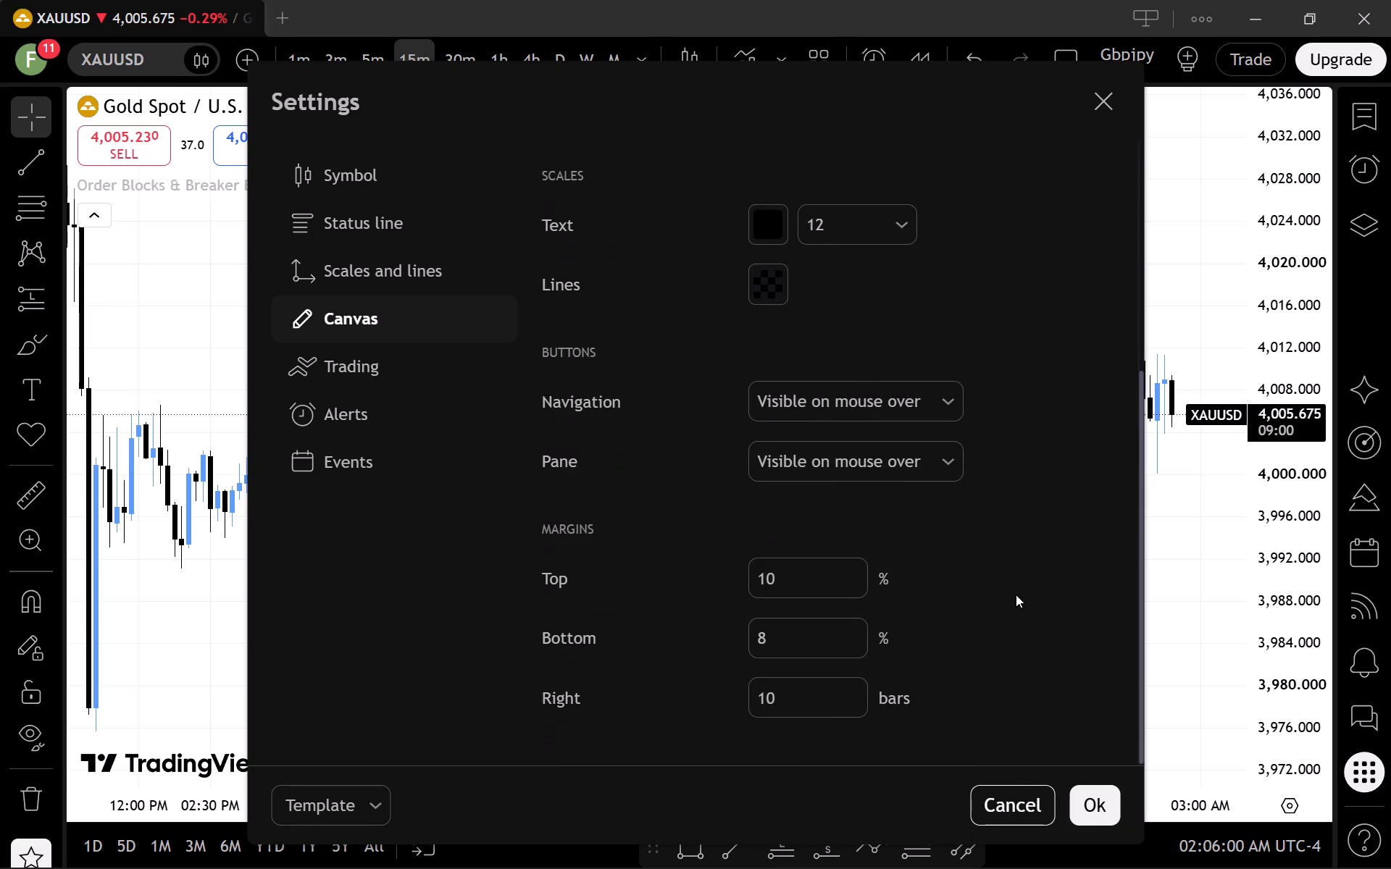
scroll(1016, 595, "down", 2)
left_click(1087, 798)
Examine the XAUUSD 15-minute price action over the past several days against the PwL and PmL levels.
scroll(890, 561, "up", 2)
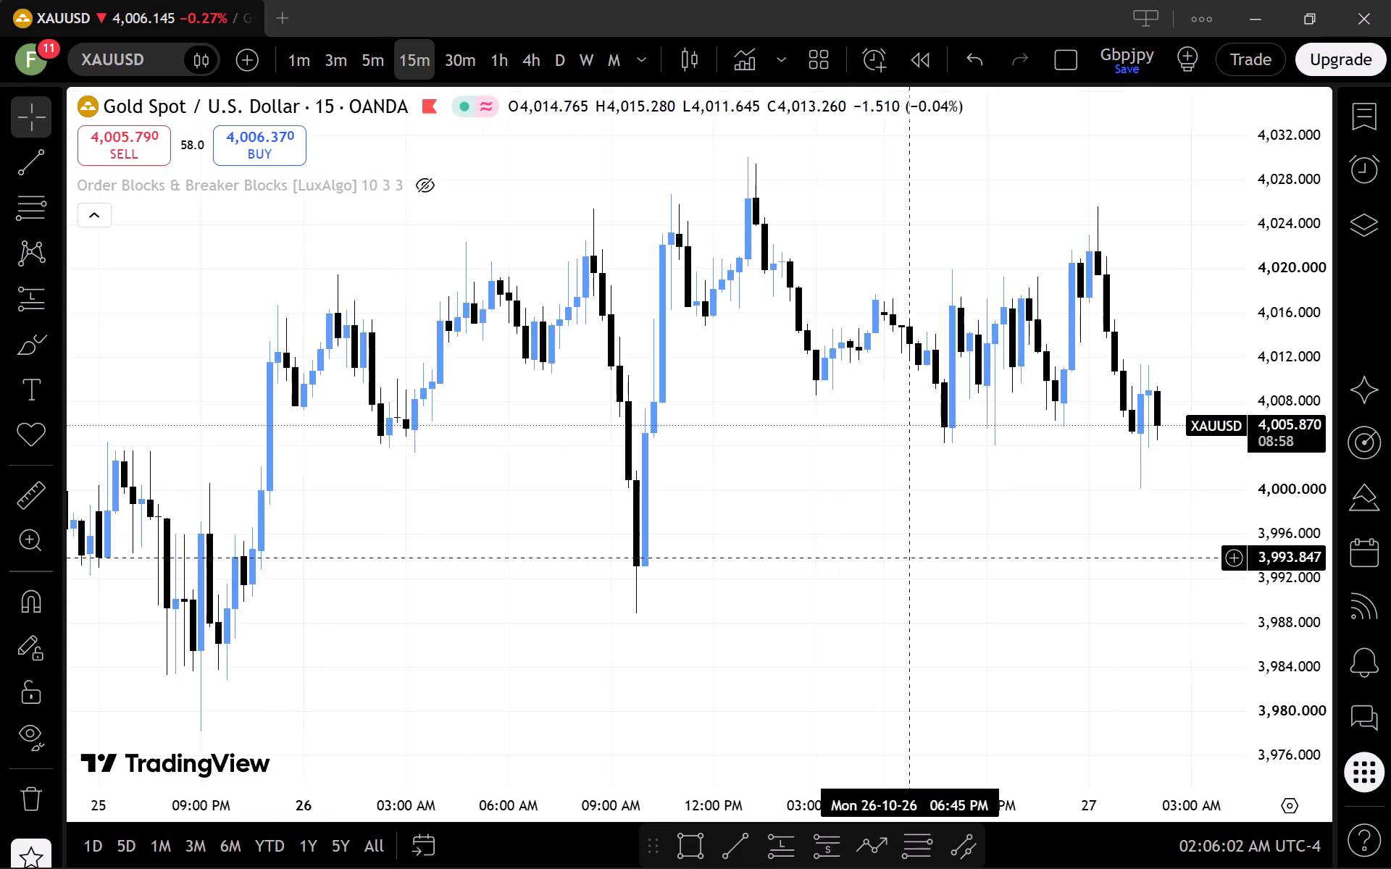
scroll(912, 559, "down", 7)
scroll(1238, 508, "down", 5)
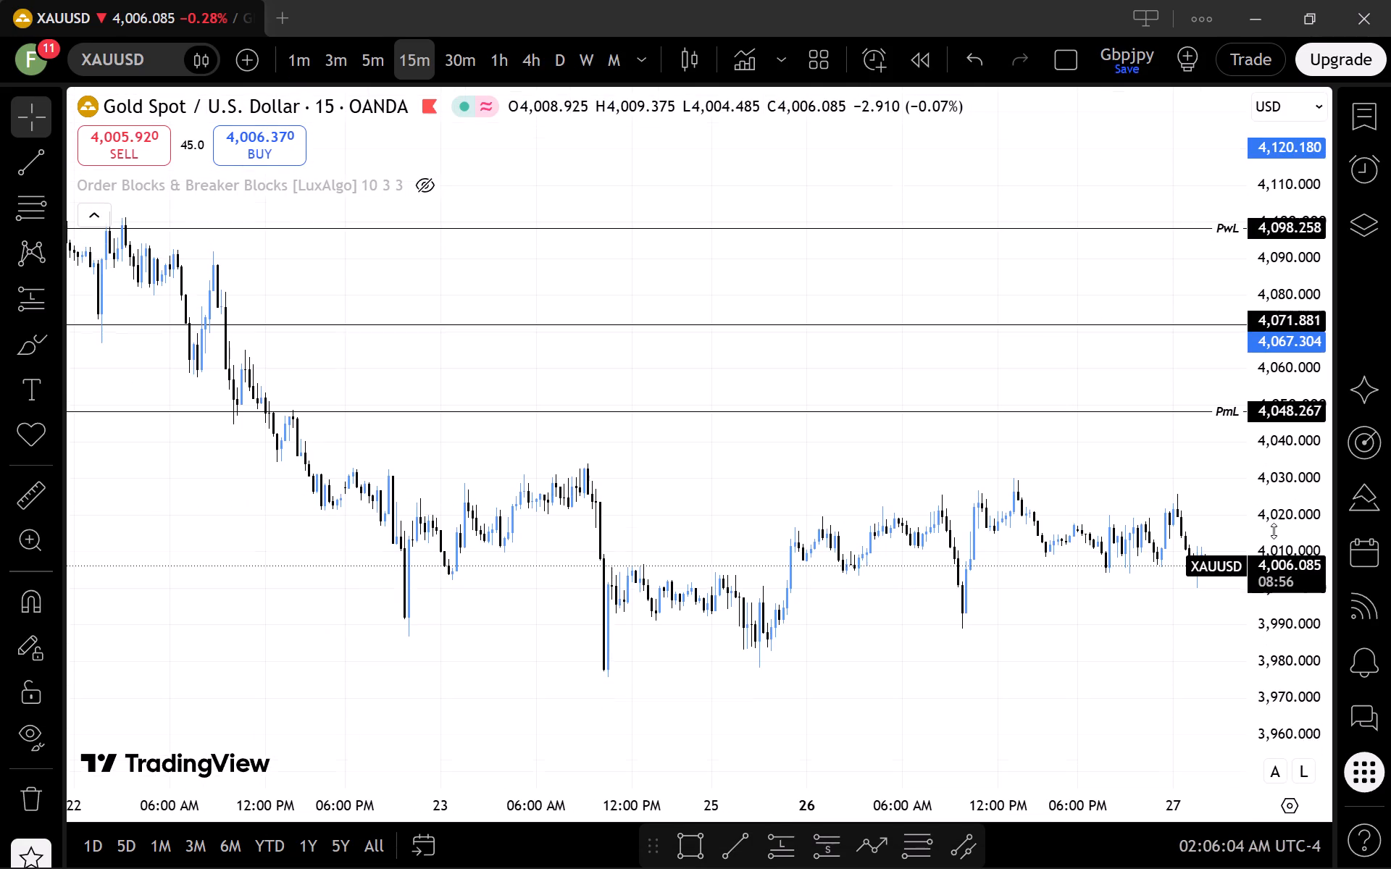
scroll(1274, 531, "down", 12)
scroll(1269, 529, "up", 9)
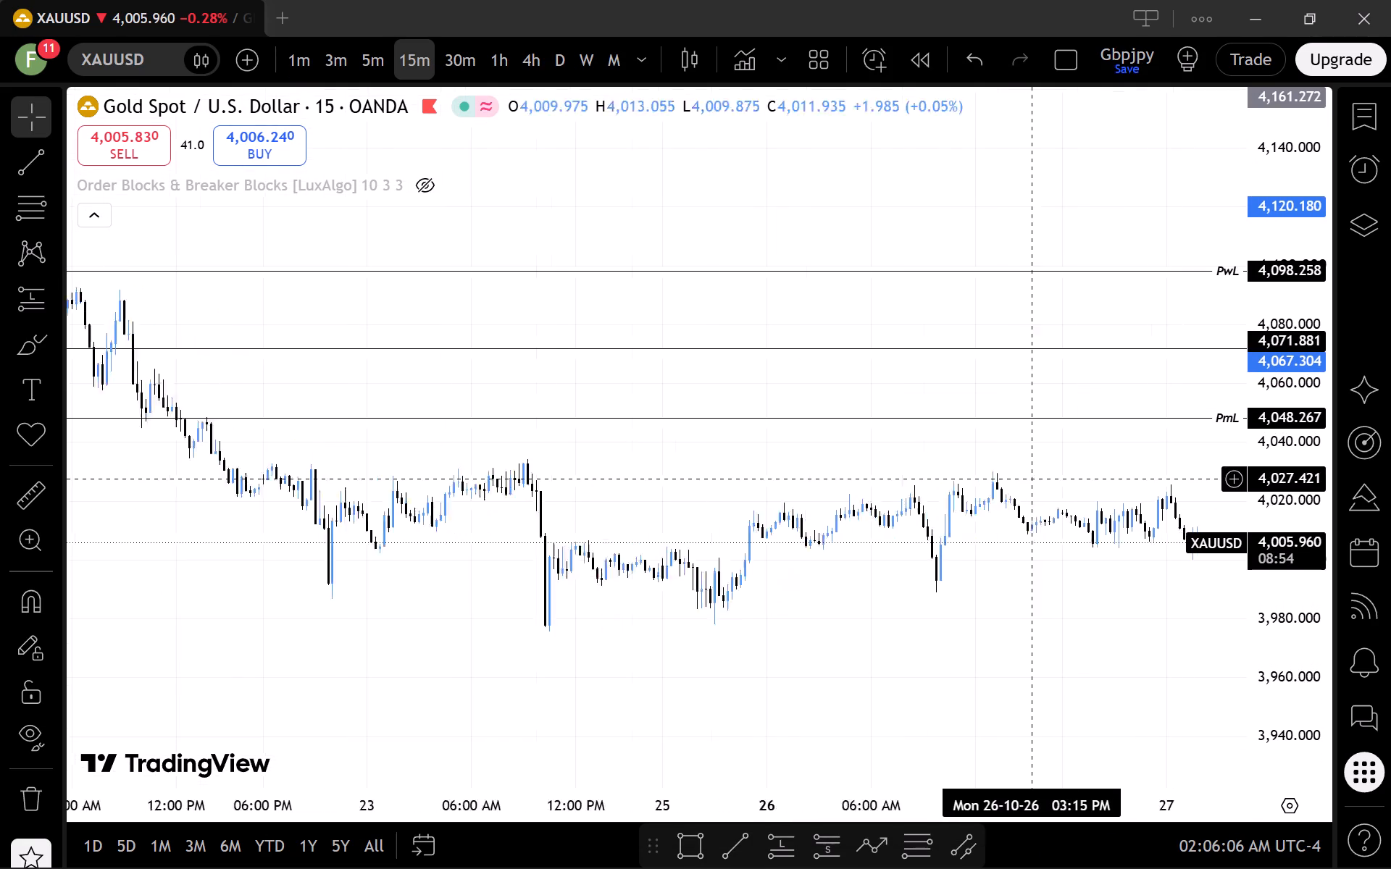
scroll(1033, 479, "up", 1)
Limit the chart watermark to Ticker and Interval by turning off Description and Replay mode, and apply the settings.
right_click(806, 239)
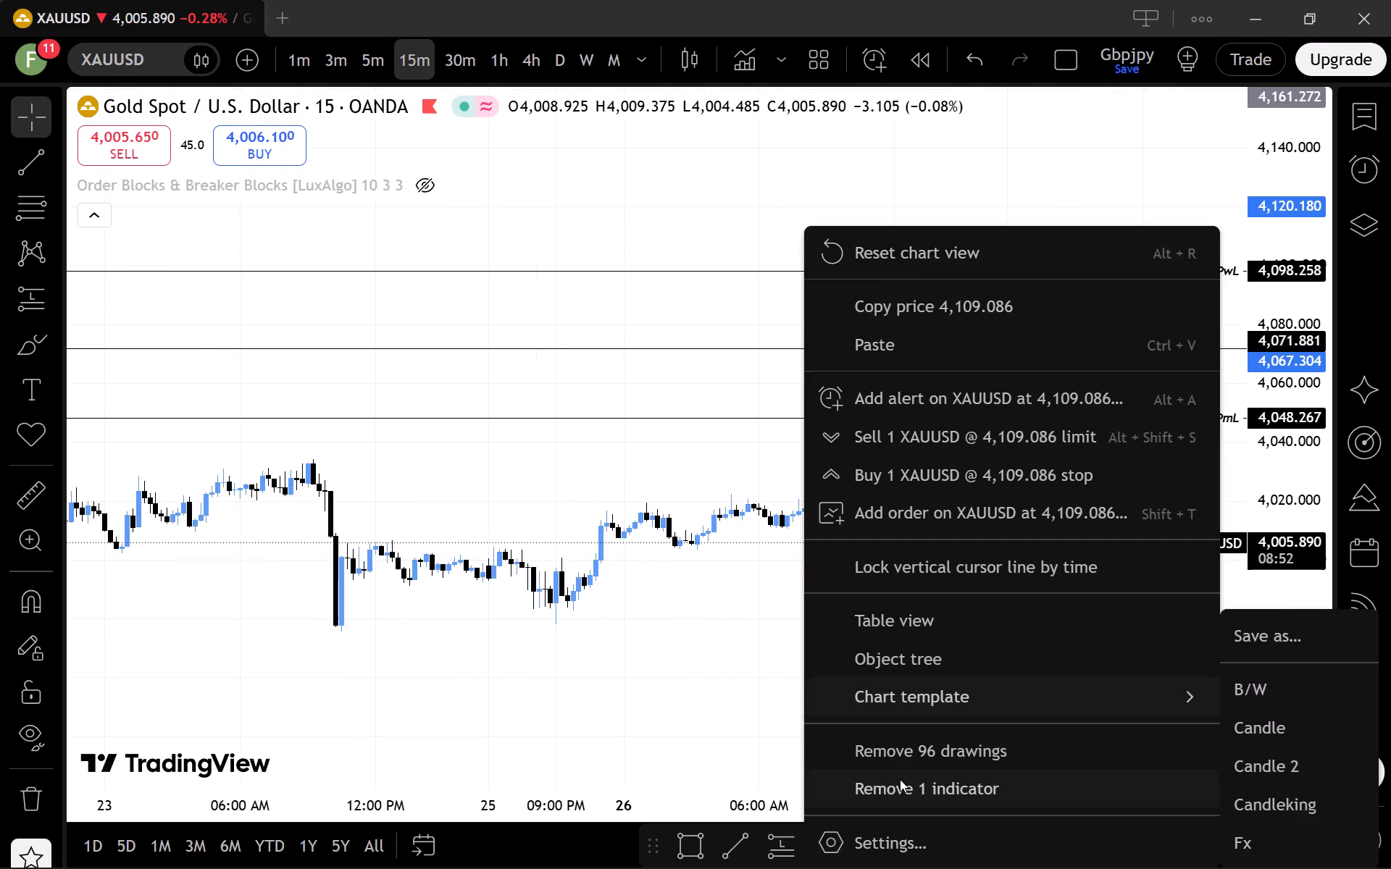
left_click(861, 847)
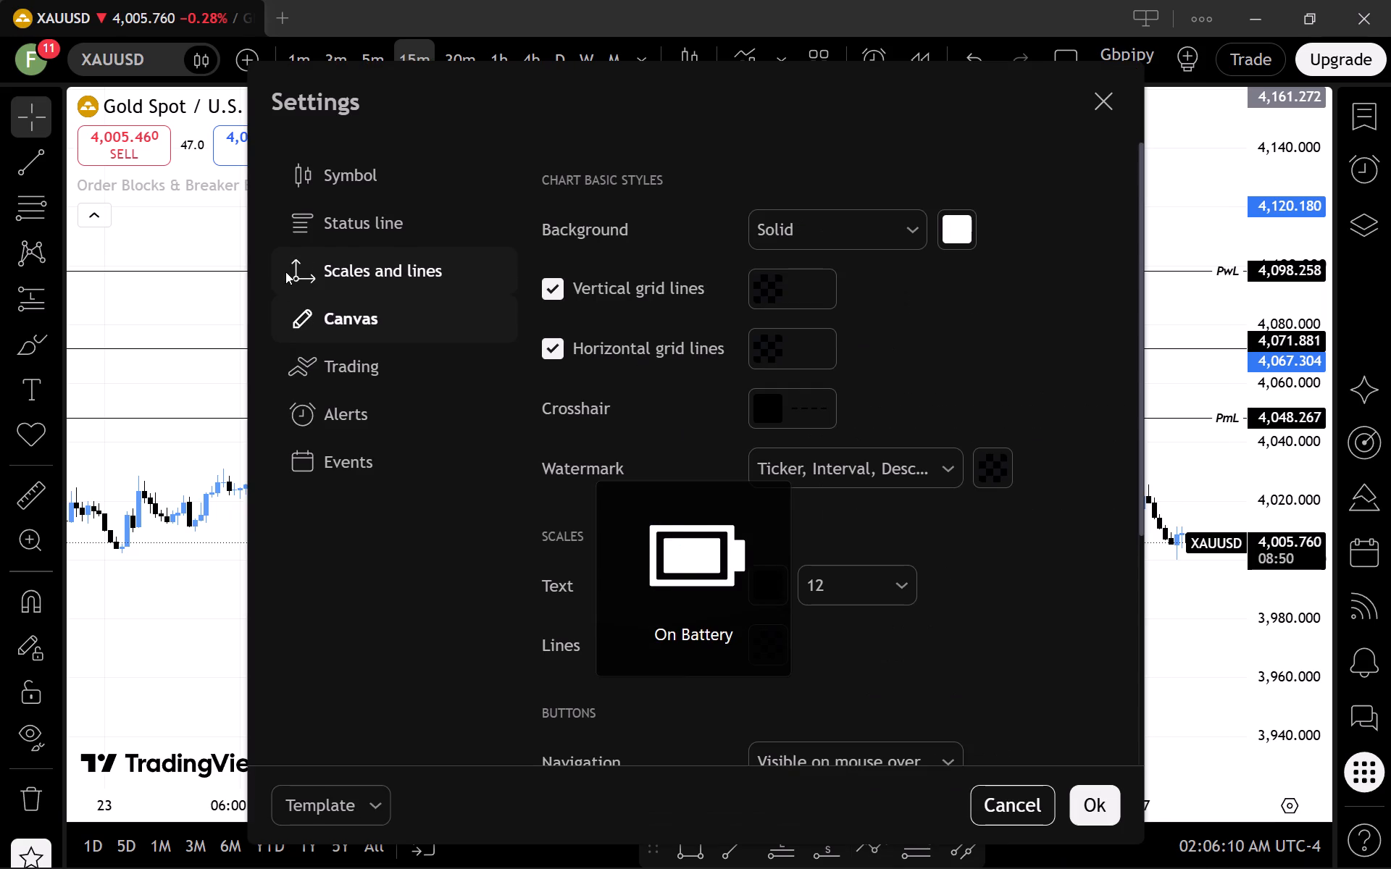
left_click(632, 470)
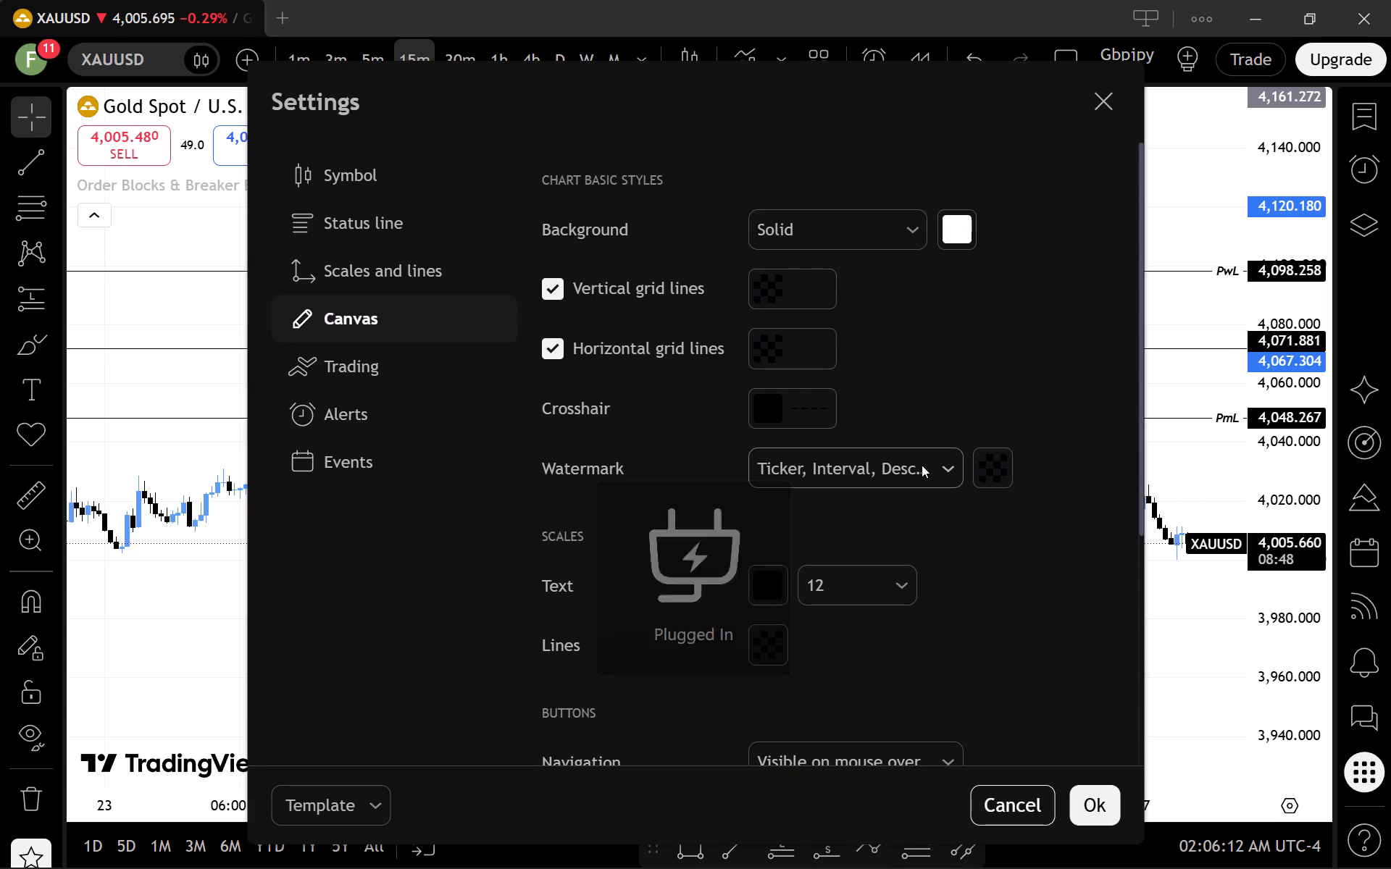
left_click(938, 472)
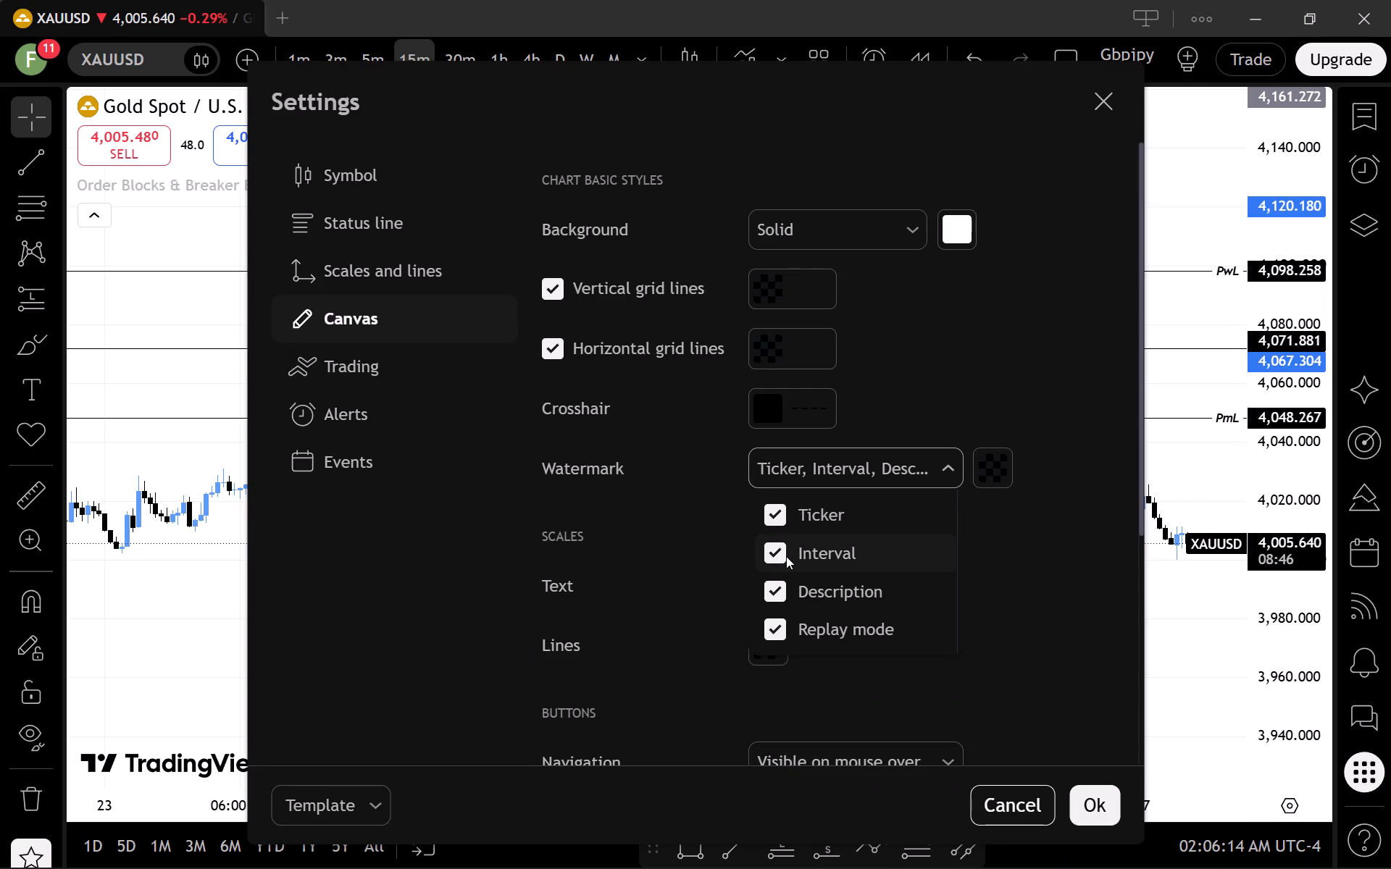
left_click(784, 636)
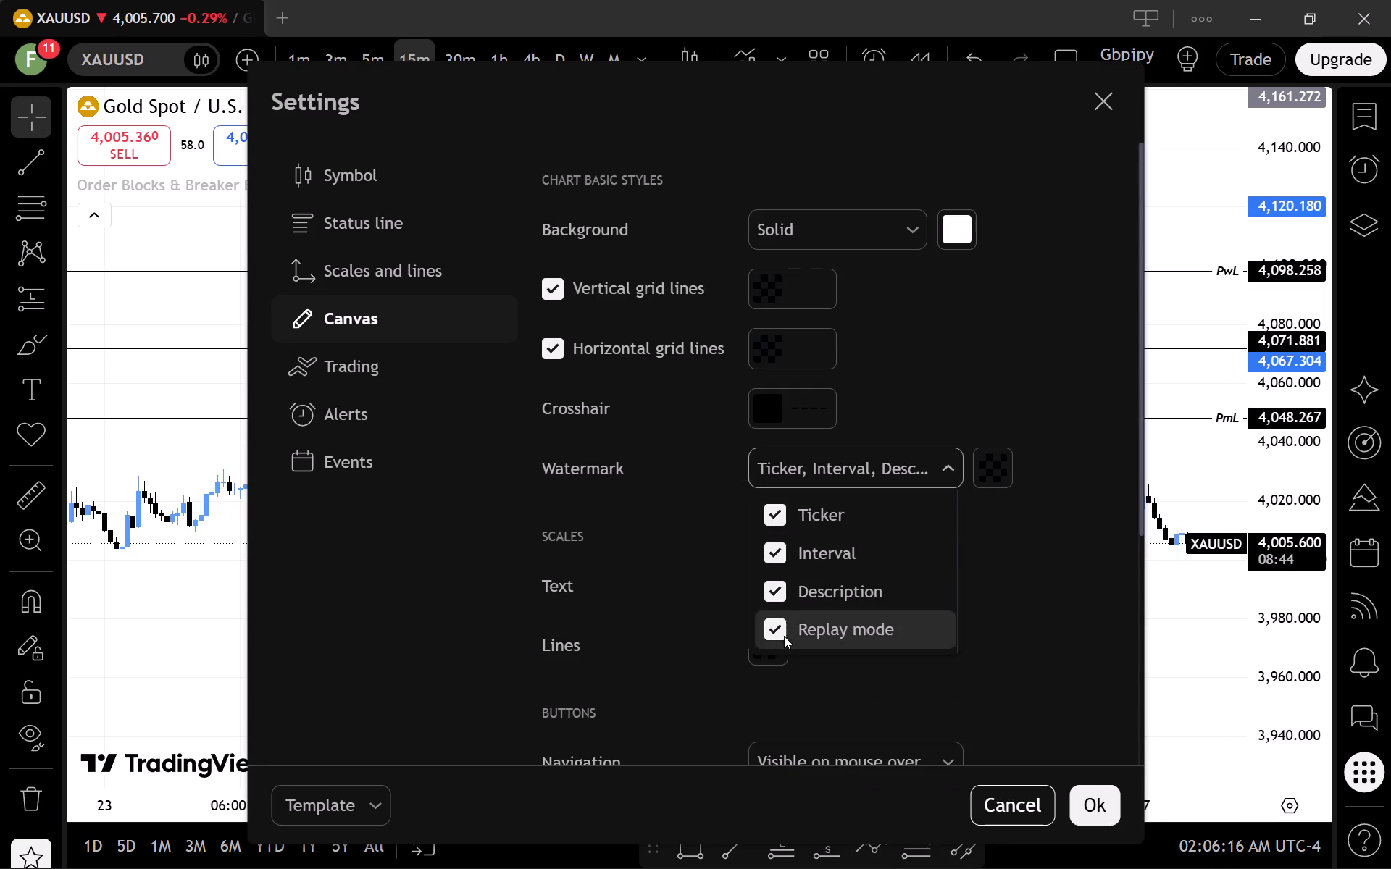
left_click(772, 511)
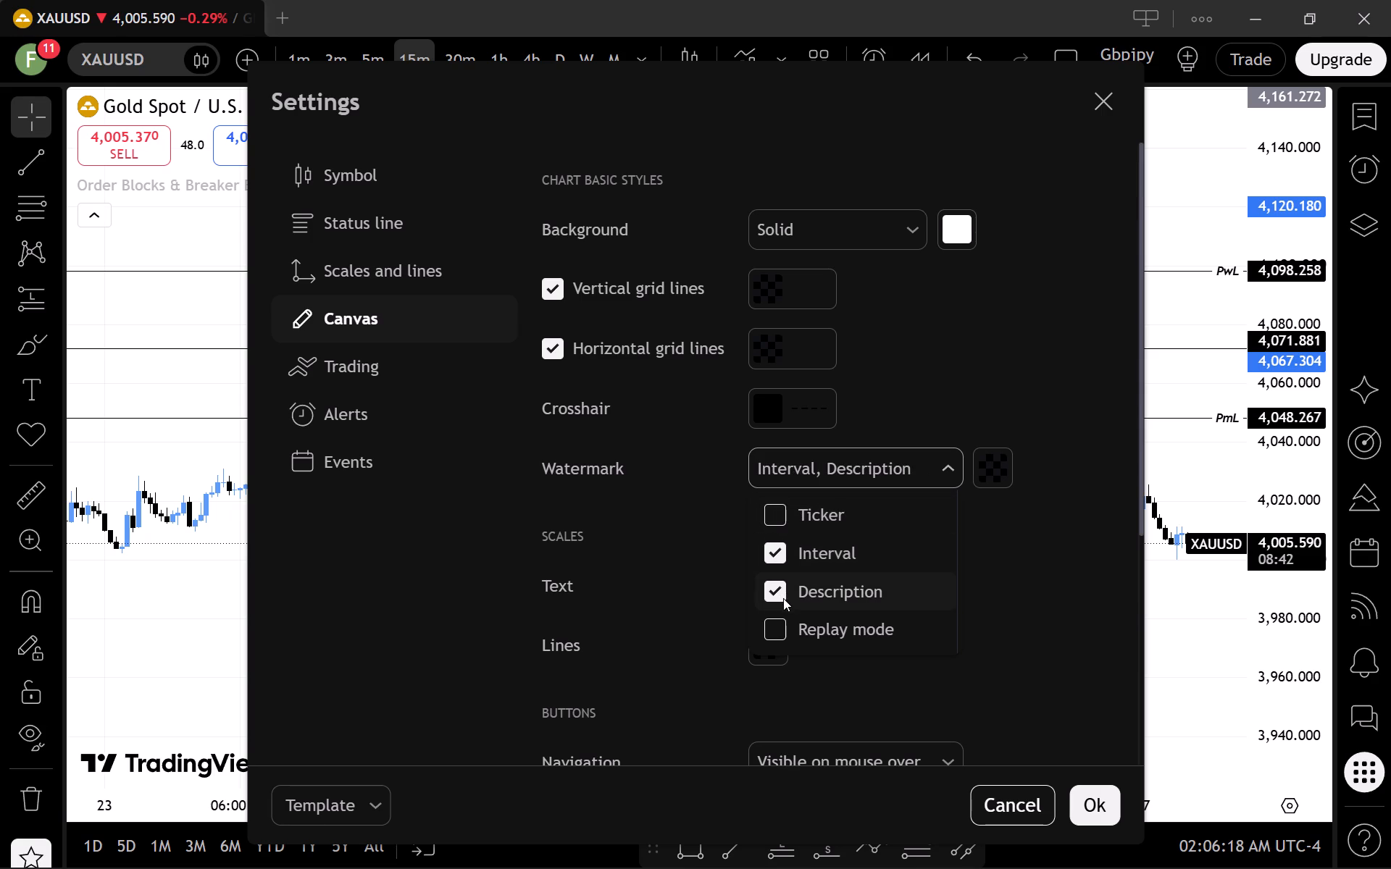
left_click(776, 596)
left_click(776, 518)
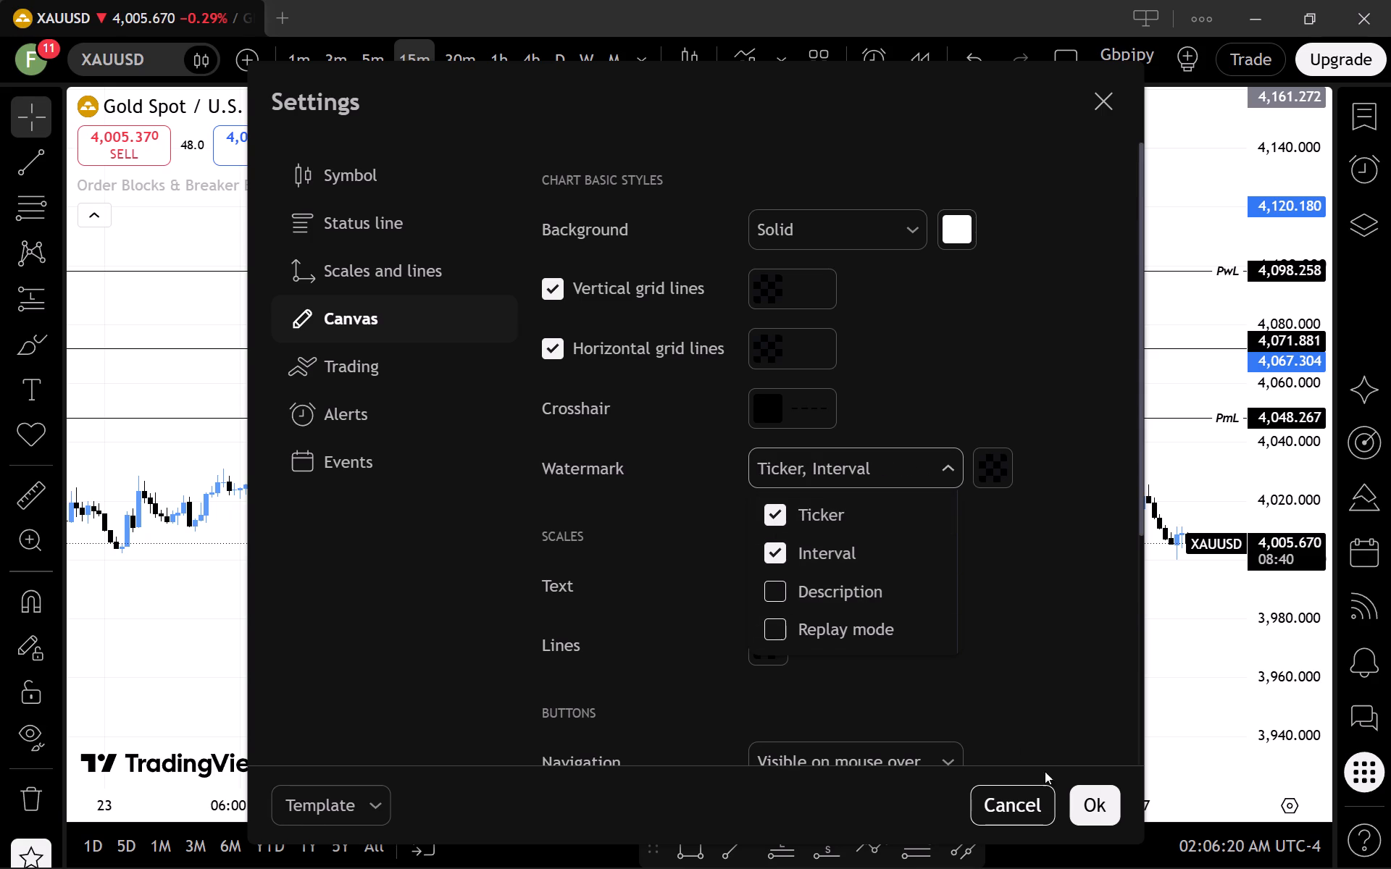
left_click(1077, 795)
Reset the price scale of the XAUUSD chart.
scroll(934, 532, "down", 3)
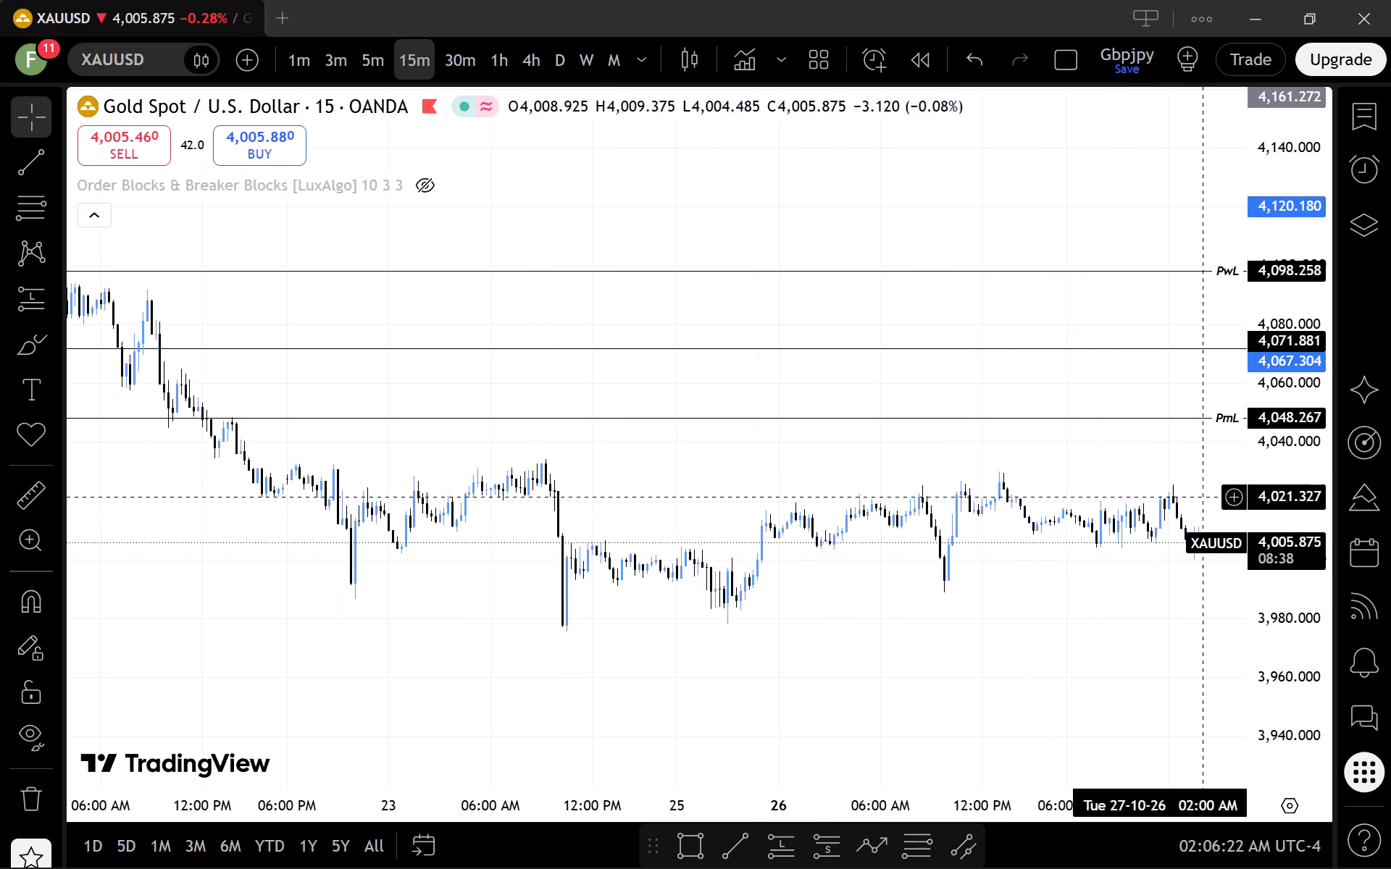
scroll(1203, 500, "down", 3)
right_click(738, 183)
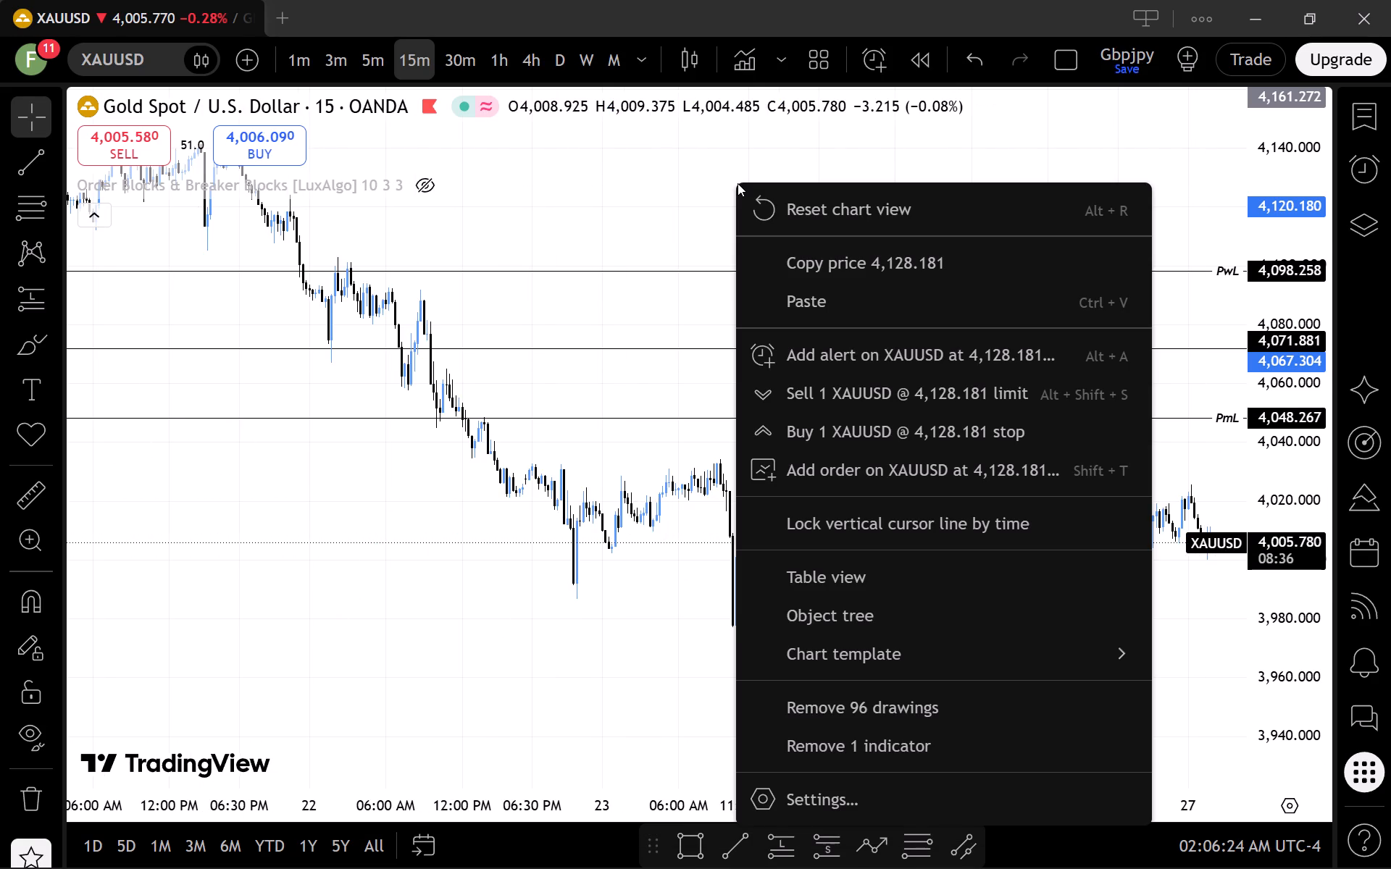
left_click(622, 750)
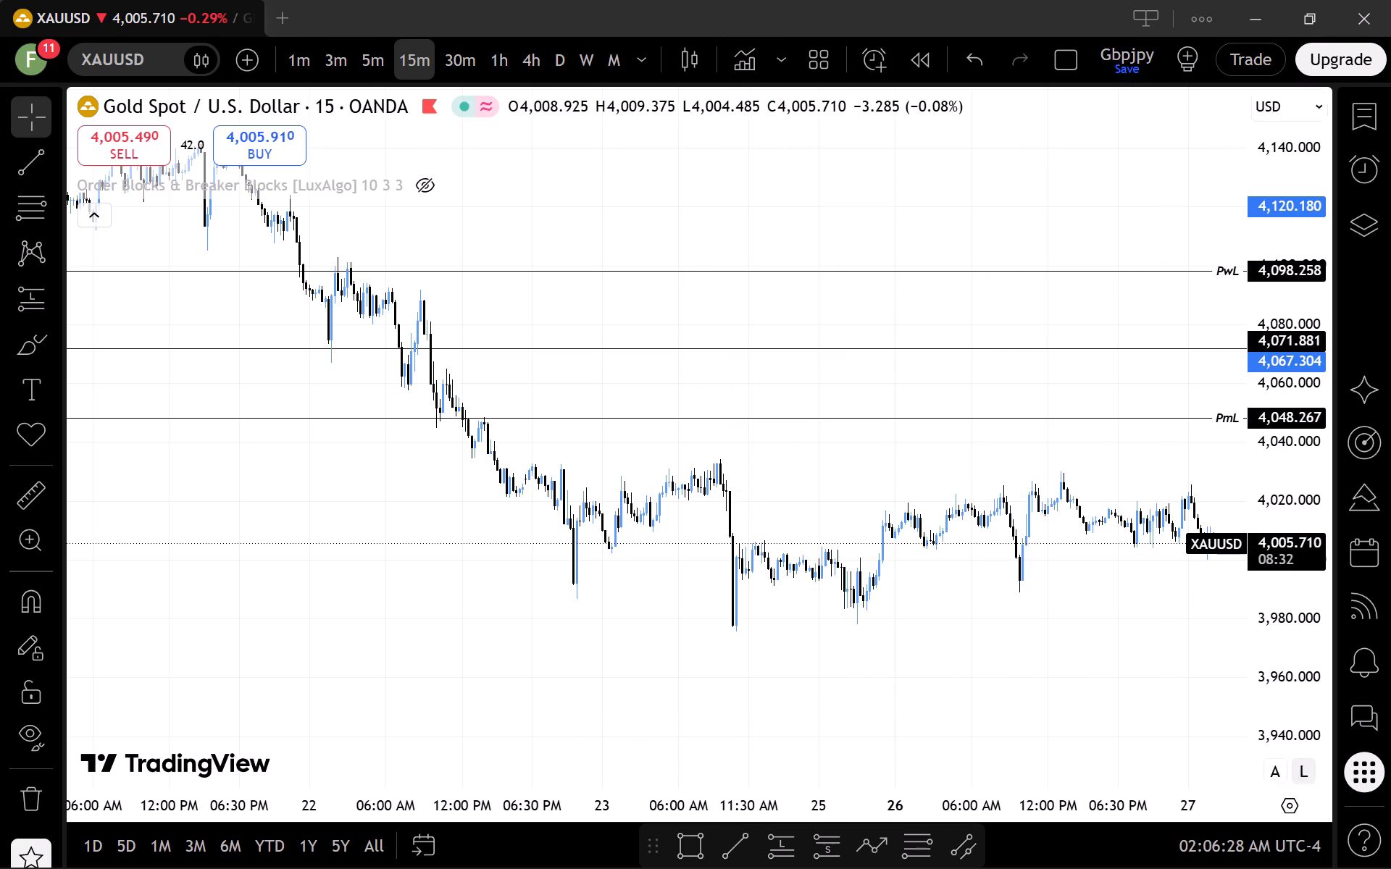
left_click(1292, 811)
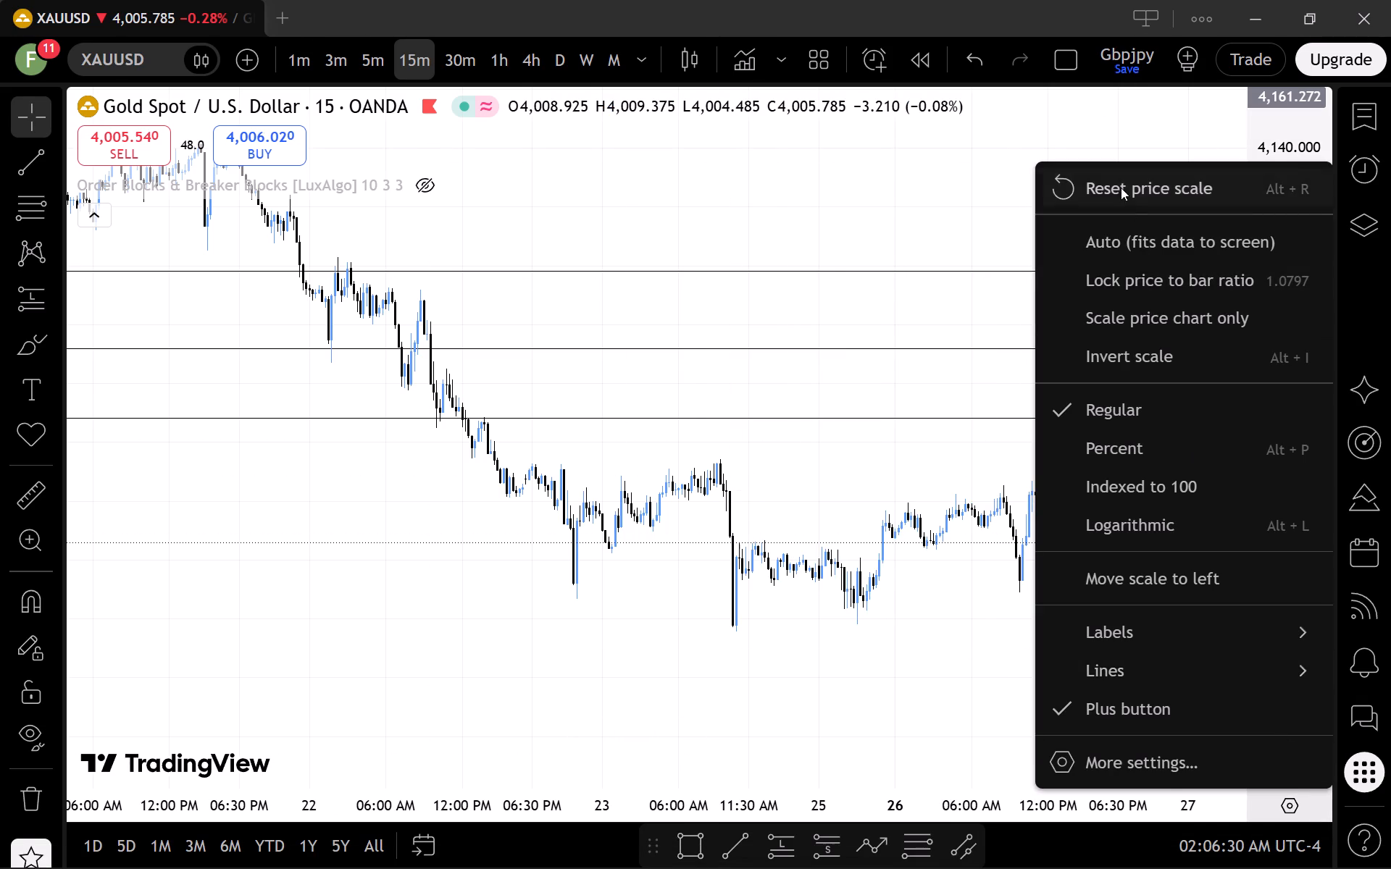
left_click(1121, 188)
Set the watermark colour to the near-black grey with 30% opacity and apply the chart settings.
right_click(713, 247)
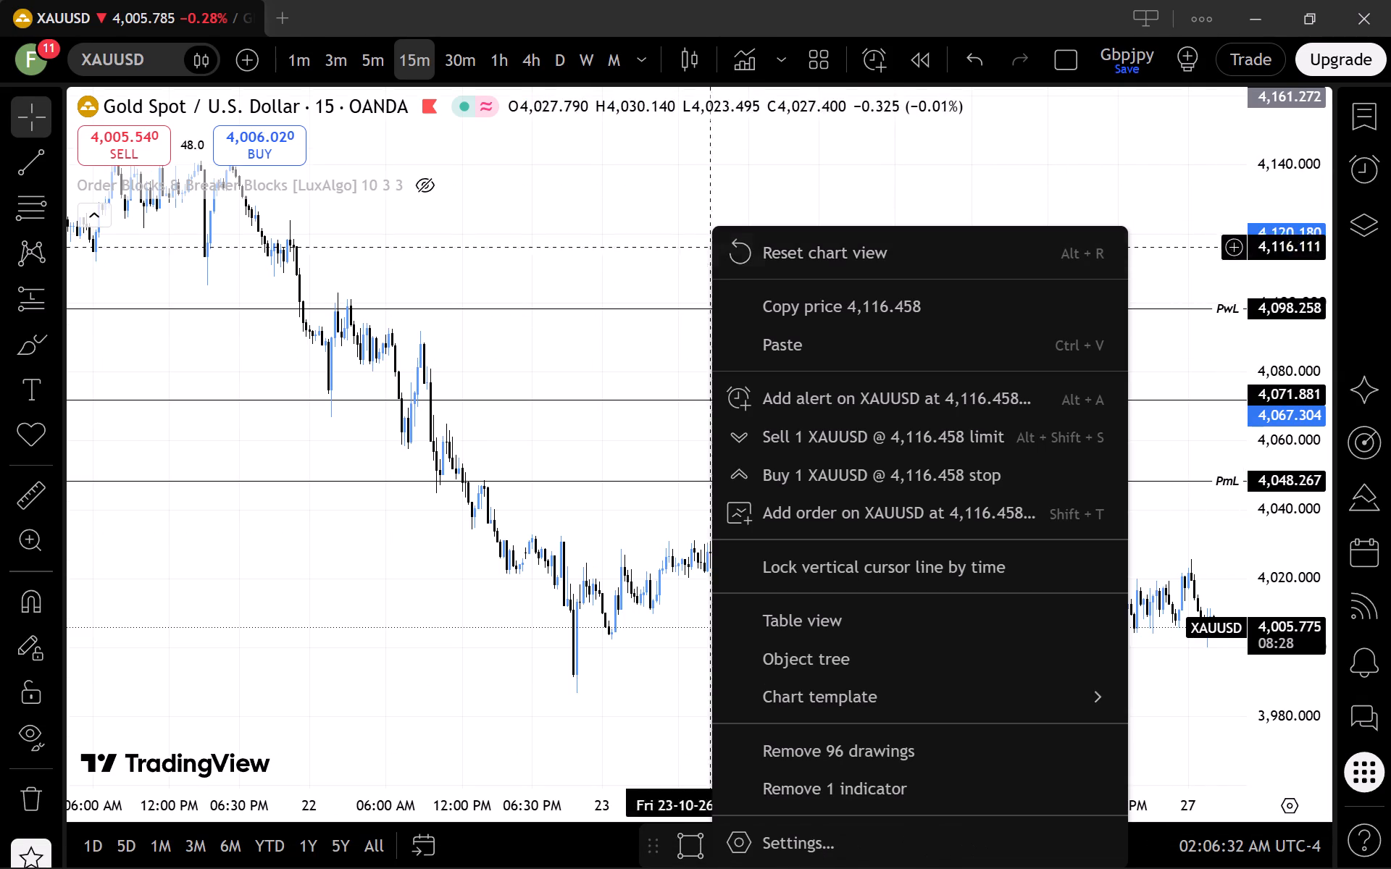
left_click(825, 839)
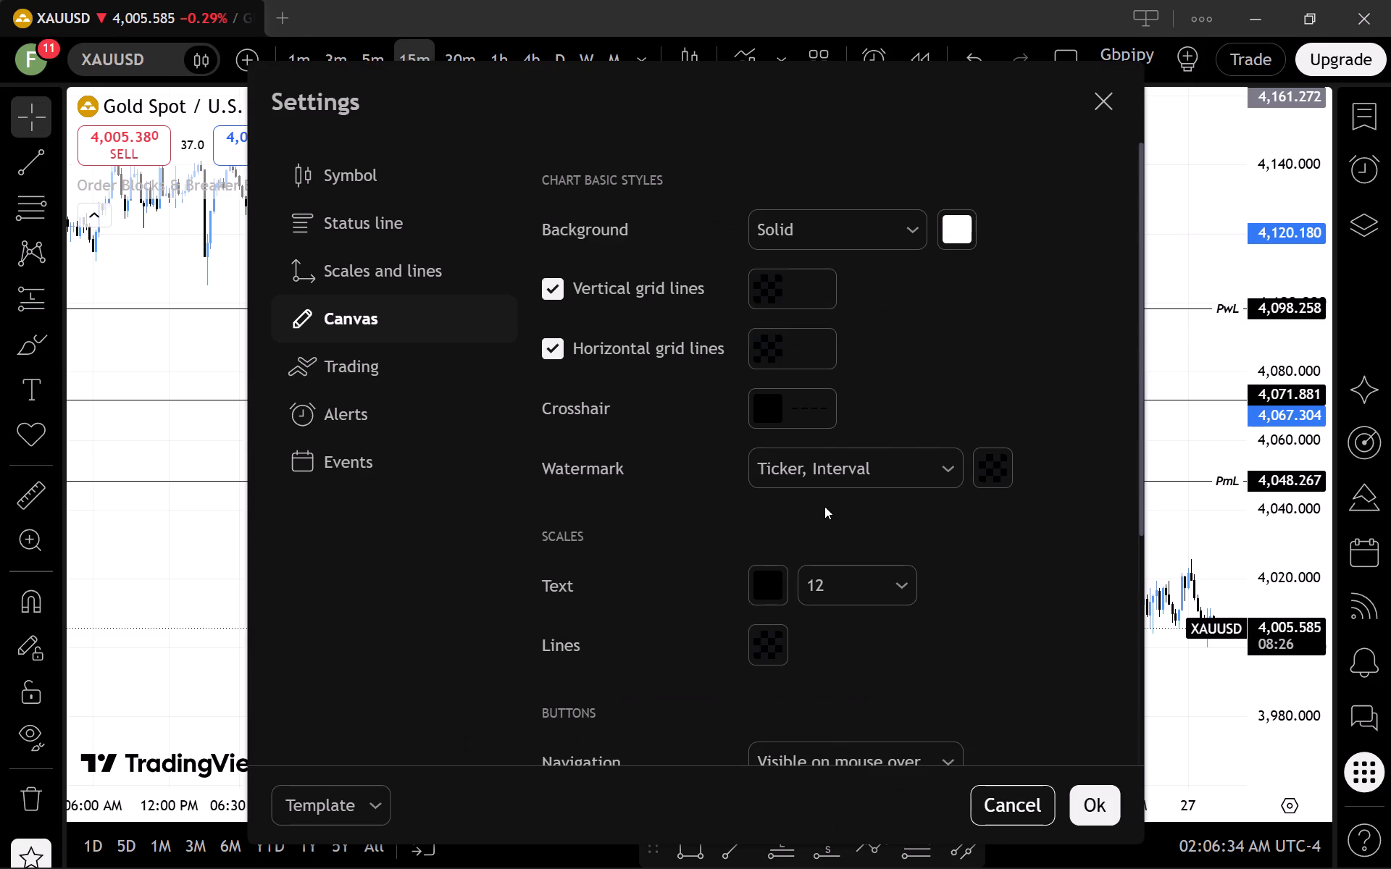
left_click(991, 474)
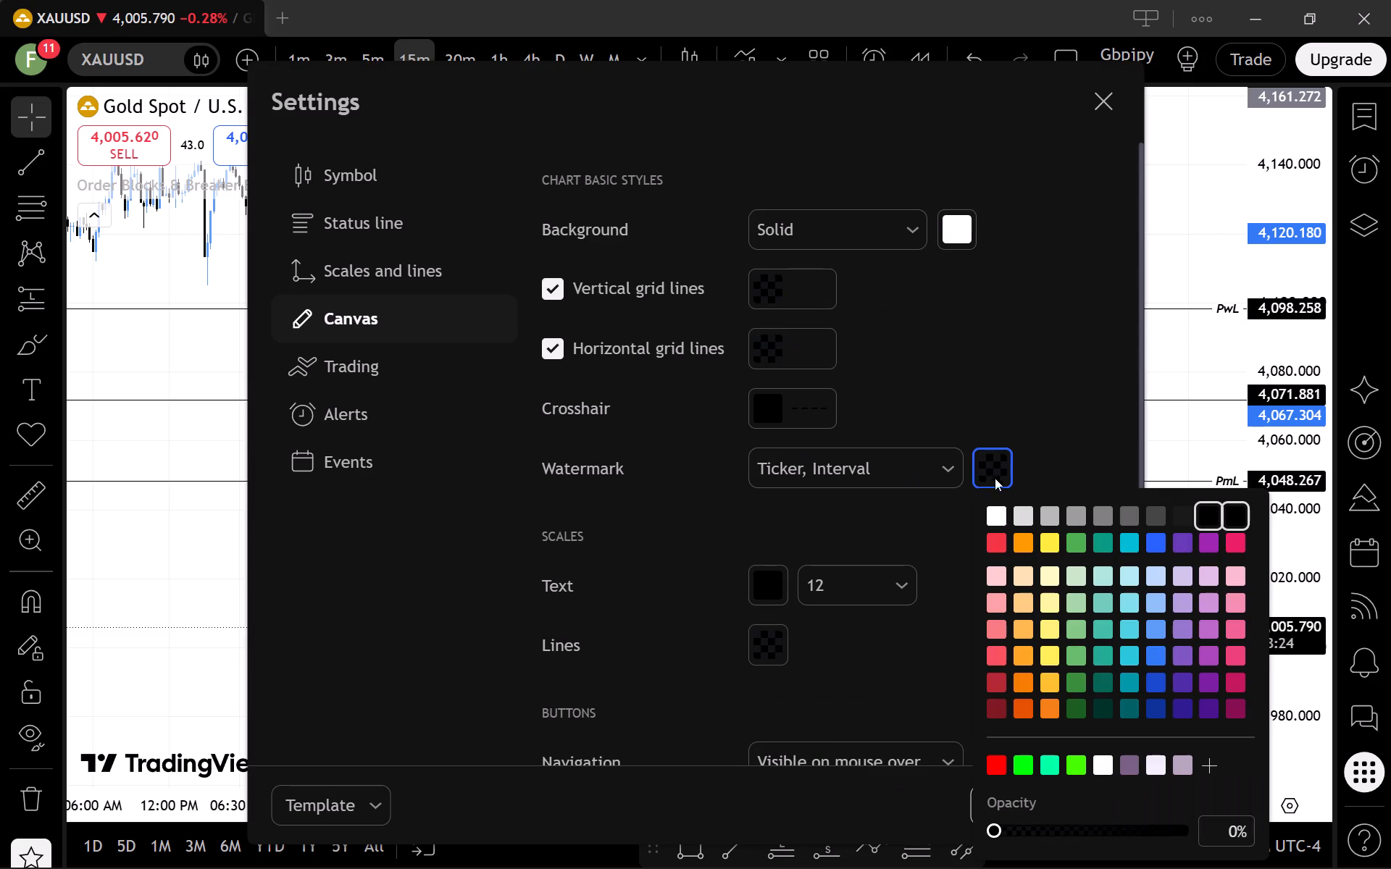
left_click(1177, 513)
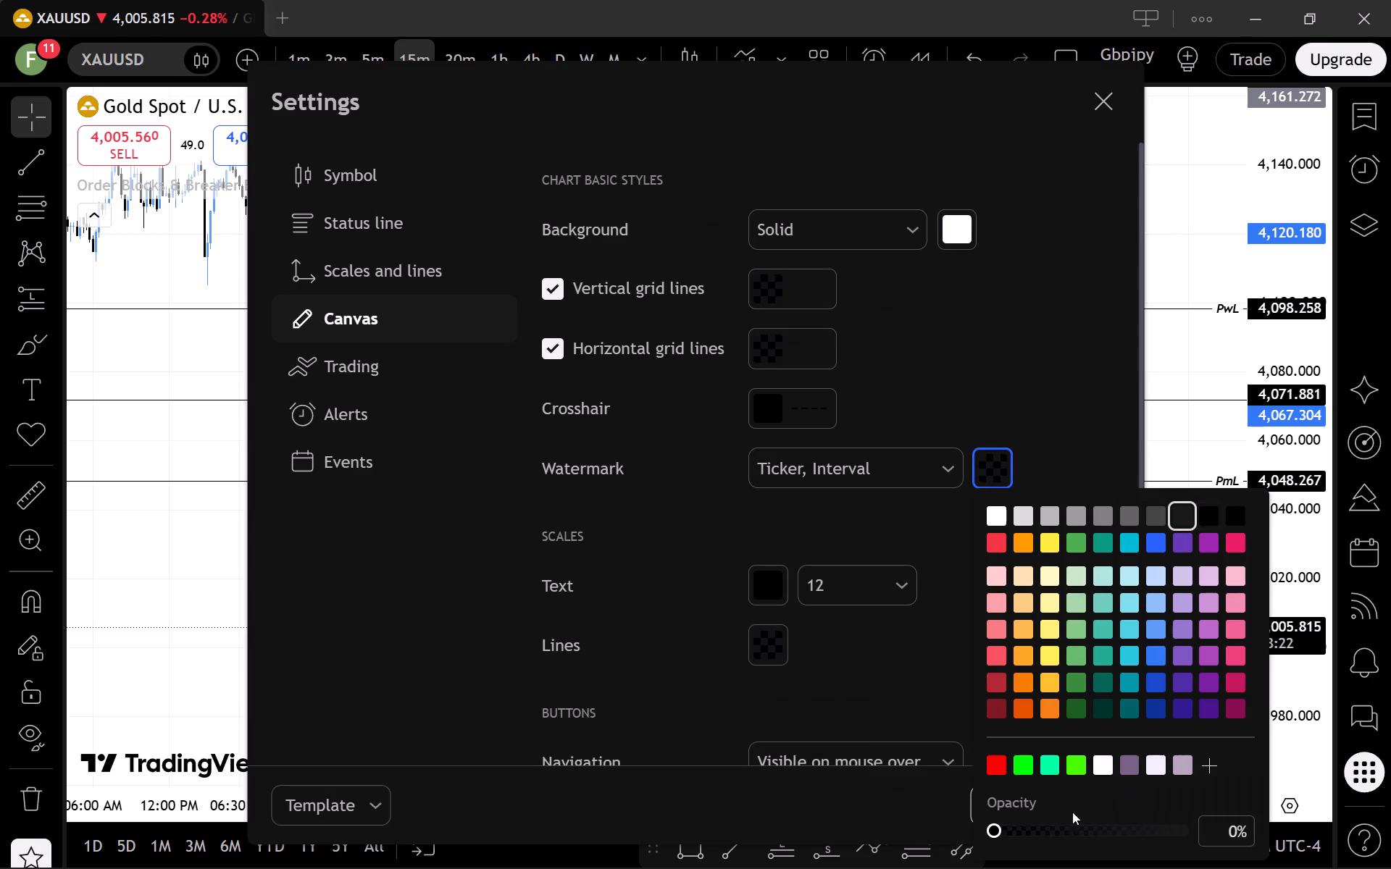
left_click_drag(998, 826, 1242, 817)
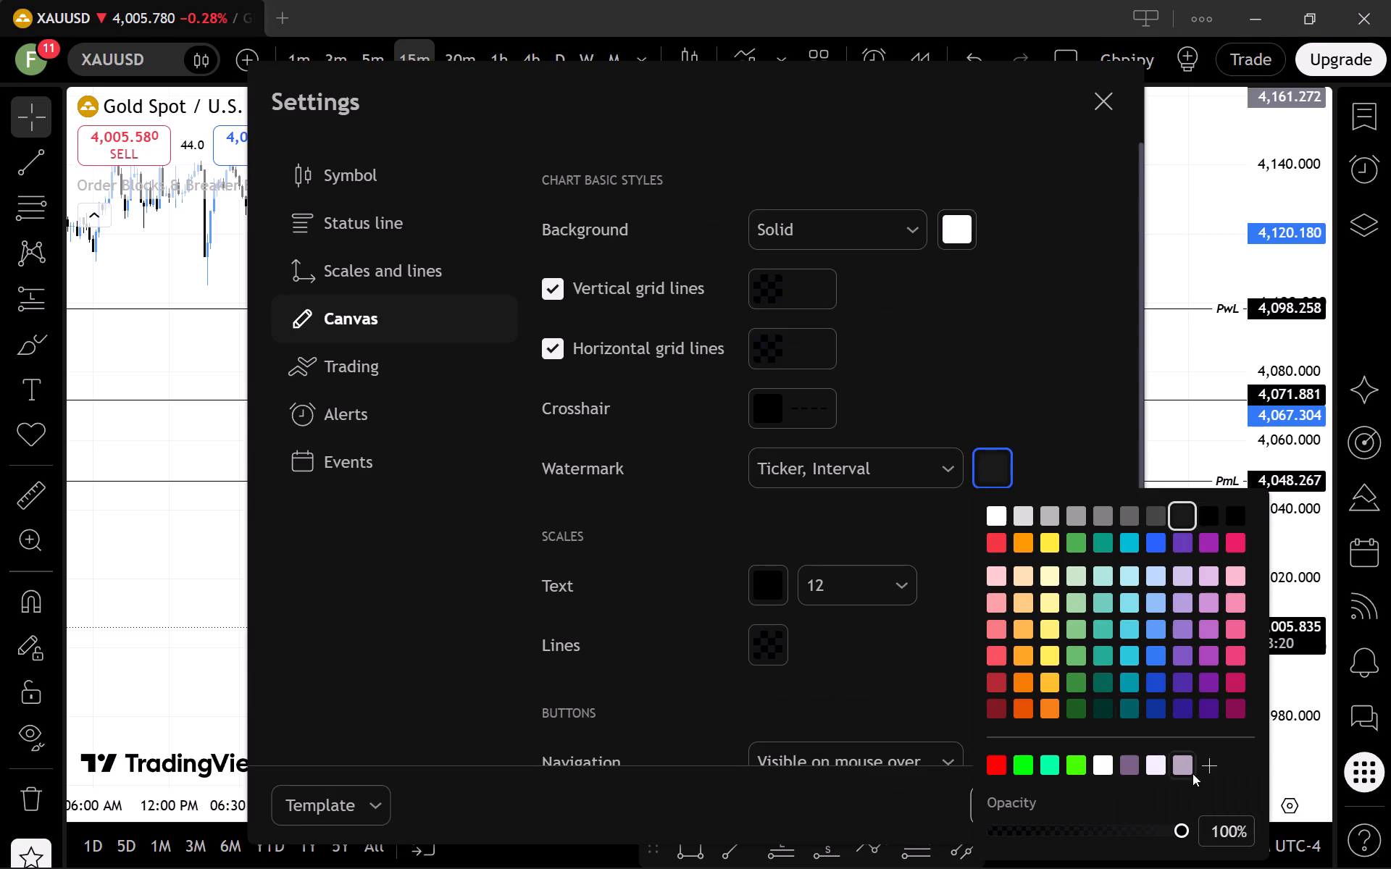
left_click_drag(1170, 829, 1069, 829)
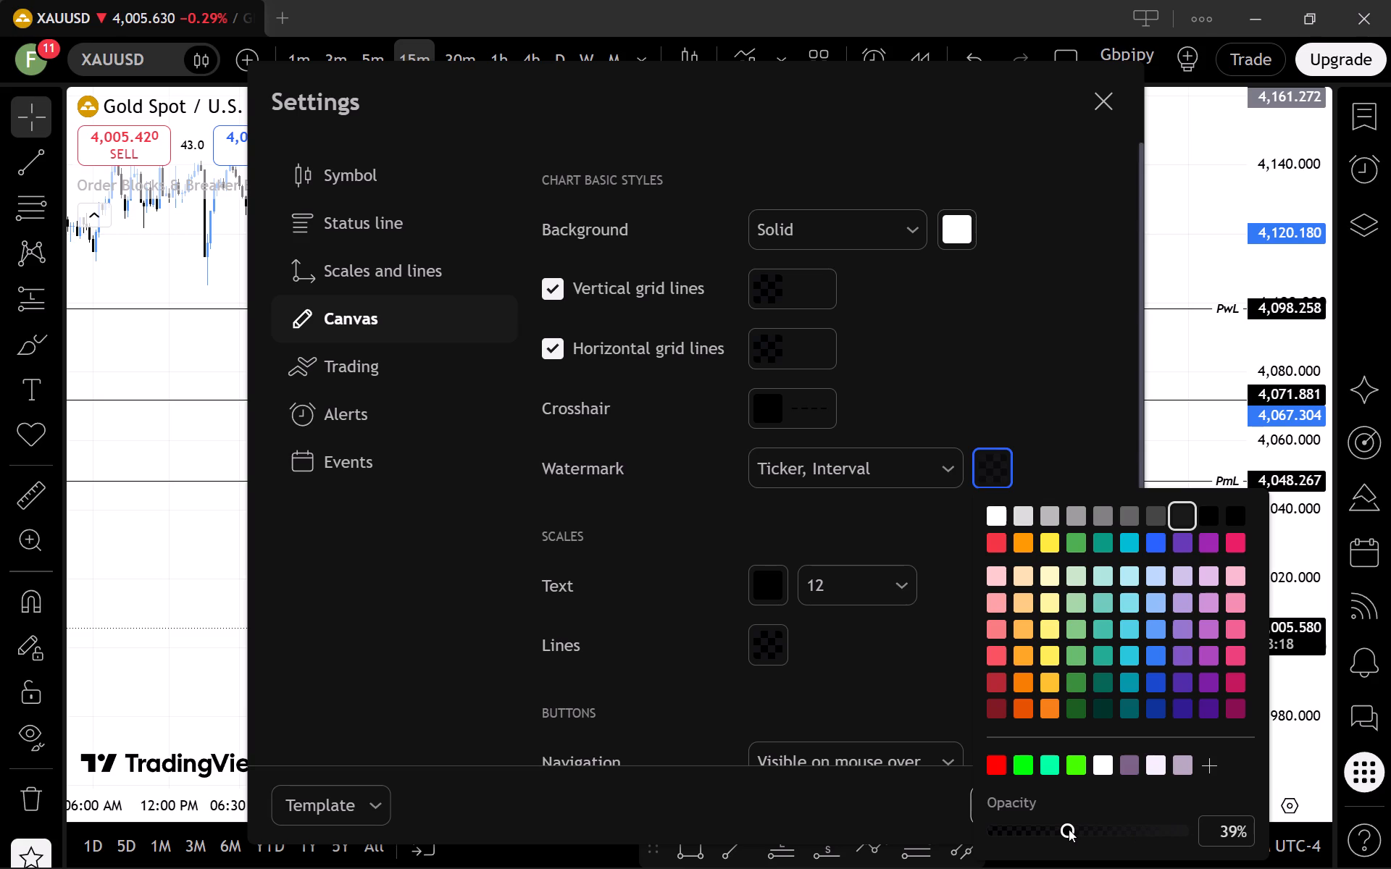
left_click_drag(1069, 829, 1054, 830)
left_click_drag(1054, 830, 1051, 831)
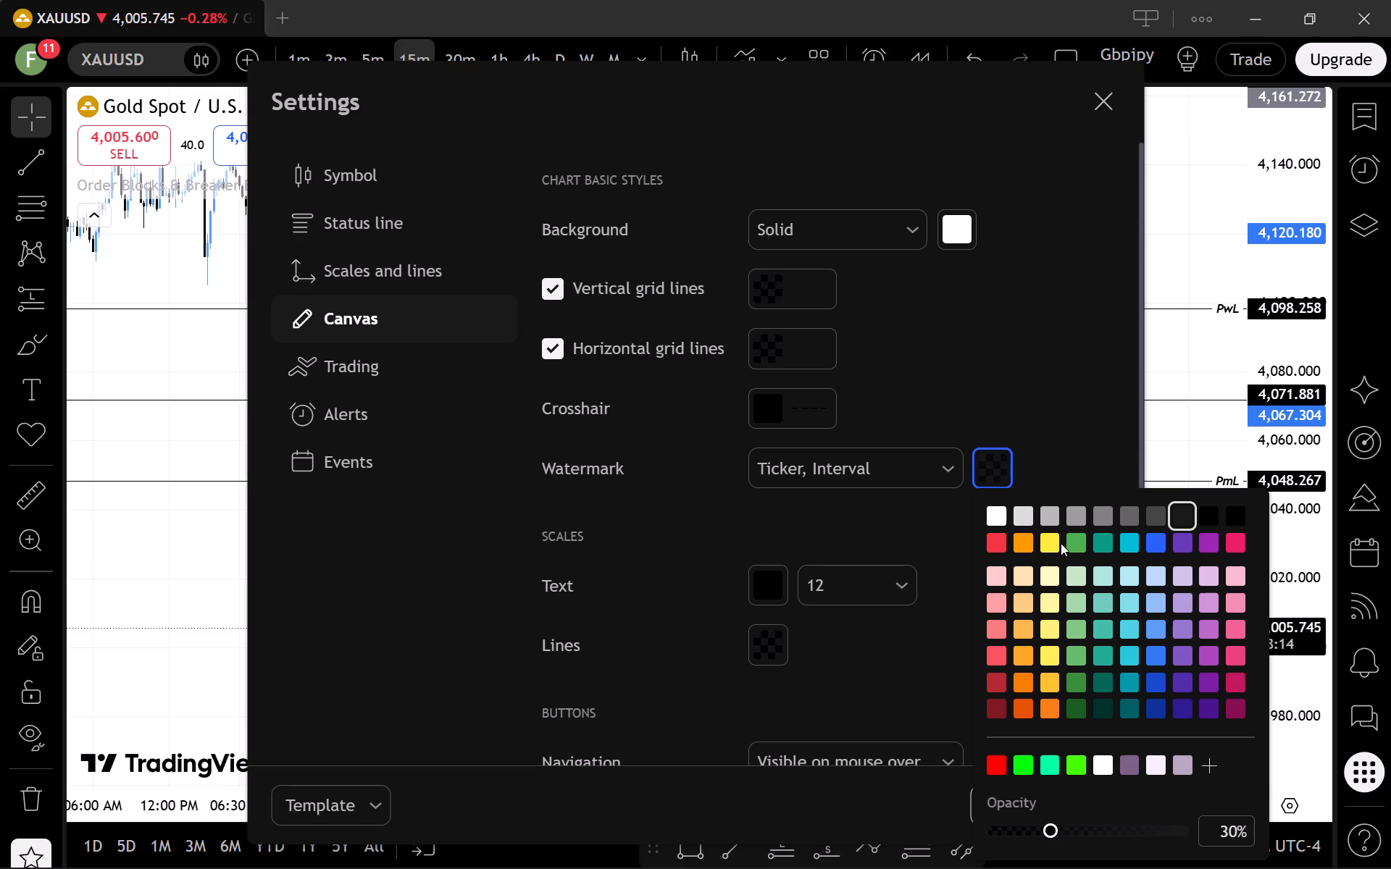
left_click(1080, 463)
left_click(1094, 801)
Check the watermark on the chart and enable Description and Replay mode in the watermark's content options.
scroll(1007, 566, "up", 2)
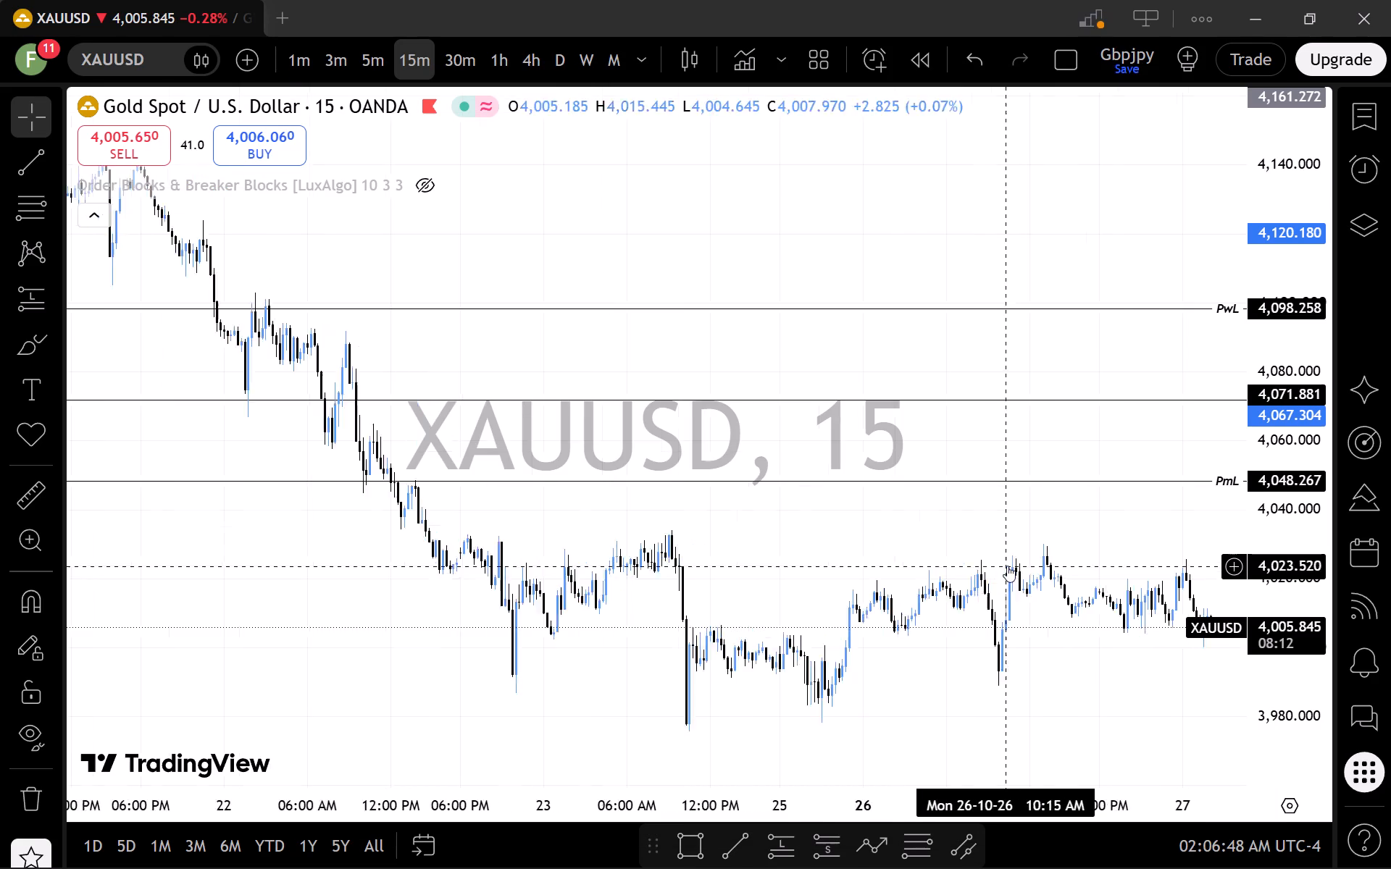
scroll(1007, 564, "up", 2)
scroll(1077, 524, "down", 4)
scroll(1329, 481, "down", 3)
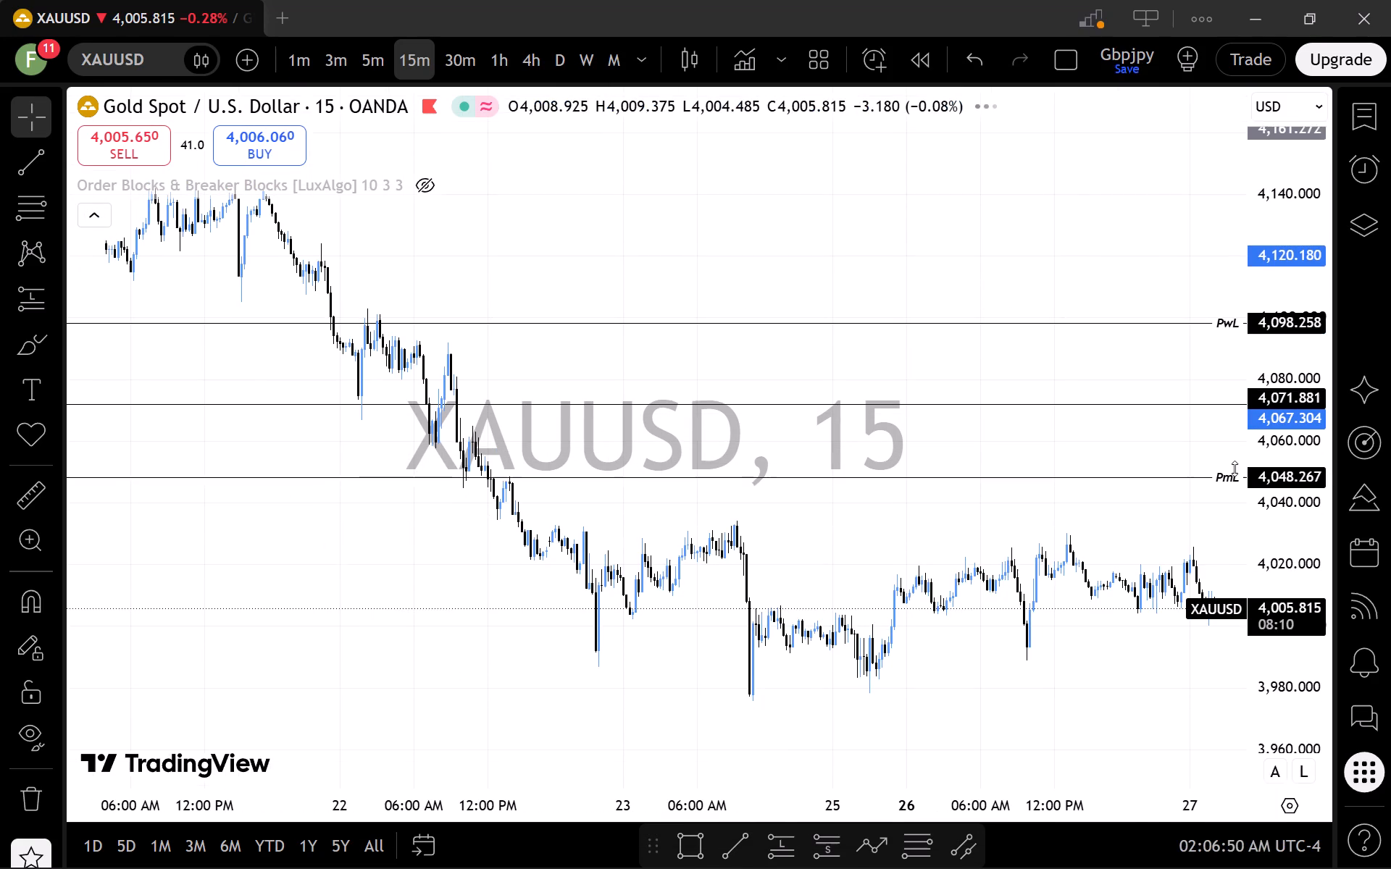
right_click(905, 298)
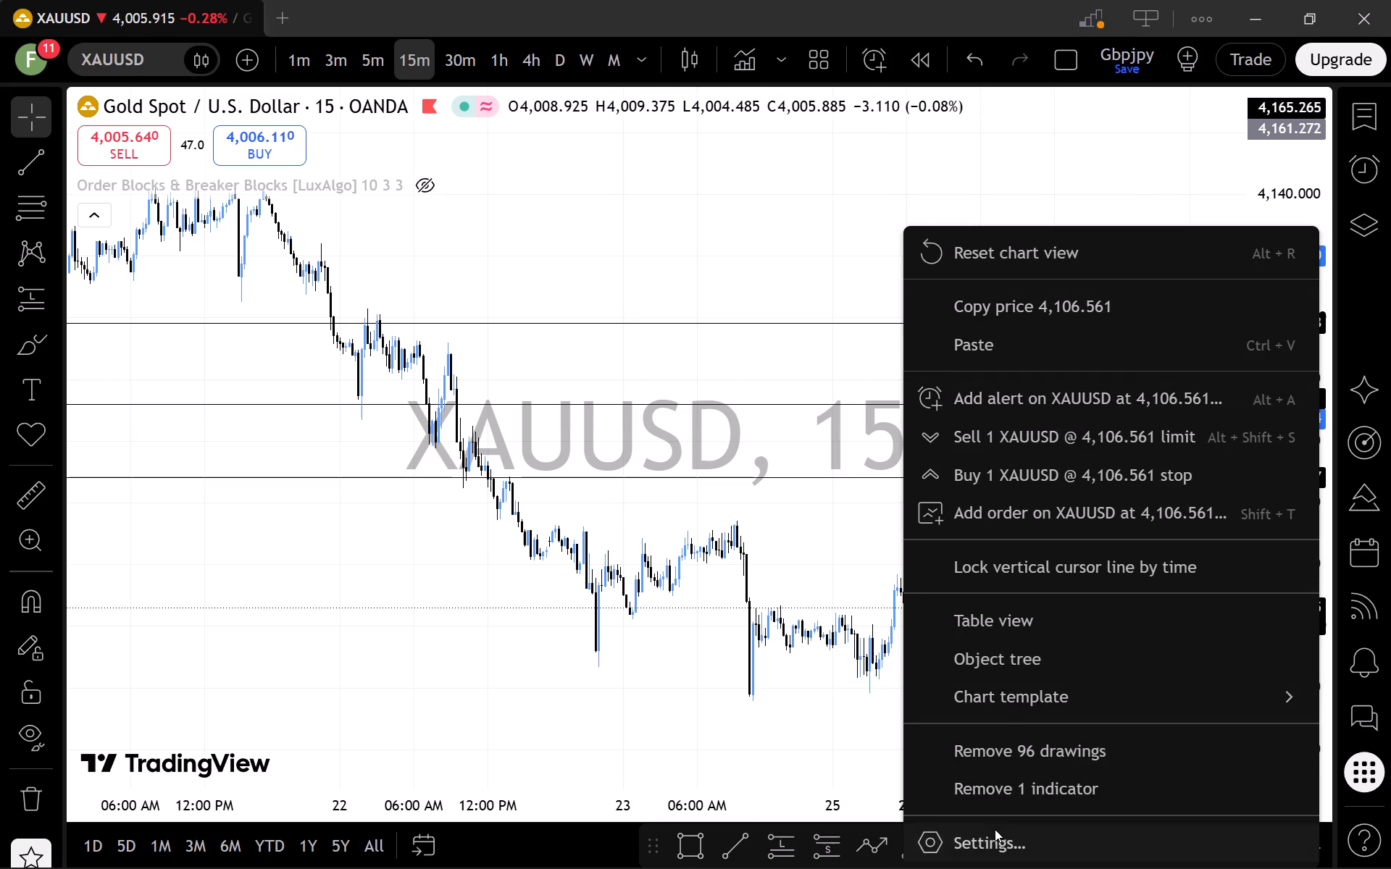
left_click(995, 829)
left_click(958, 478)
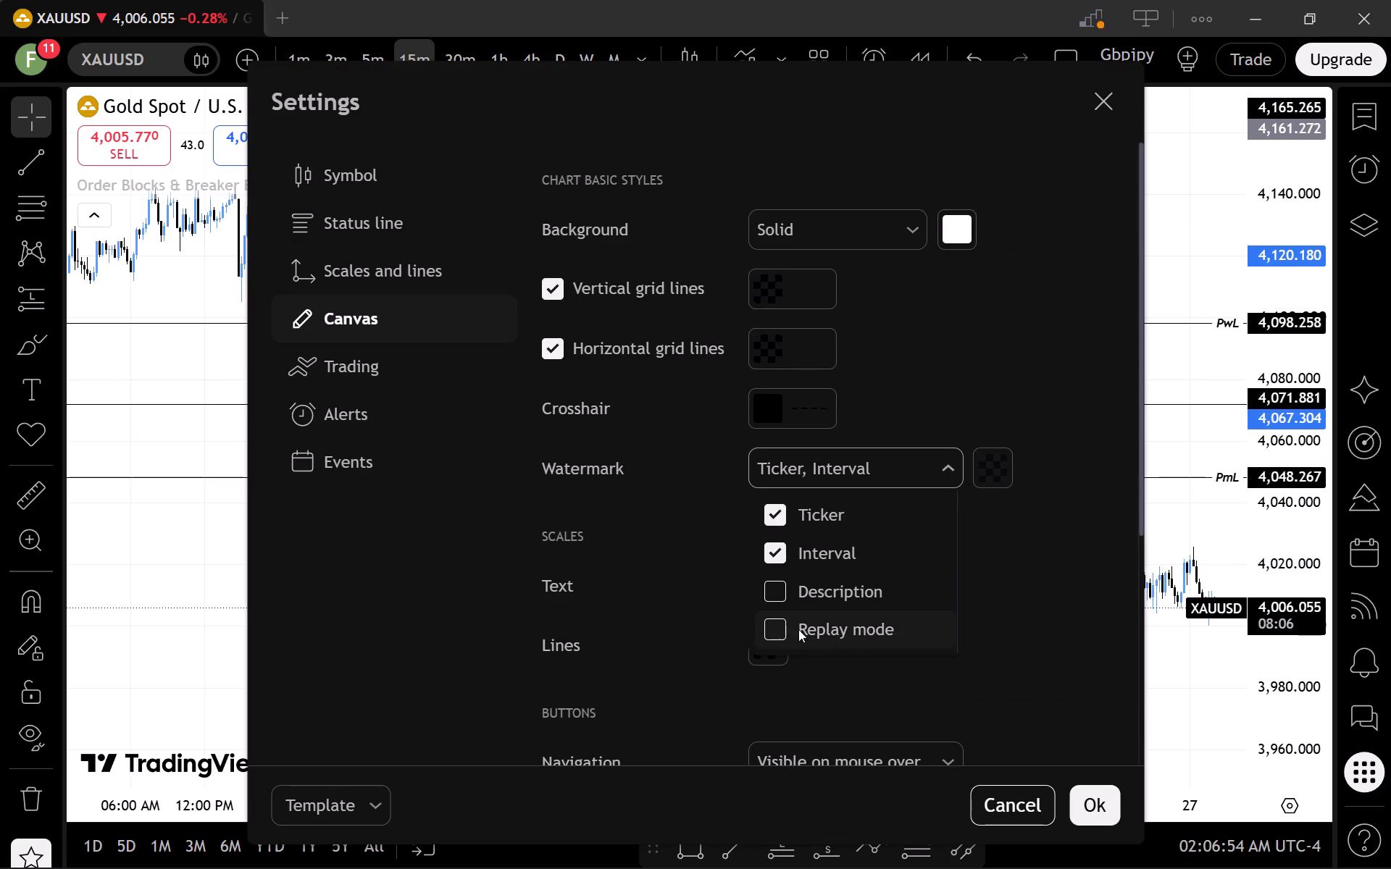
left_click(780, 595)
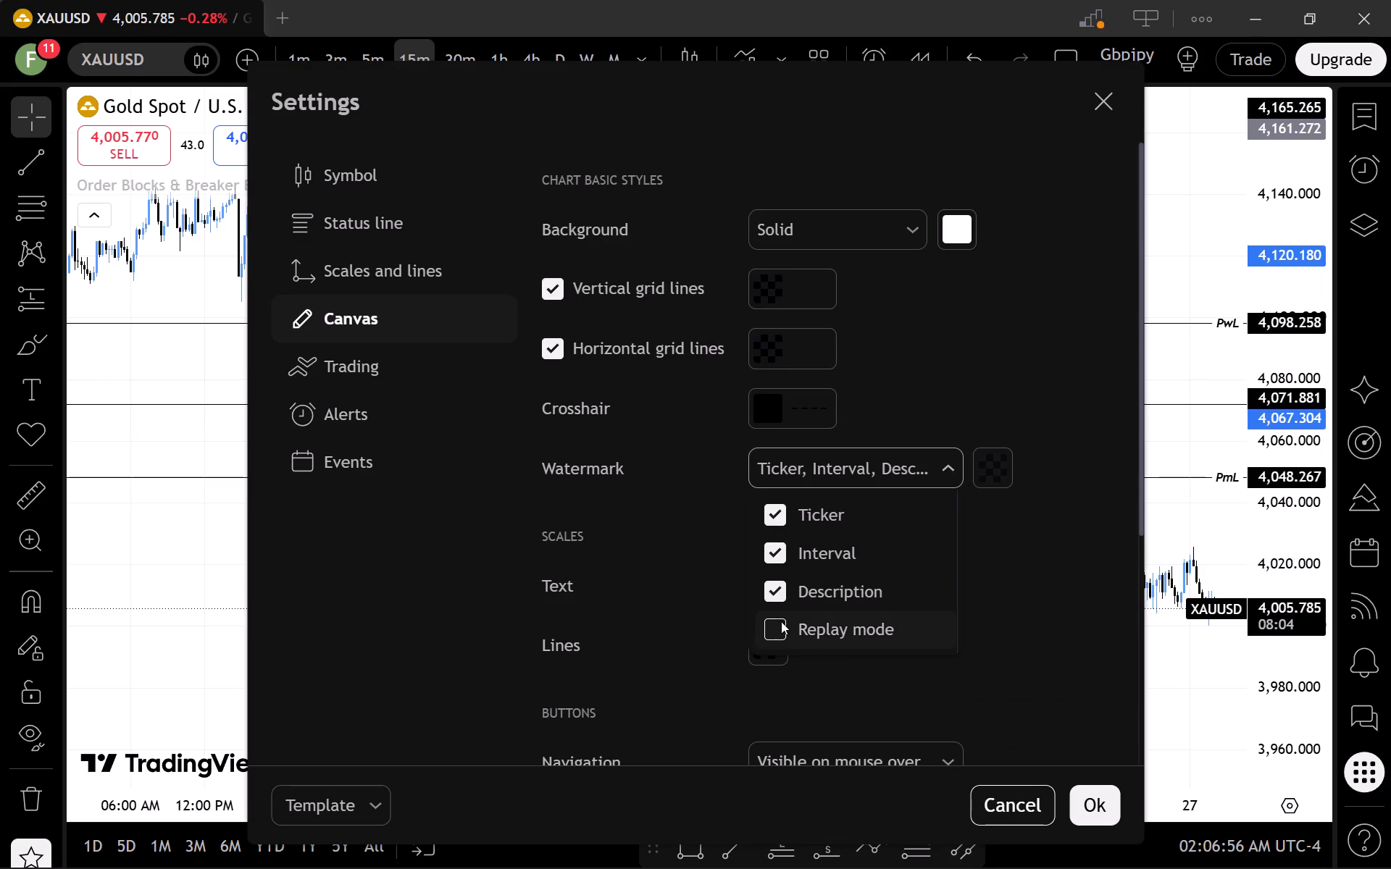
left_click(781, 621)
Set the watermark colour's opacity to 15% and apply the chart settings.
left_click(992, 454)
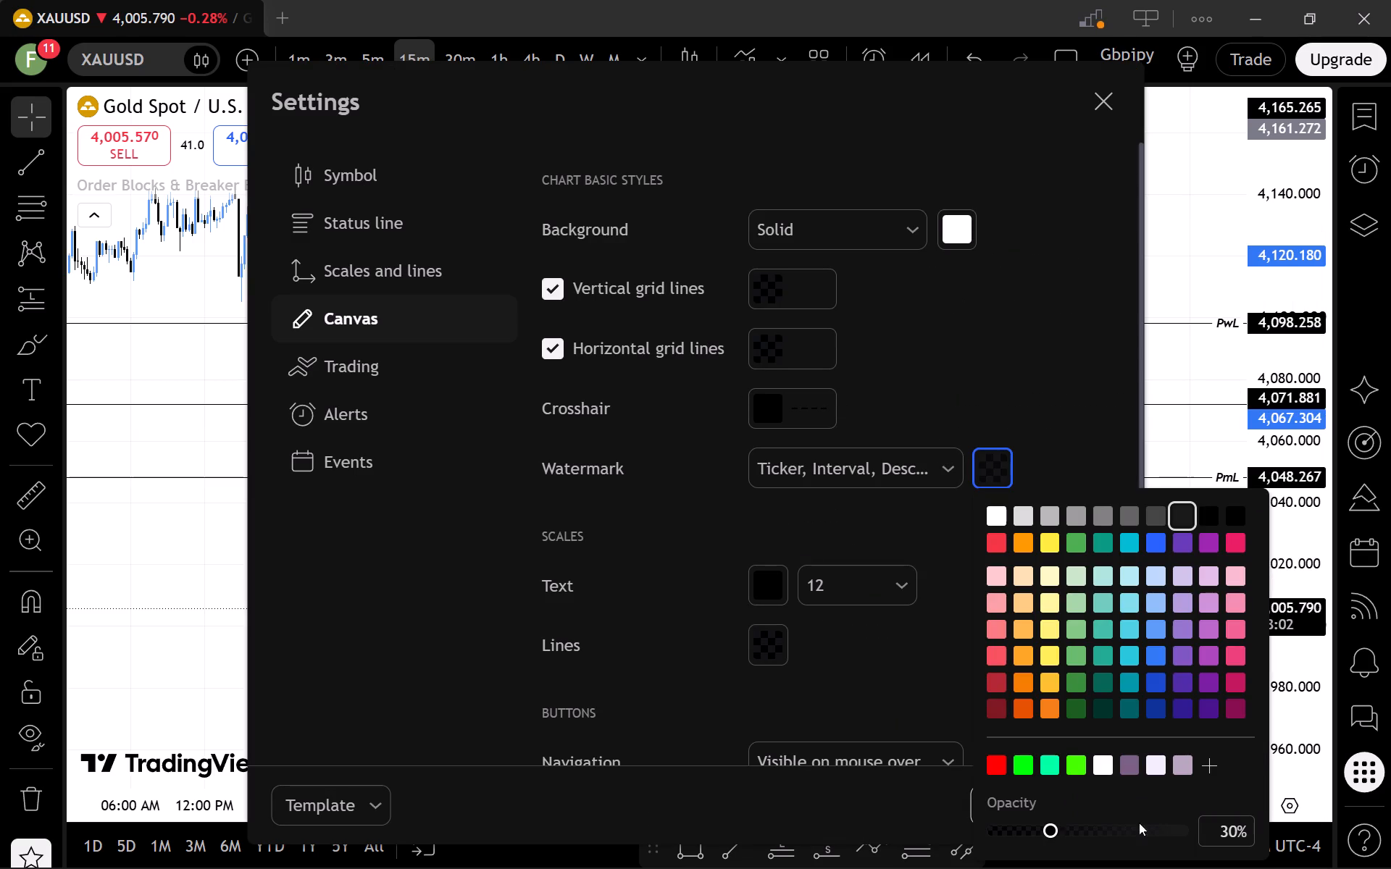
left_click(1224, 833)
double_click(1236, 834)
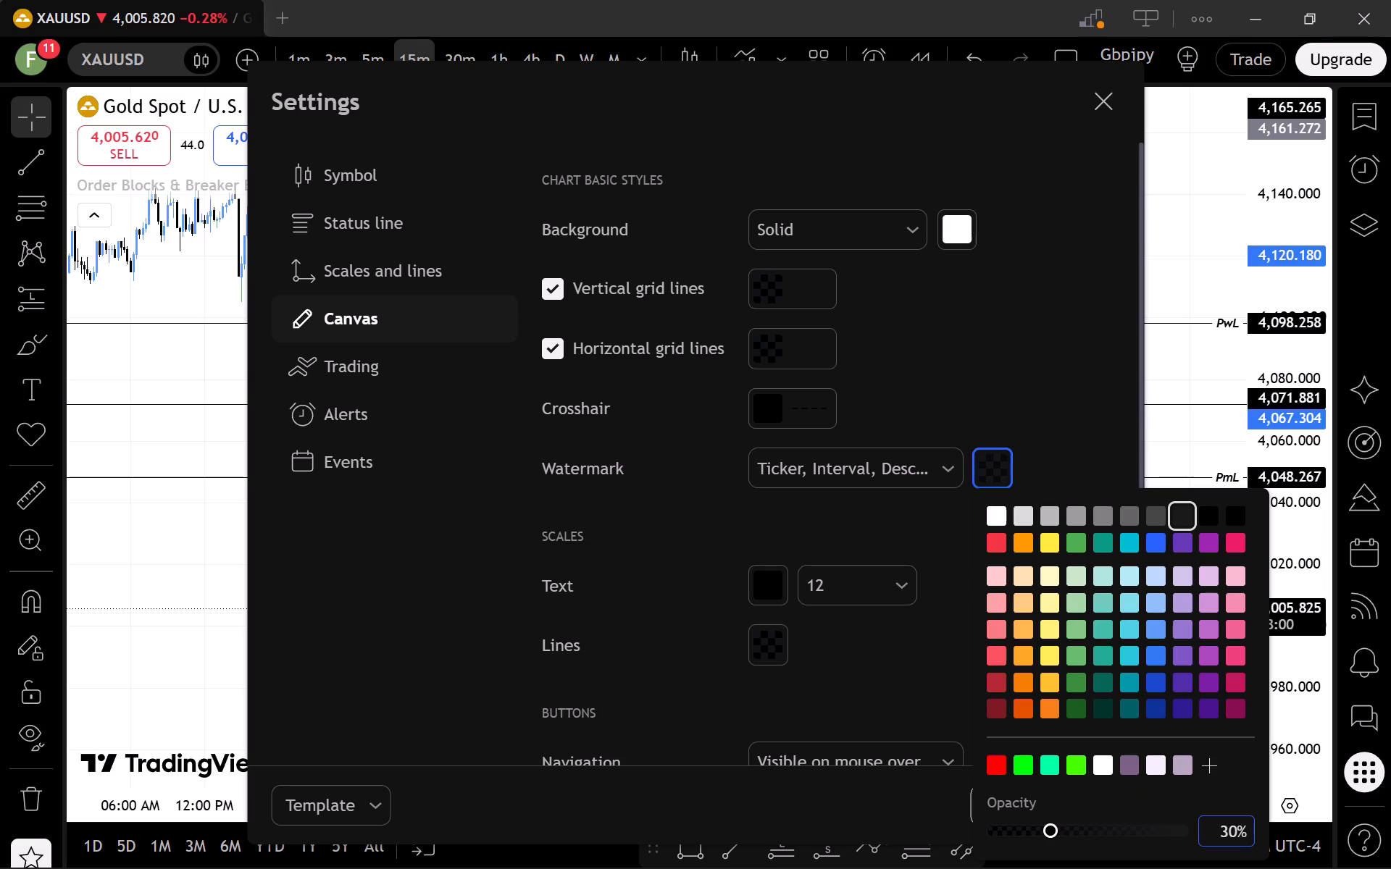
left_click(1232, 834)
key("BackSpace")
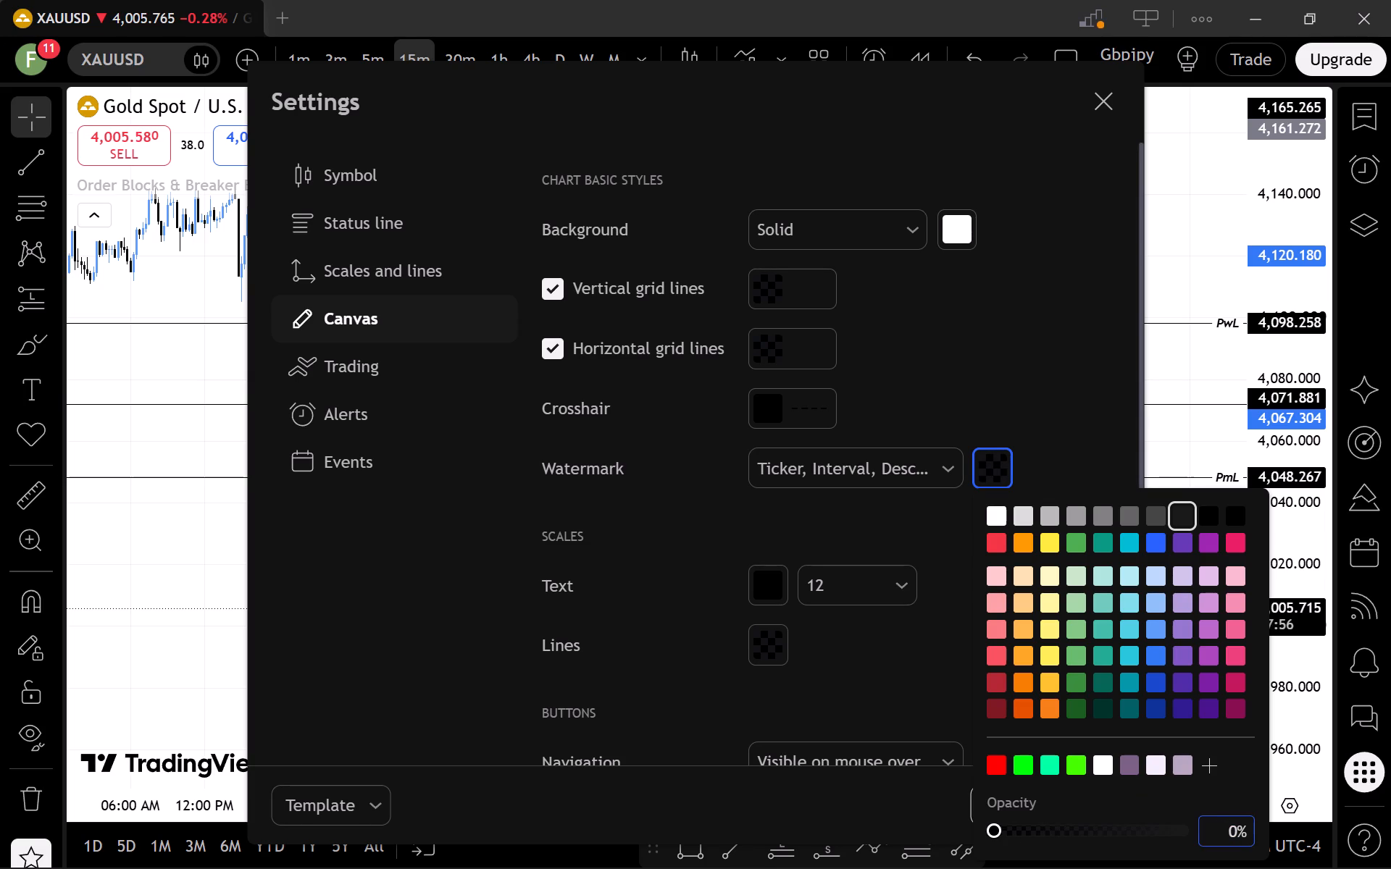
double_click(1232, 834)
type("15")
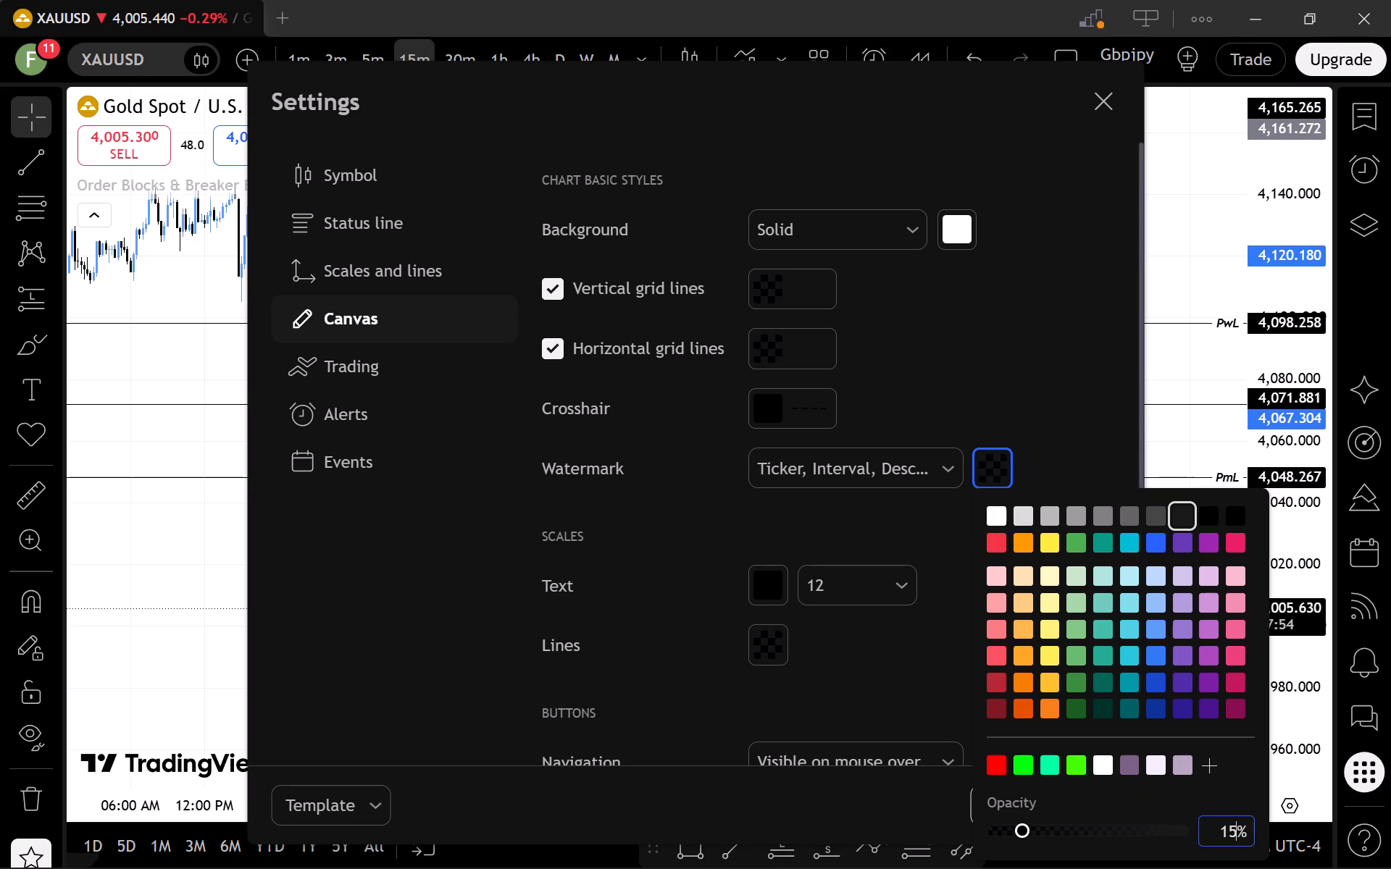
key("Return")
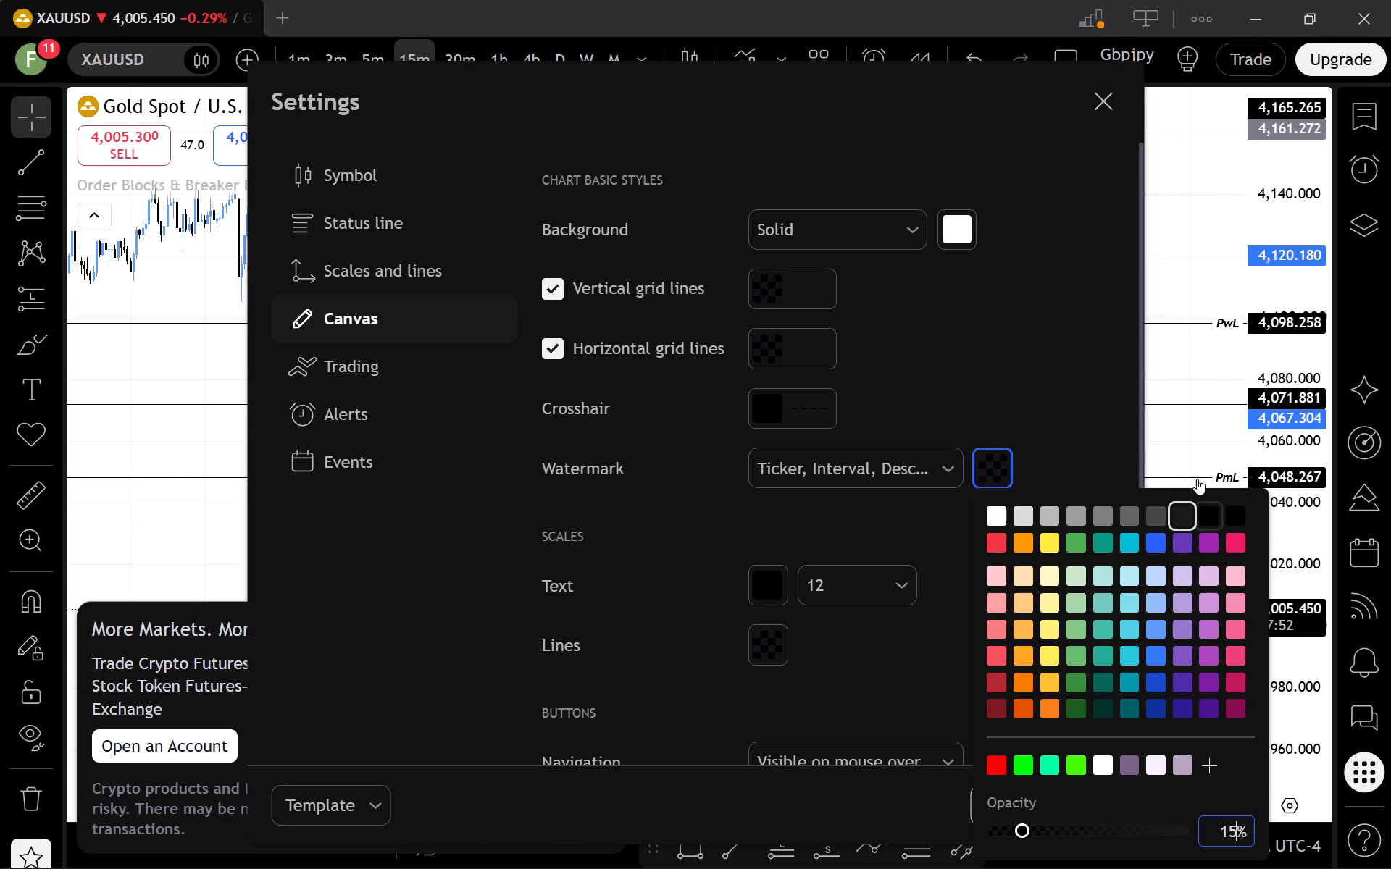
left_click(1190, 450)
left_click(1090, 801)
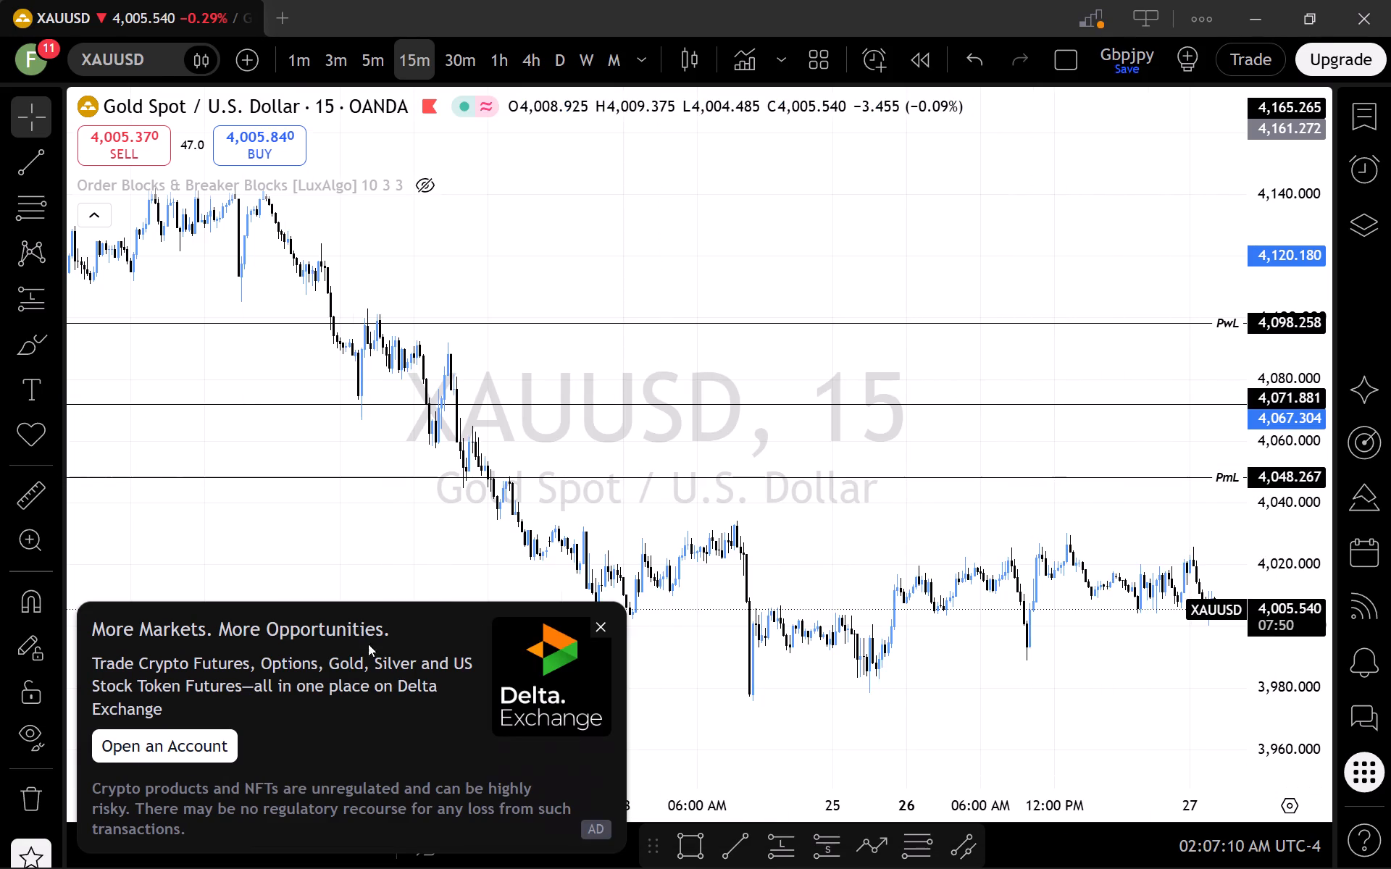
Close the advertisement covering the lower part of the chart.
left_click(603, 625)
right_click(600, 624)
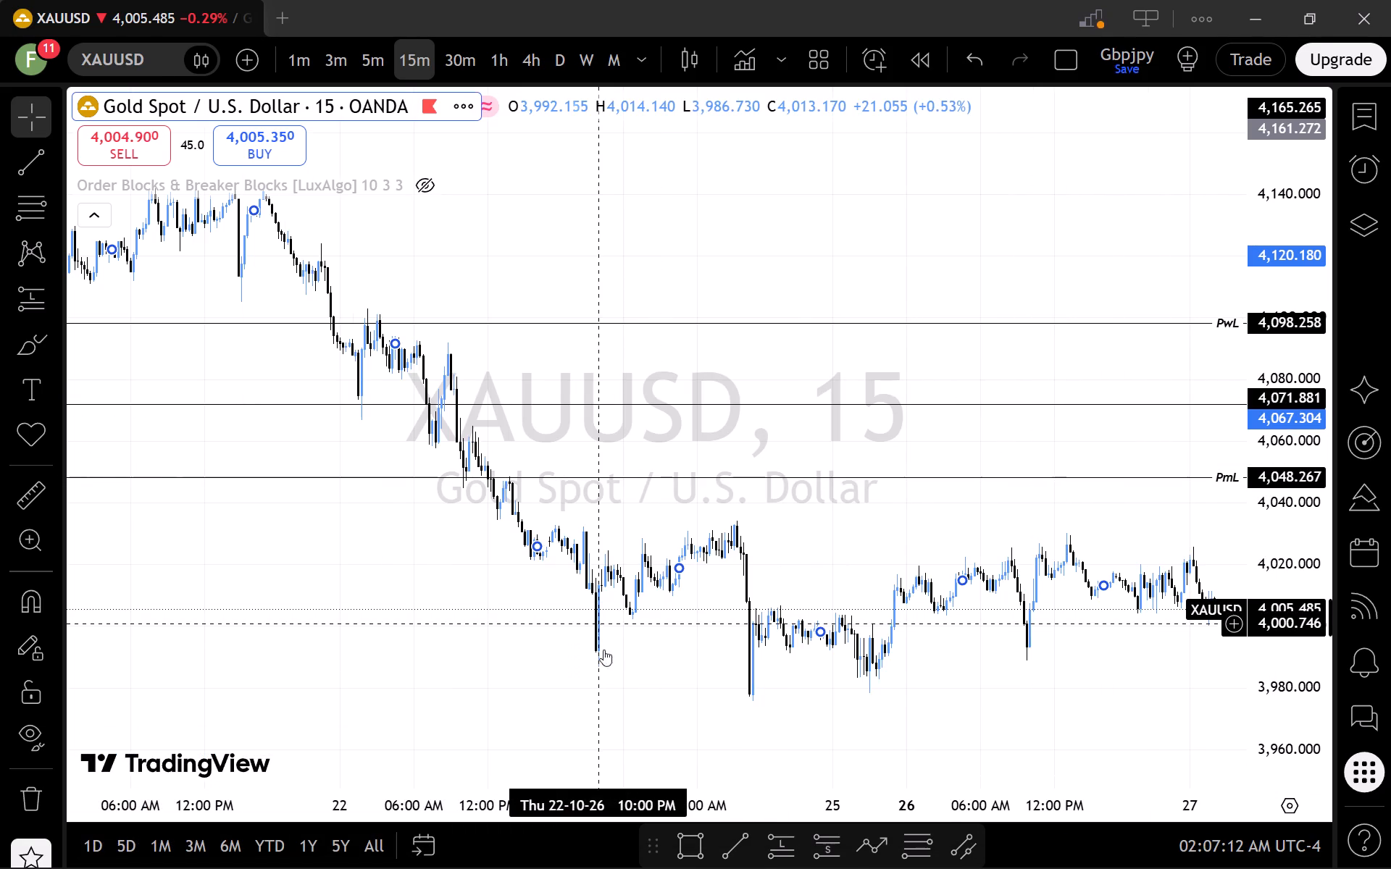
Reopen the chart's canvas settings, set the watermark colour's opacity to 20%, and apply the settings.
right_click(837, 720)
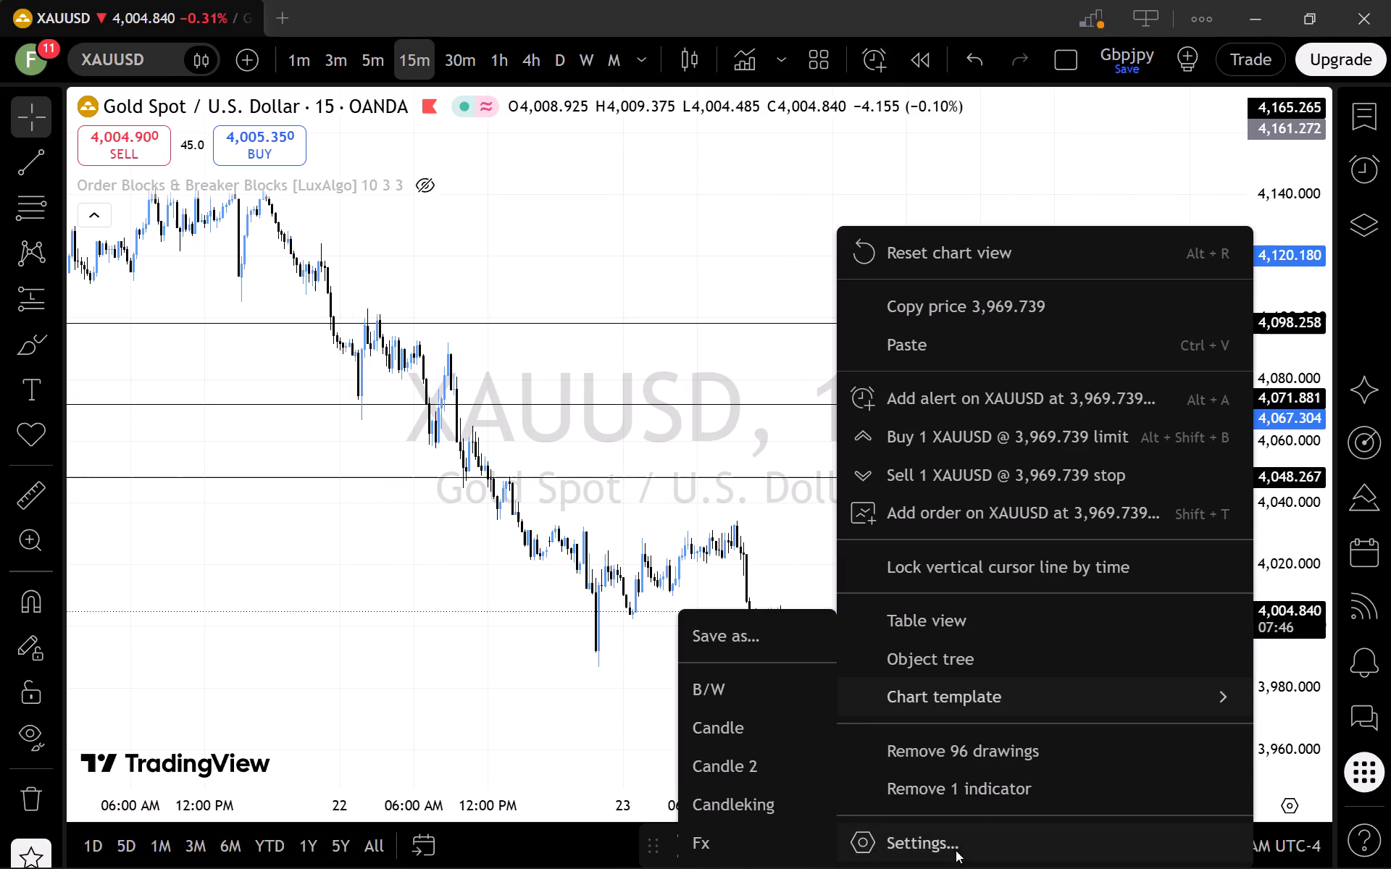
left_click(955, 851)
left_click(1000, 474)
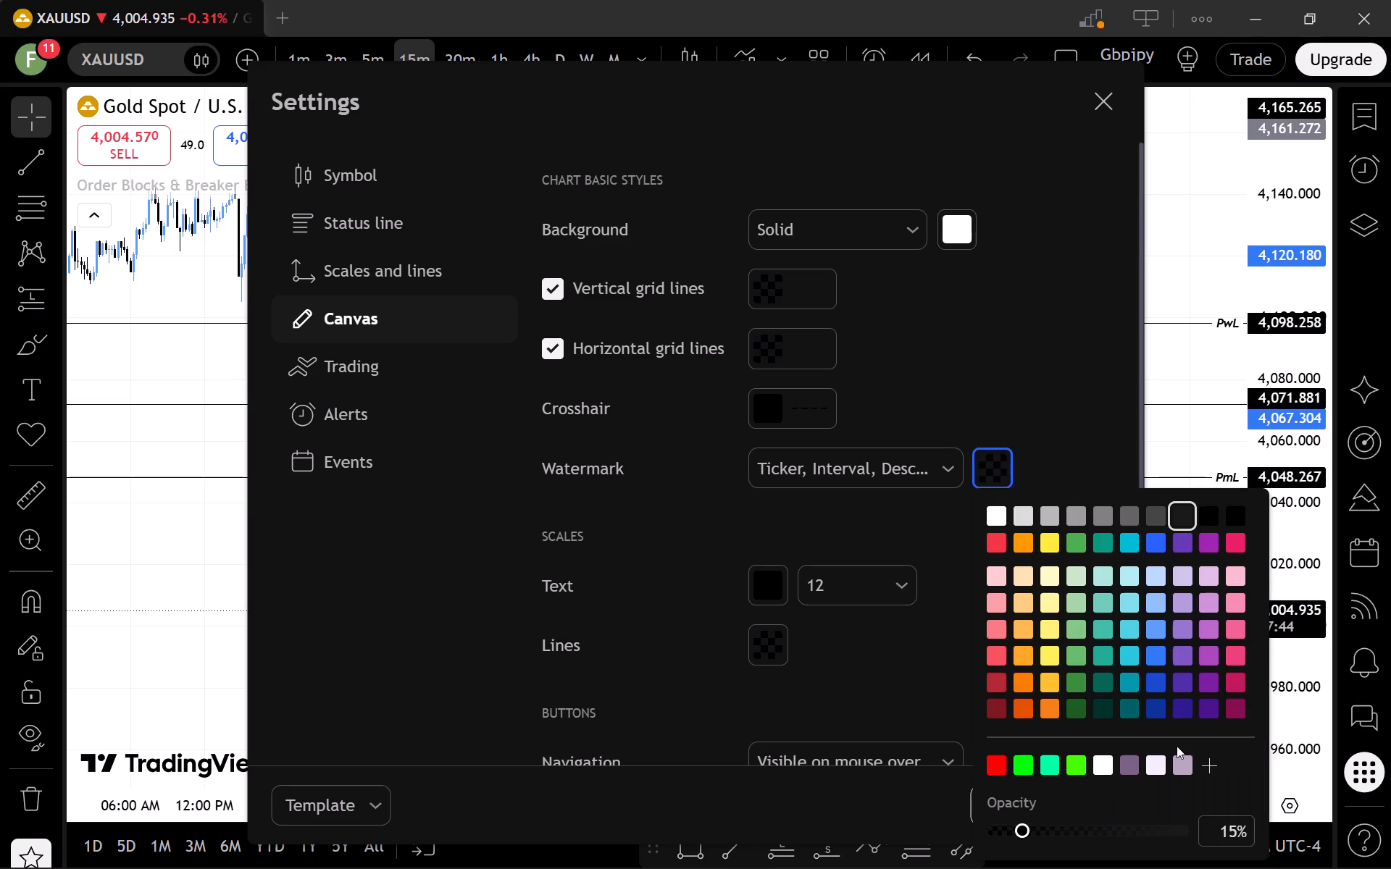
left_click(1230, 831)
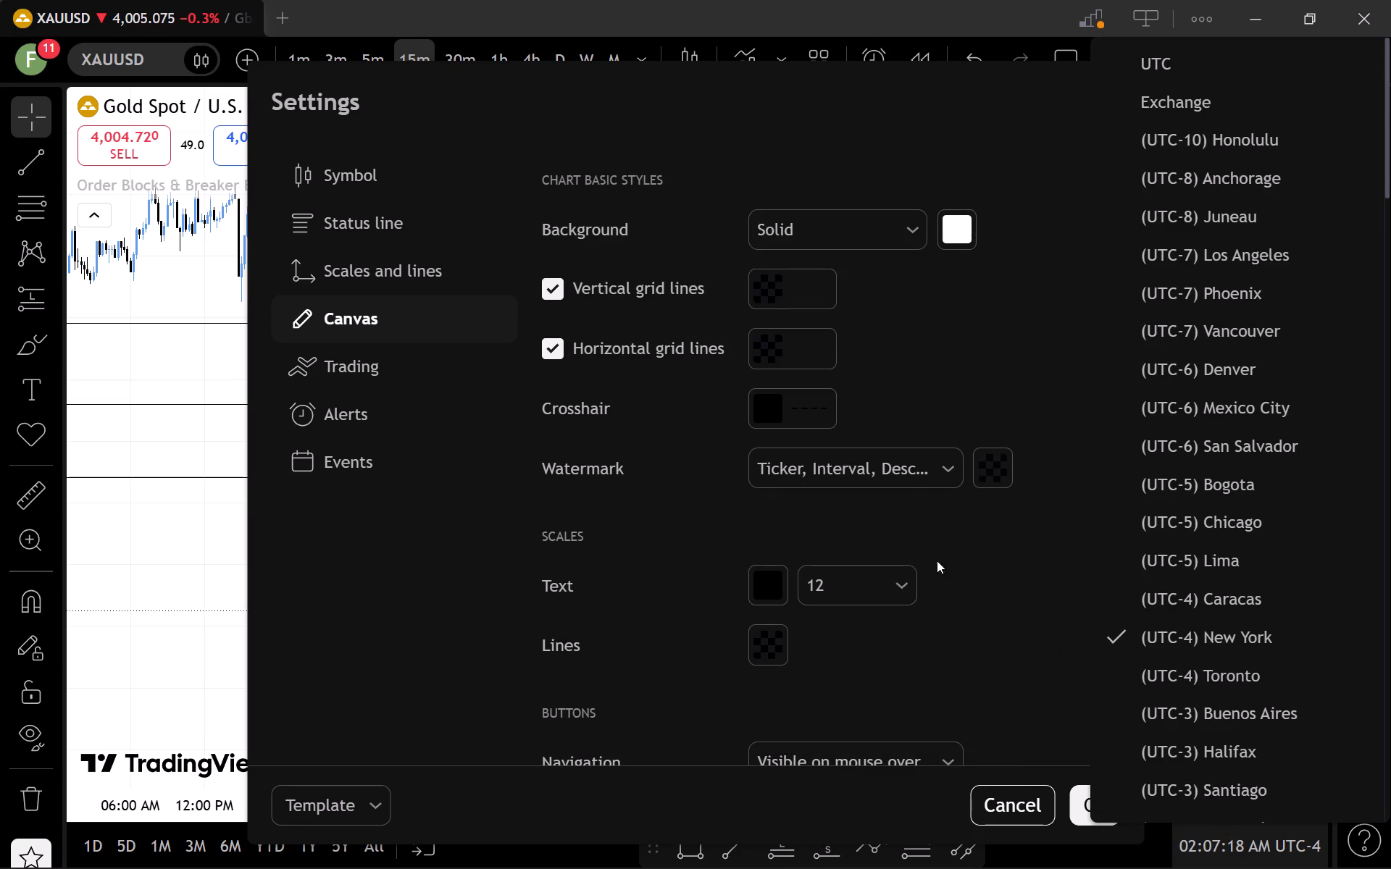
left_click(991, 479)
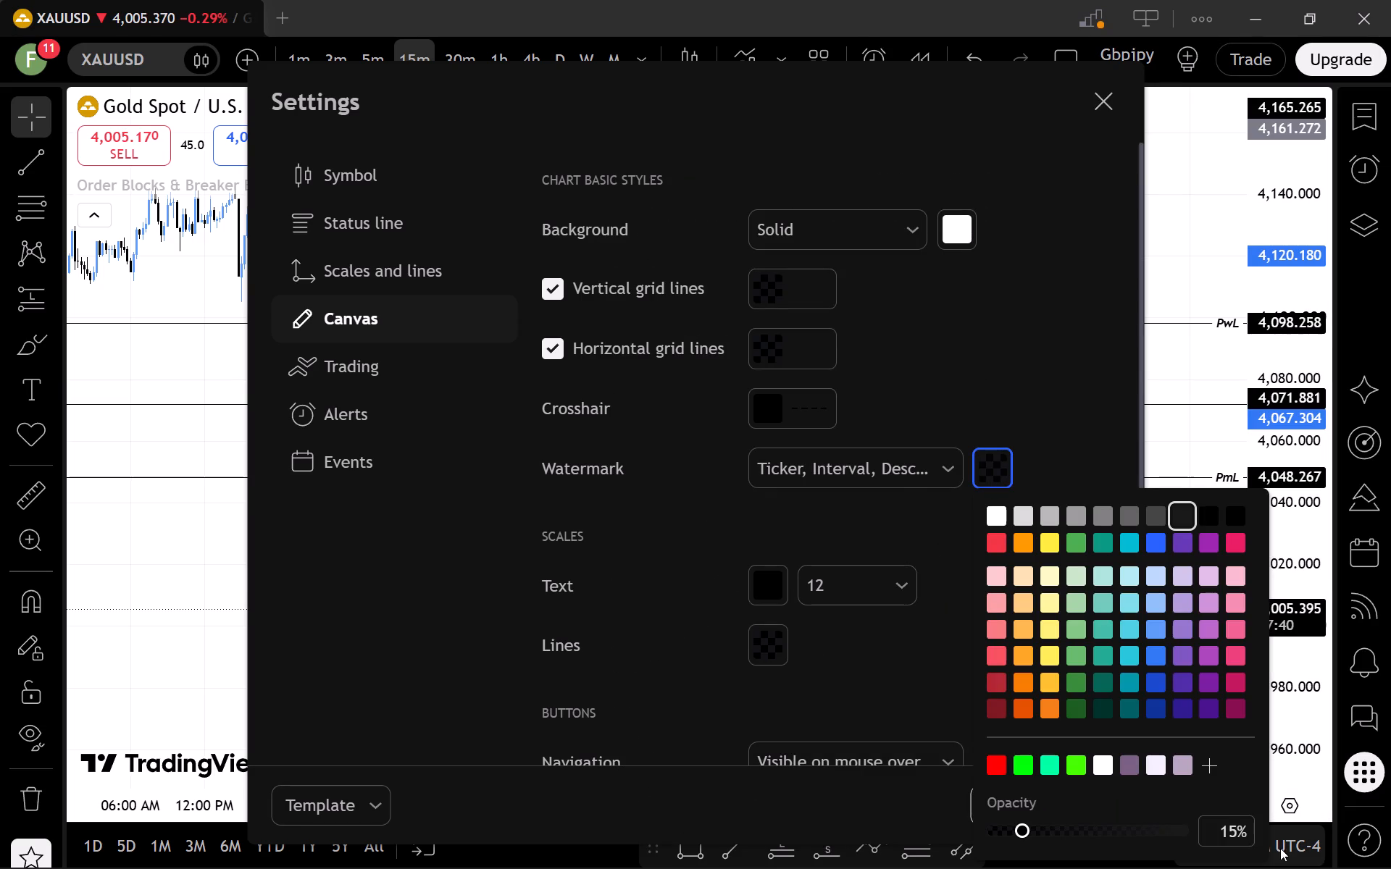
left_click(1231, 828)
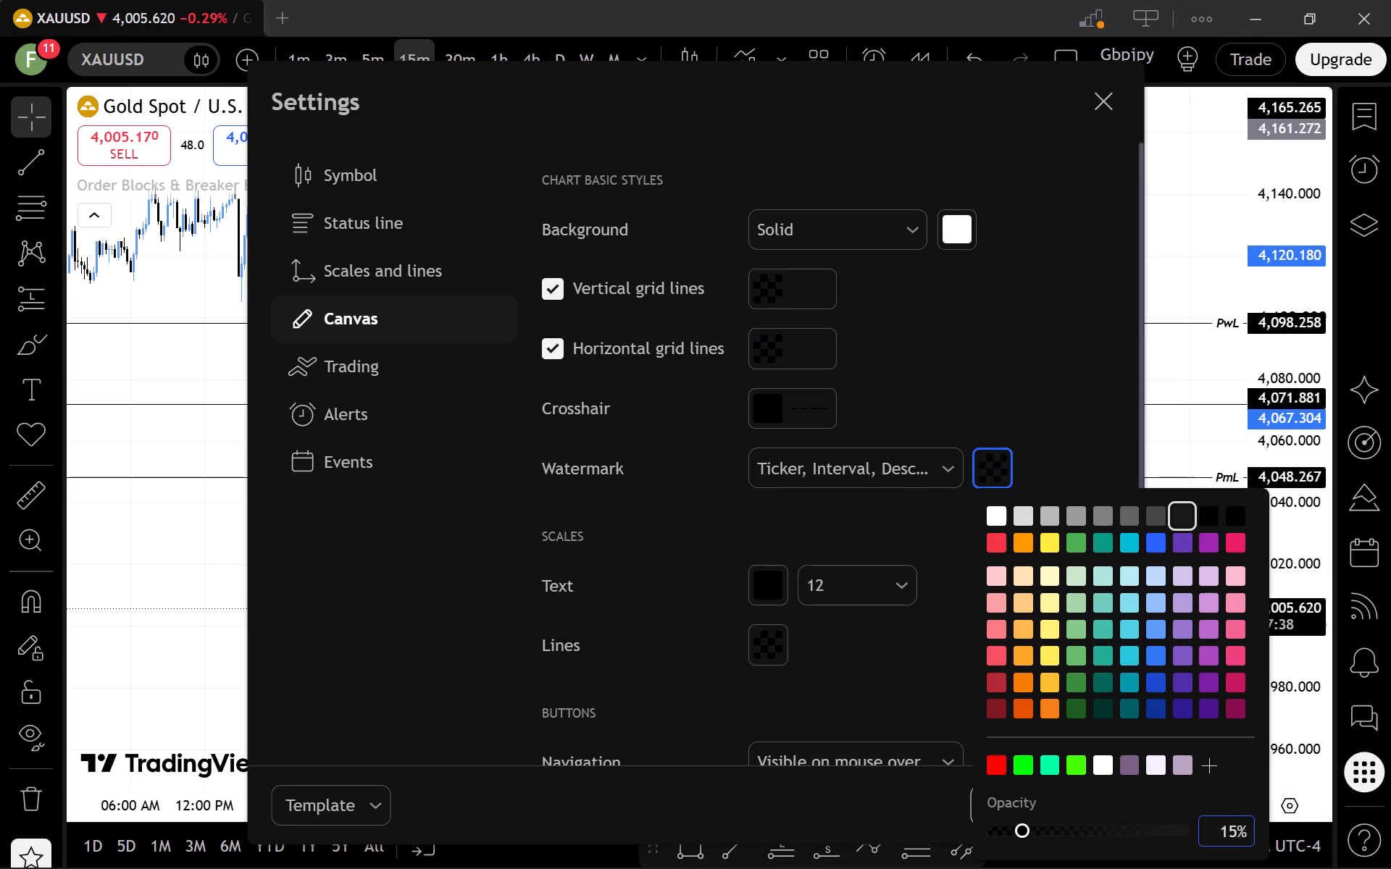
double_click(1235, 836)
type("20")
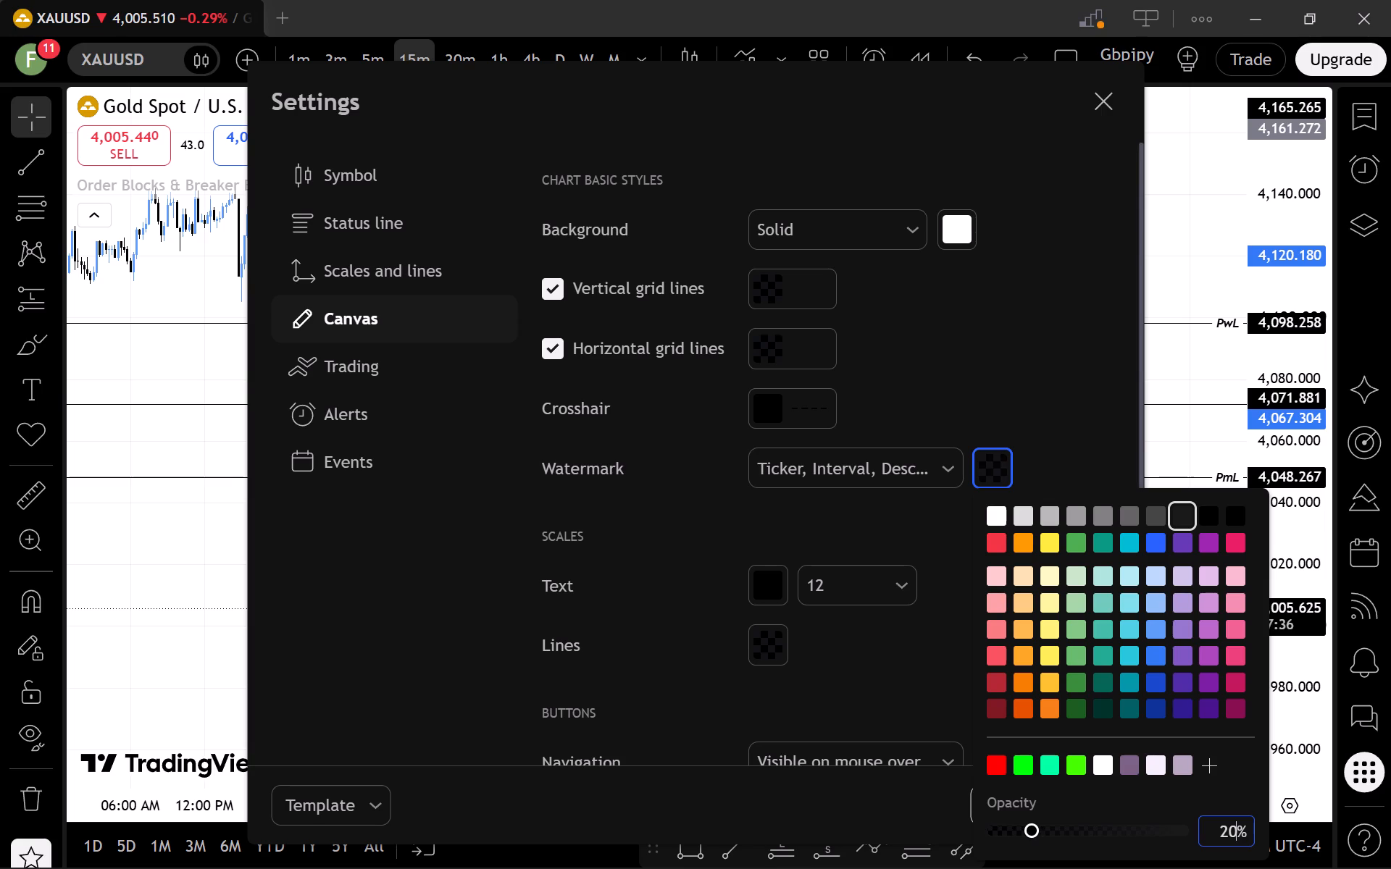
left_click(866, 621)
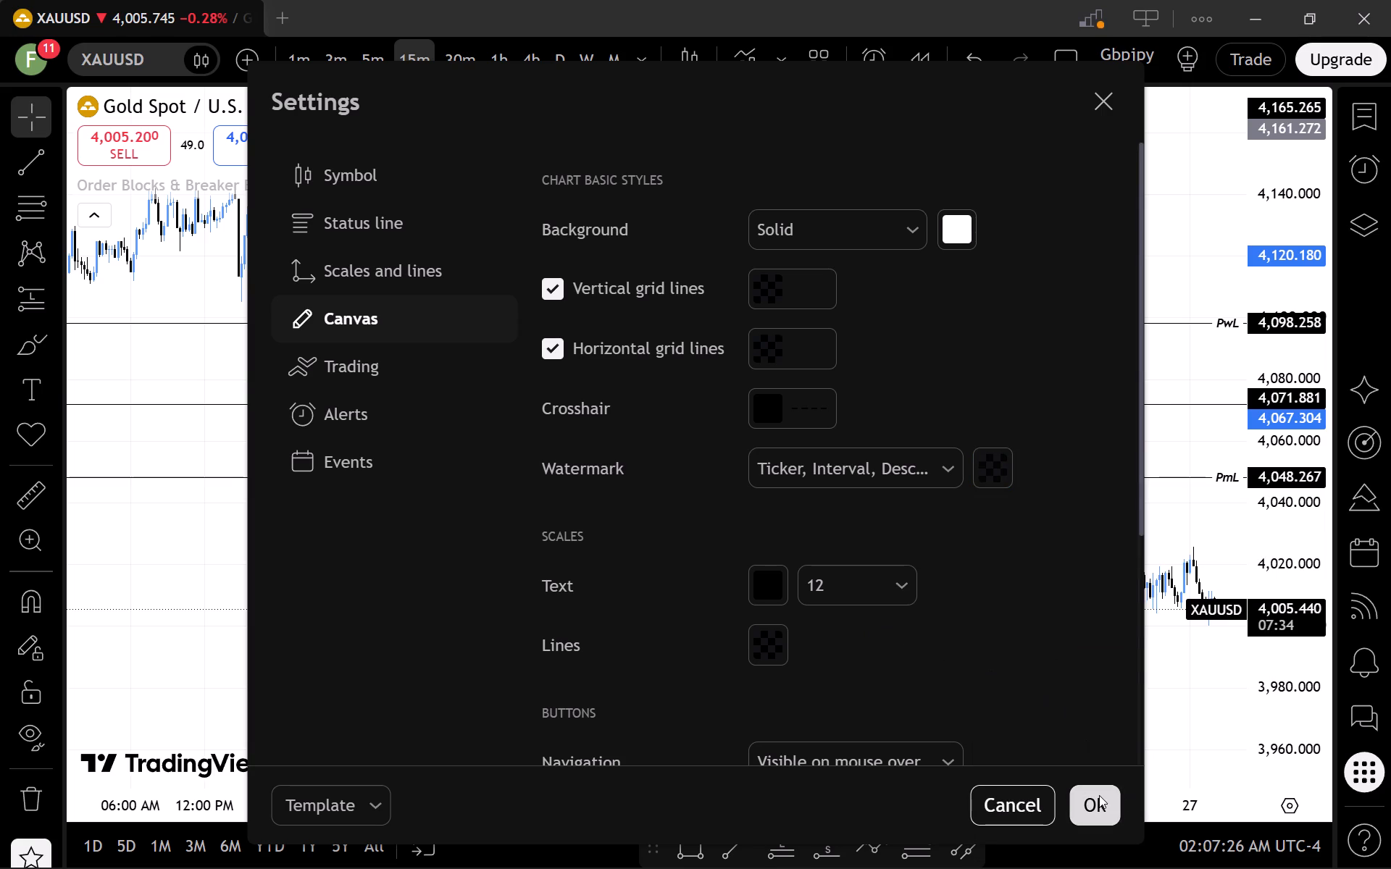
left_click(1099, 795)
Examine the watermark behind the candles and the recent XAUUSD 15-minute price action around the latest sessions.
scroll(1033, 534, "up", 3)
scroll(1032, 534, "down", 4)
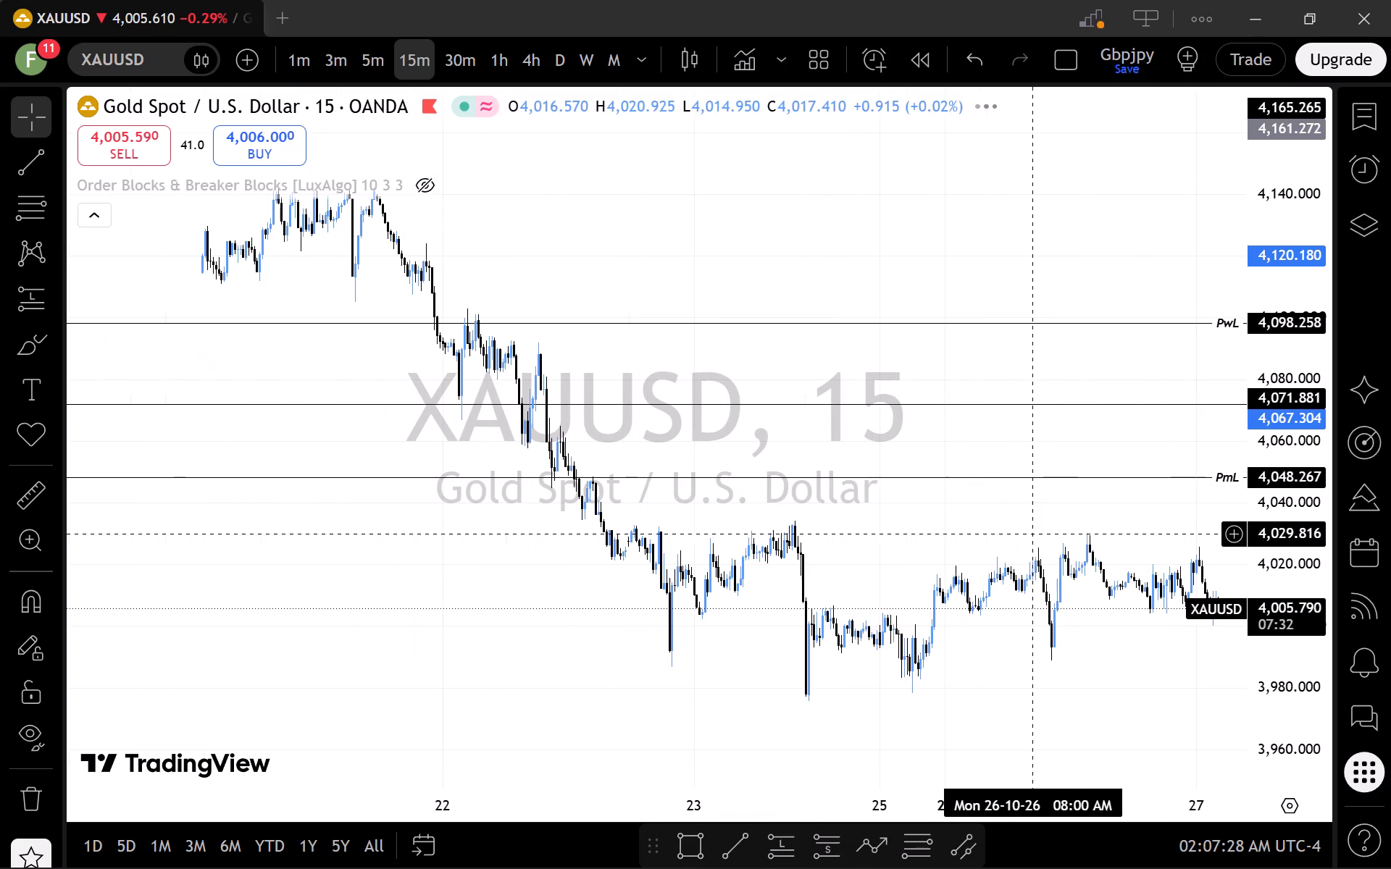
scroll(1277, 490, "down", 8)
scroll(1060, 467, "down", 4)
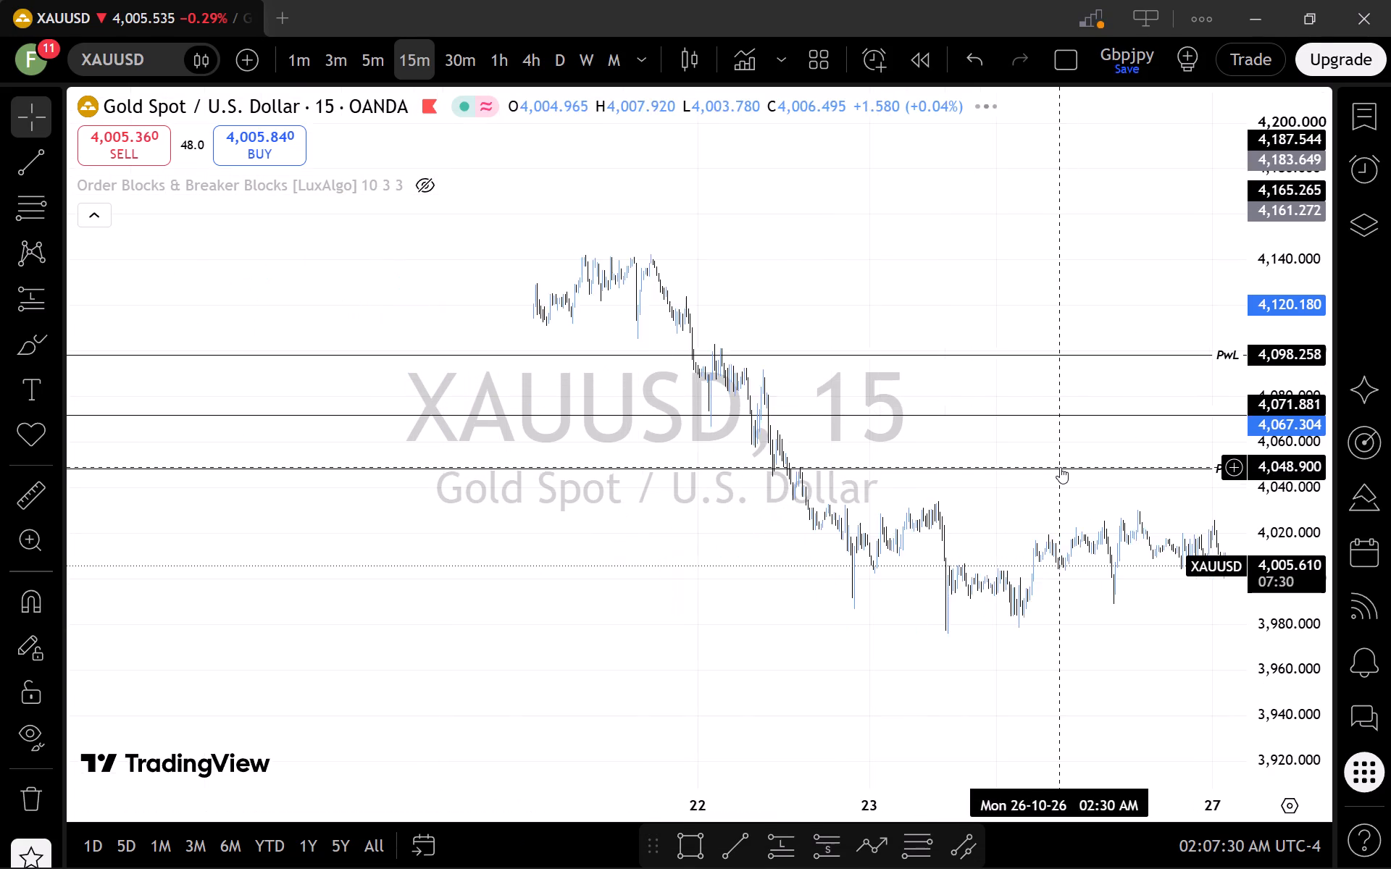
scroll(1060, 467, "down", 3)
scroll(1060, 467, "up", 15)
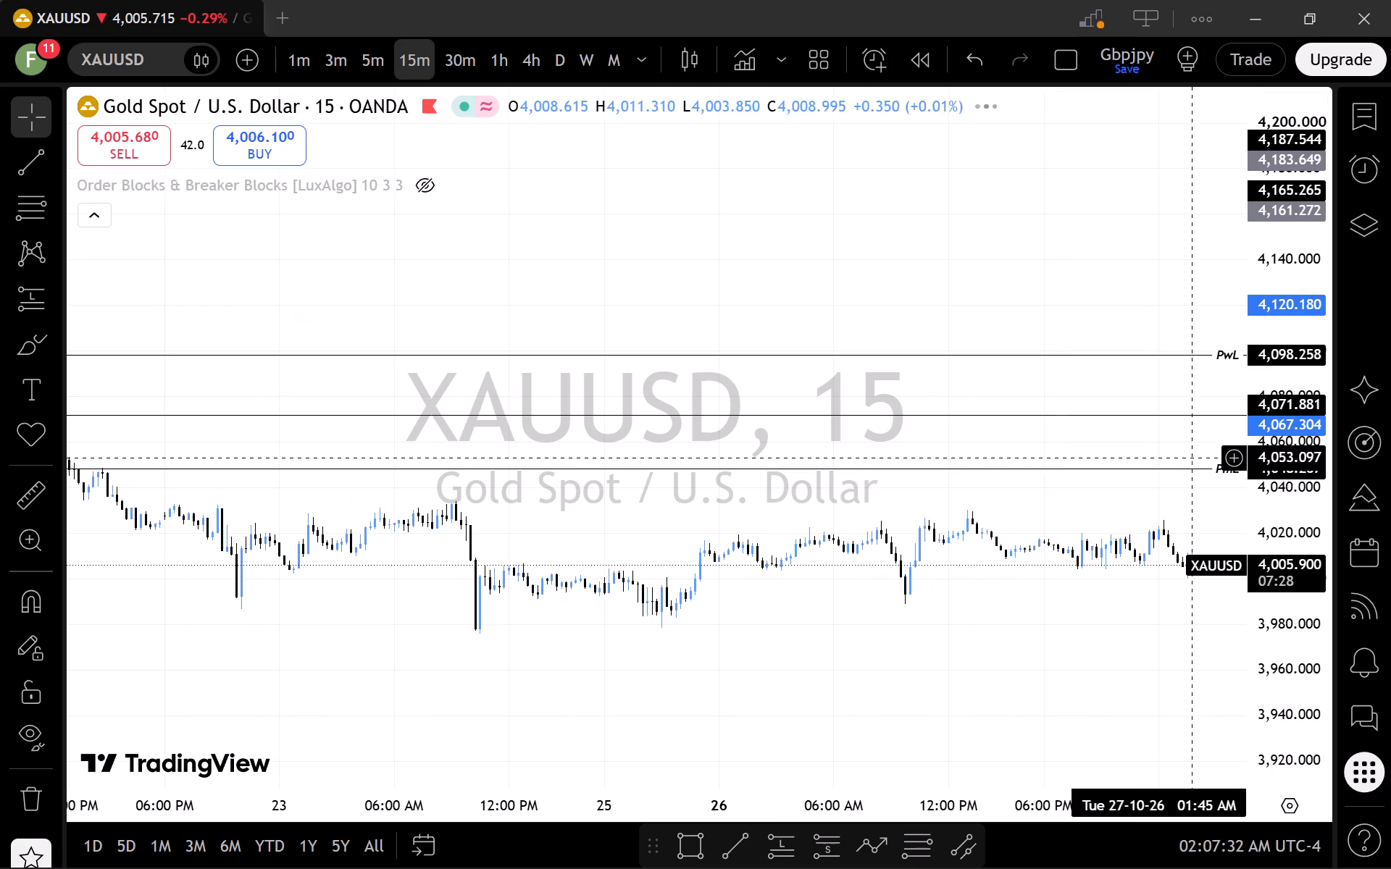
scroll(1306, 498, "up", 20)
scroll(1306, 498, "up", 3)
scroll(1074, 515, "down", 4)
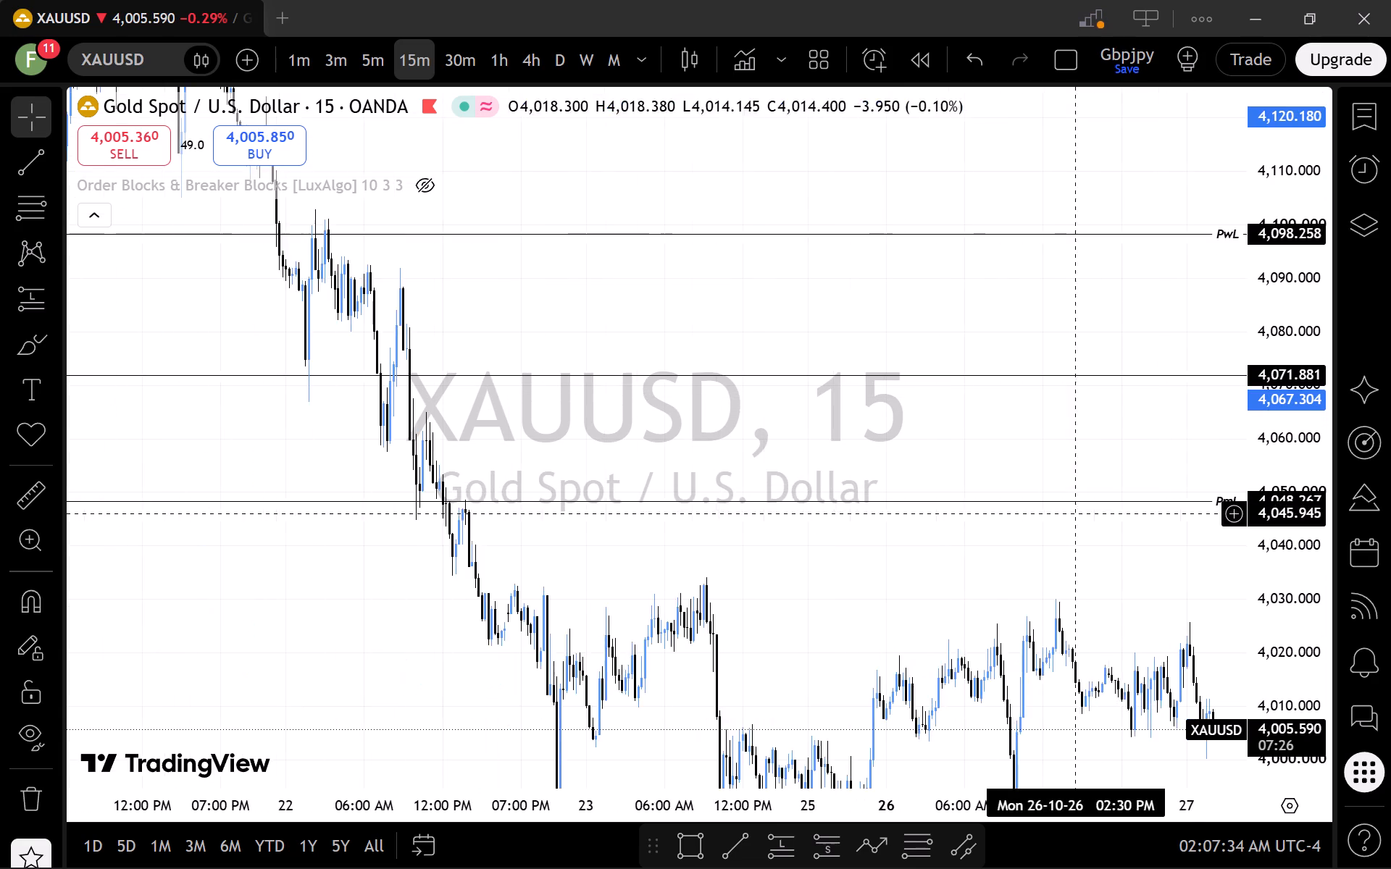
left_click_drag(1115, 587, 869, 299)
scroll(947, 404, "up", 3)
scroll(828, 484, "up", 4)
left_click_drag(651, 546, 960, 568)
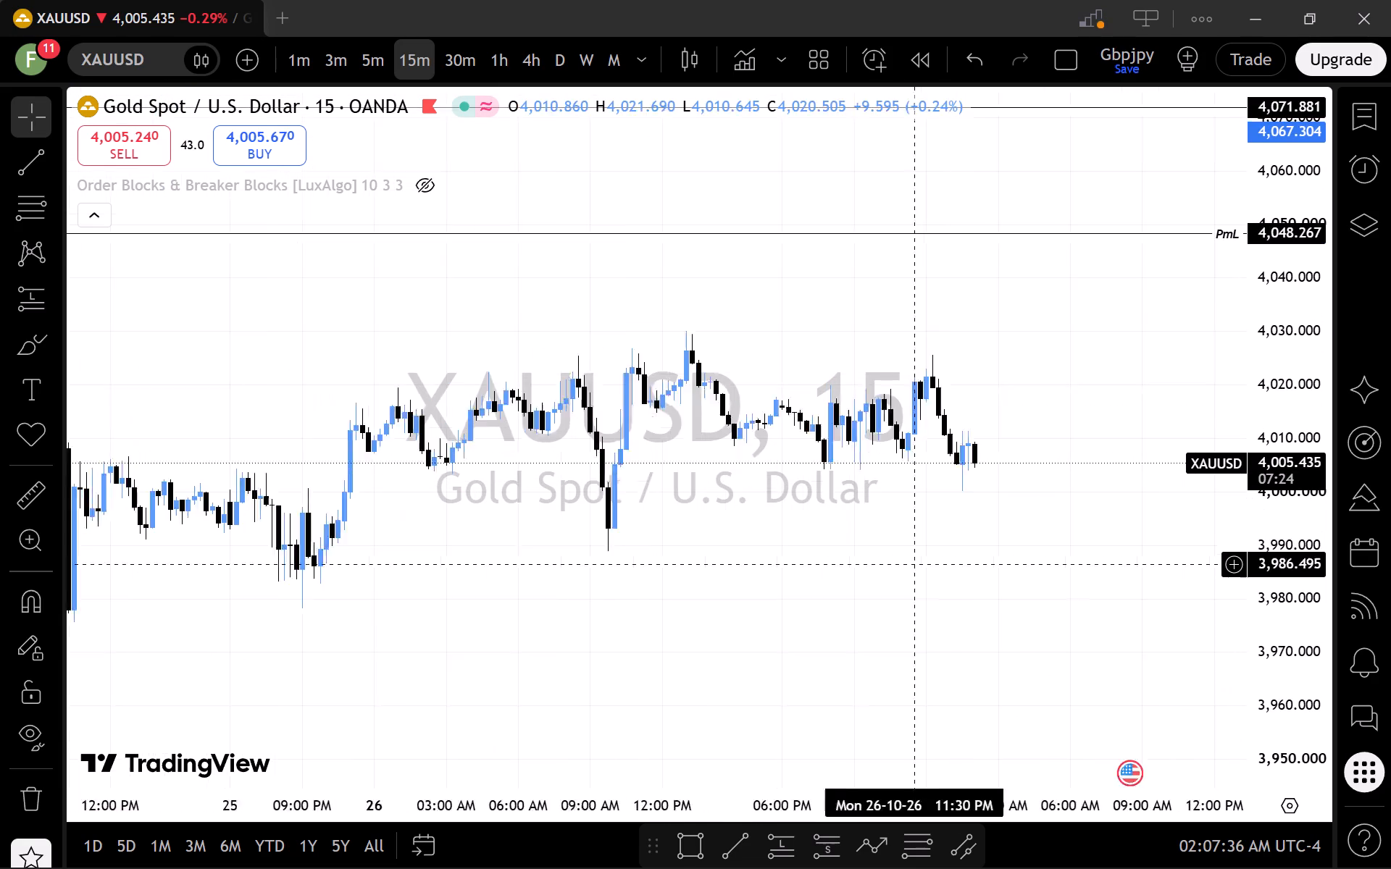
left_click_drag(960, 568, 963, 568)
Search the symbols for XAUUSD OANDA and load that entry on the chart.
left_click(135, 46)
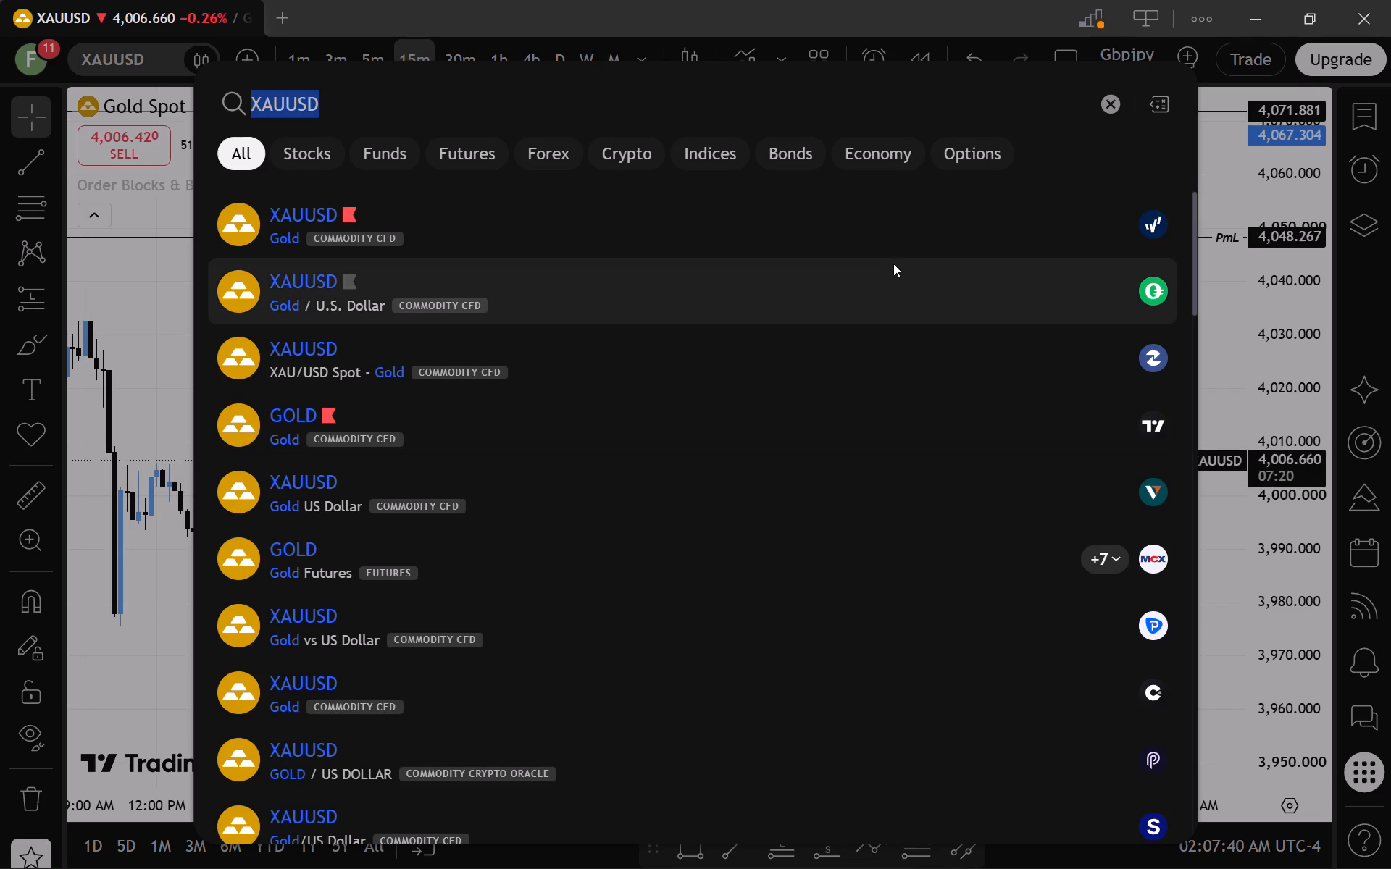
left_click(467, 110)
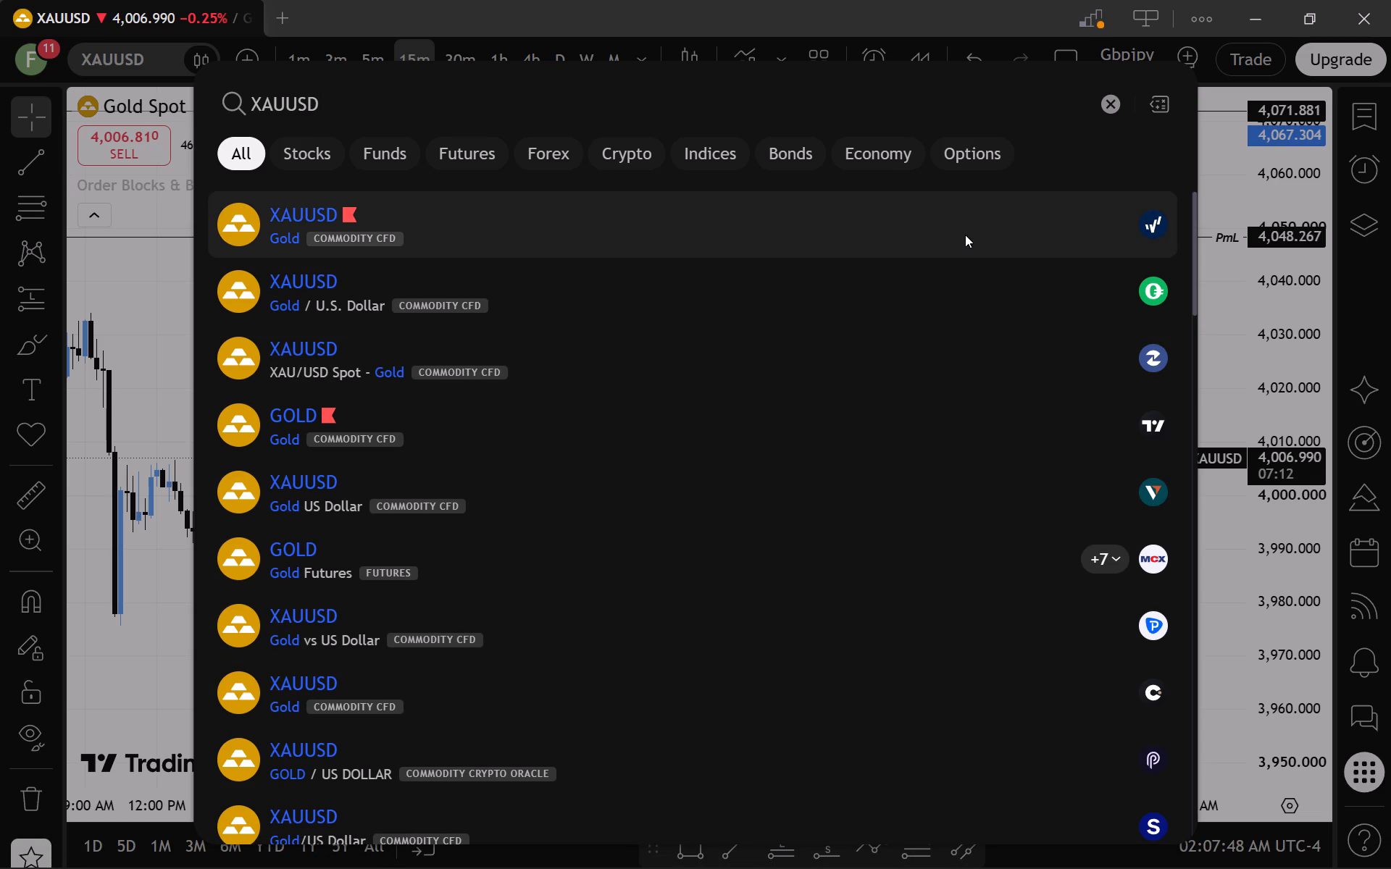
right_click(1148, 229)
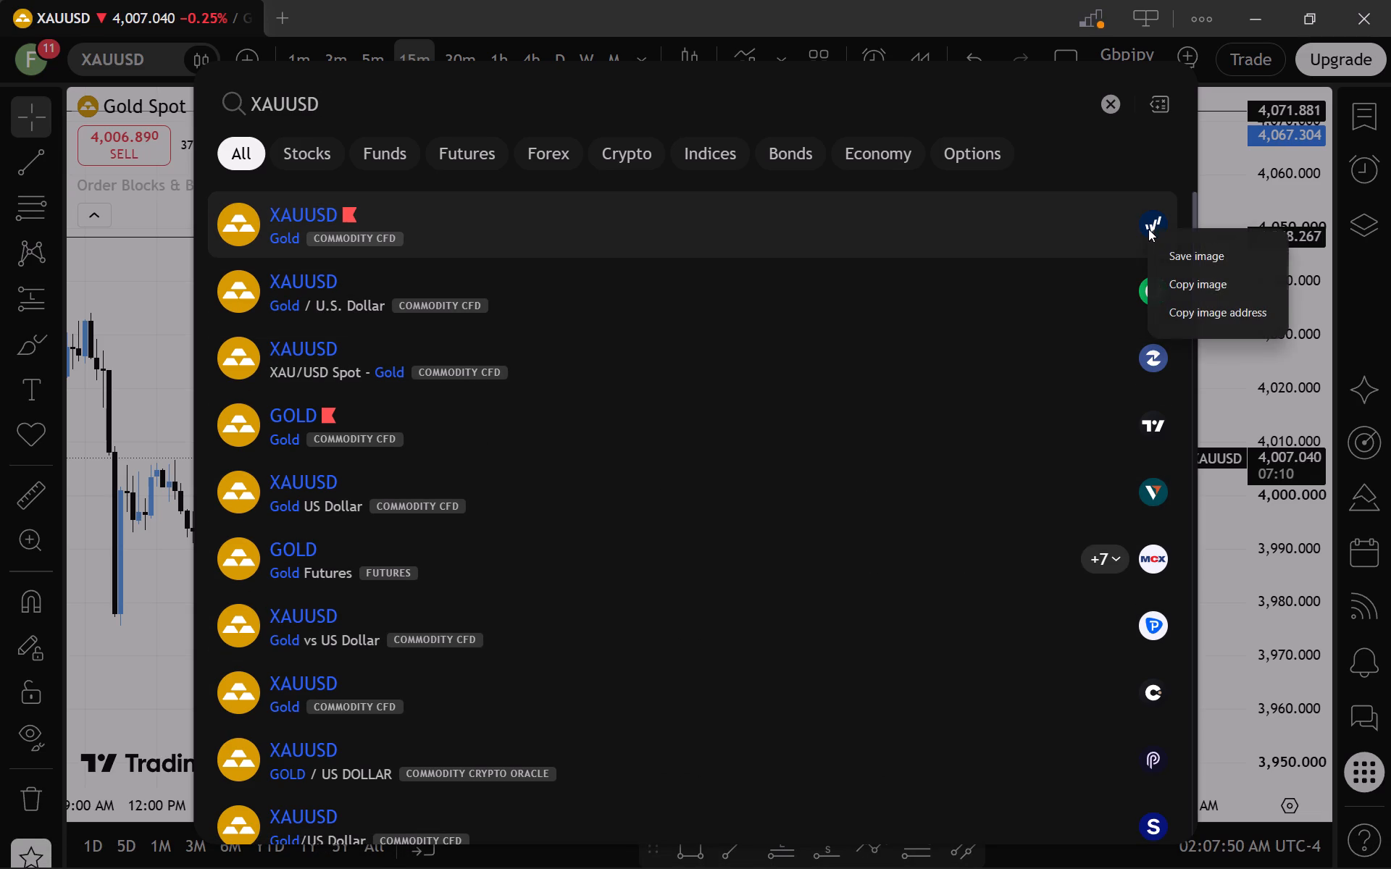
left_click(371, 101)
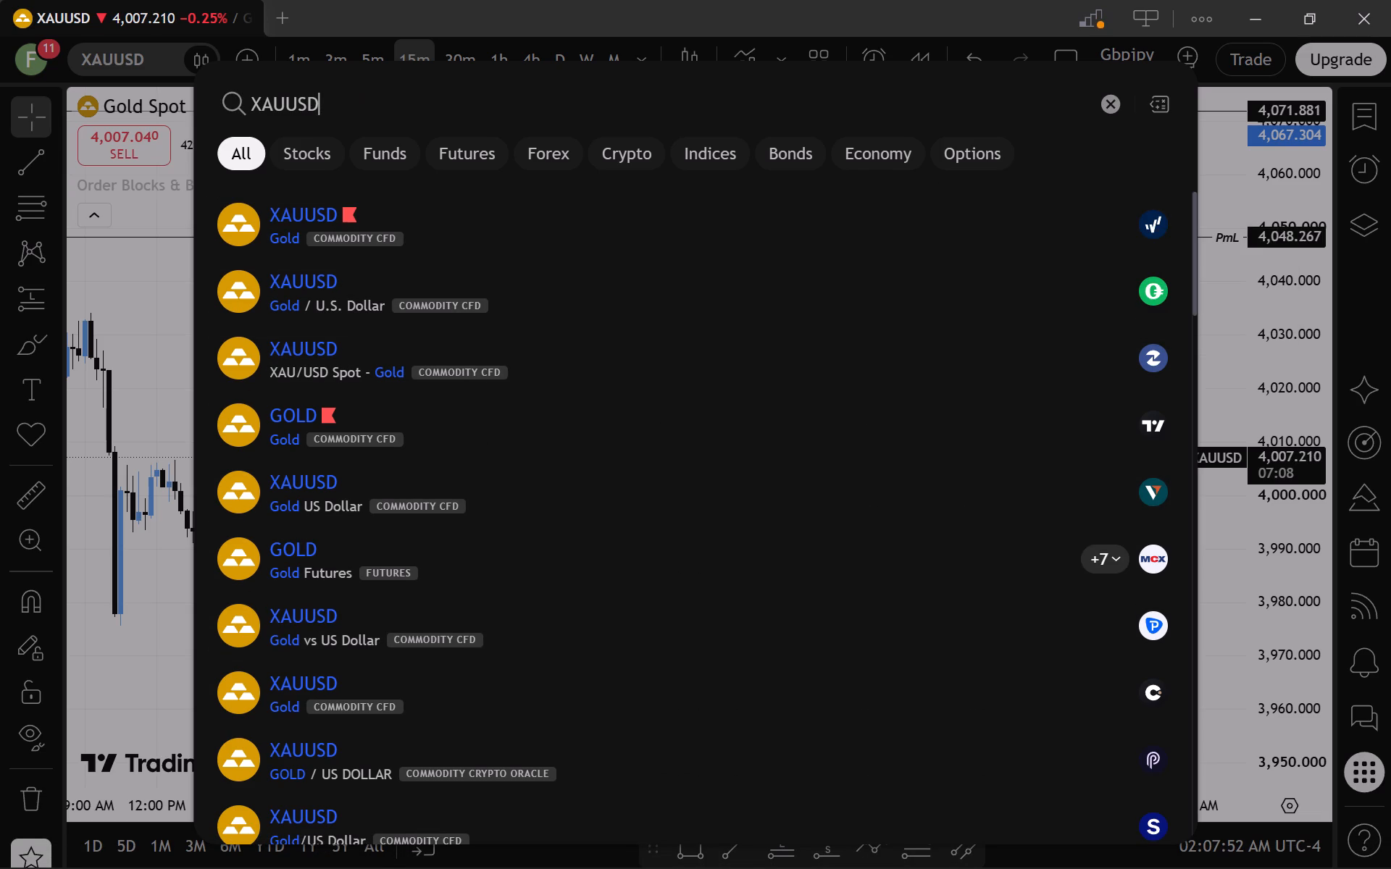
key("space")
type("o")
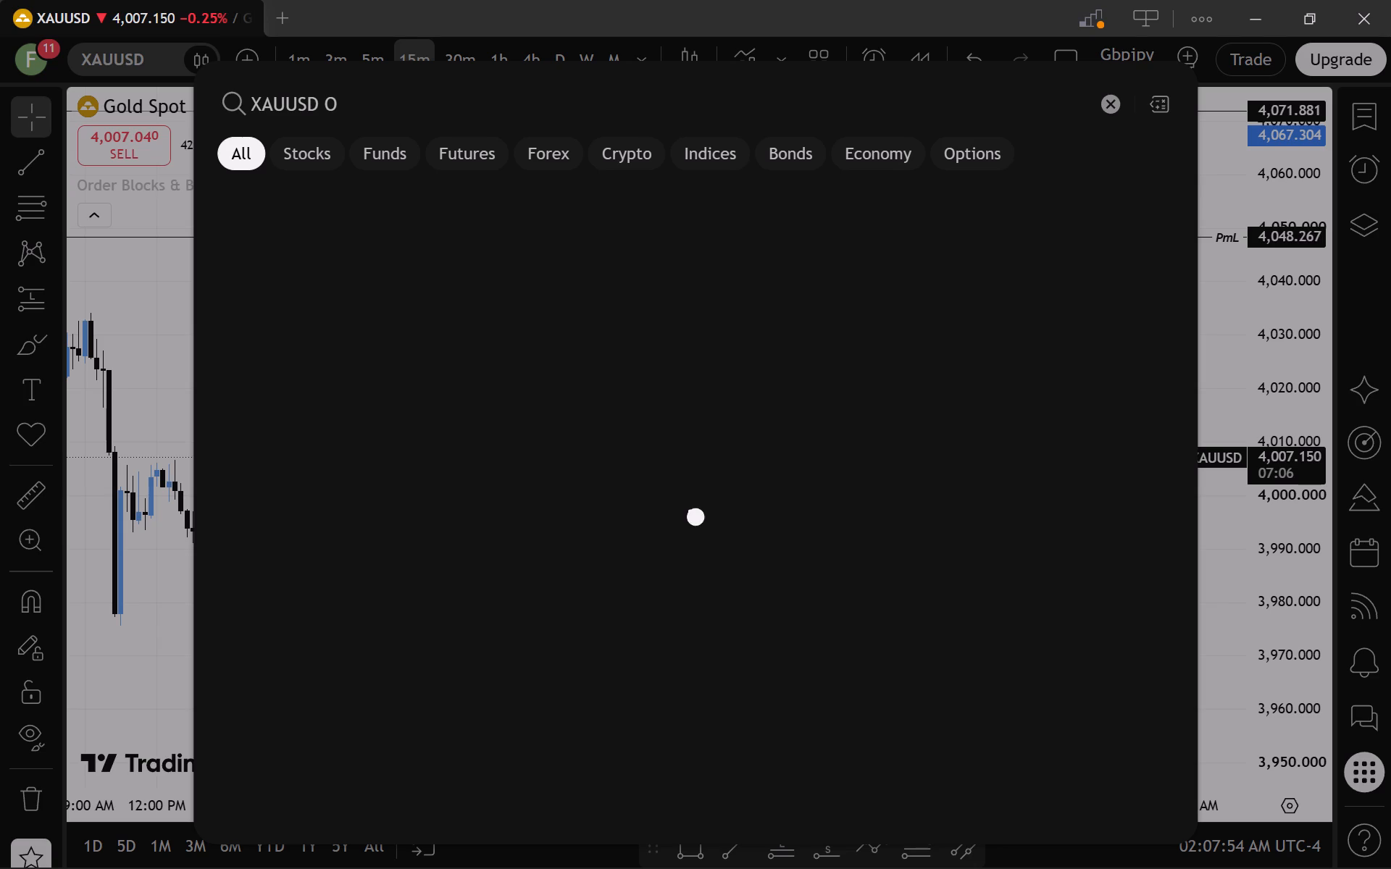
key("a")
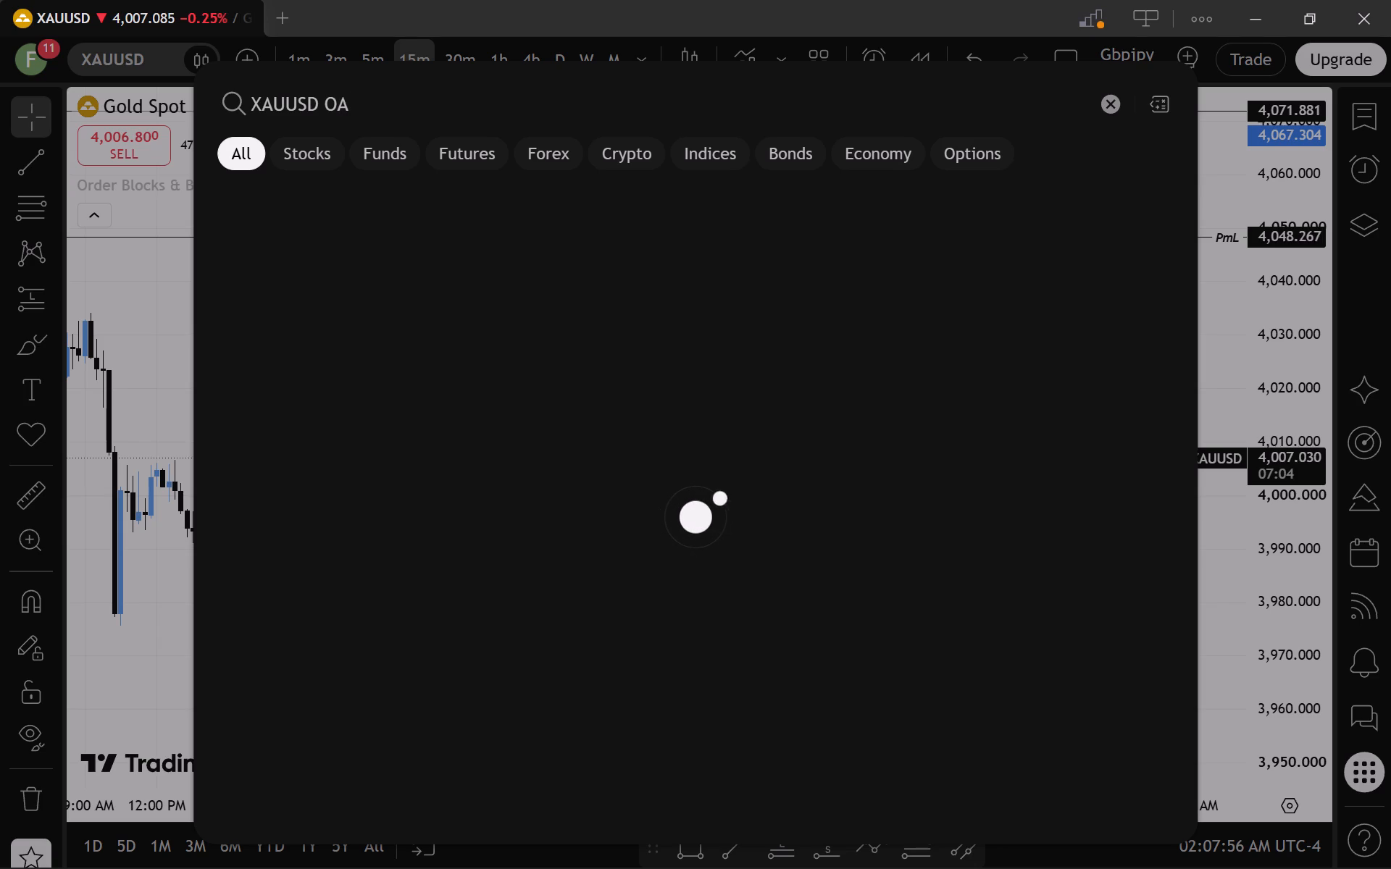
key("n")
type("da")
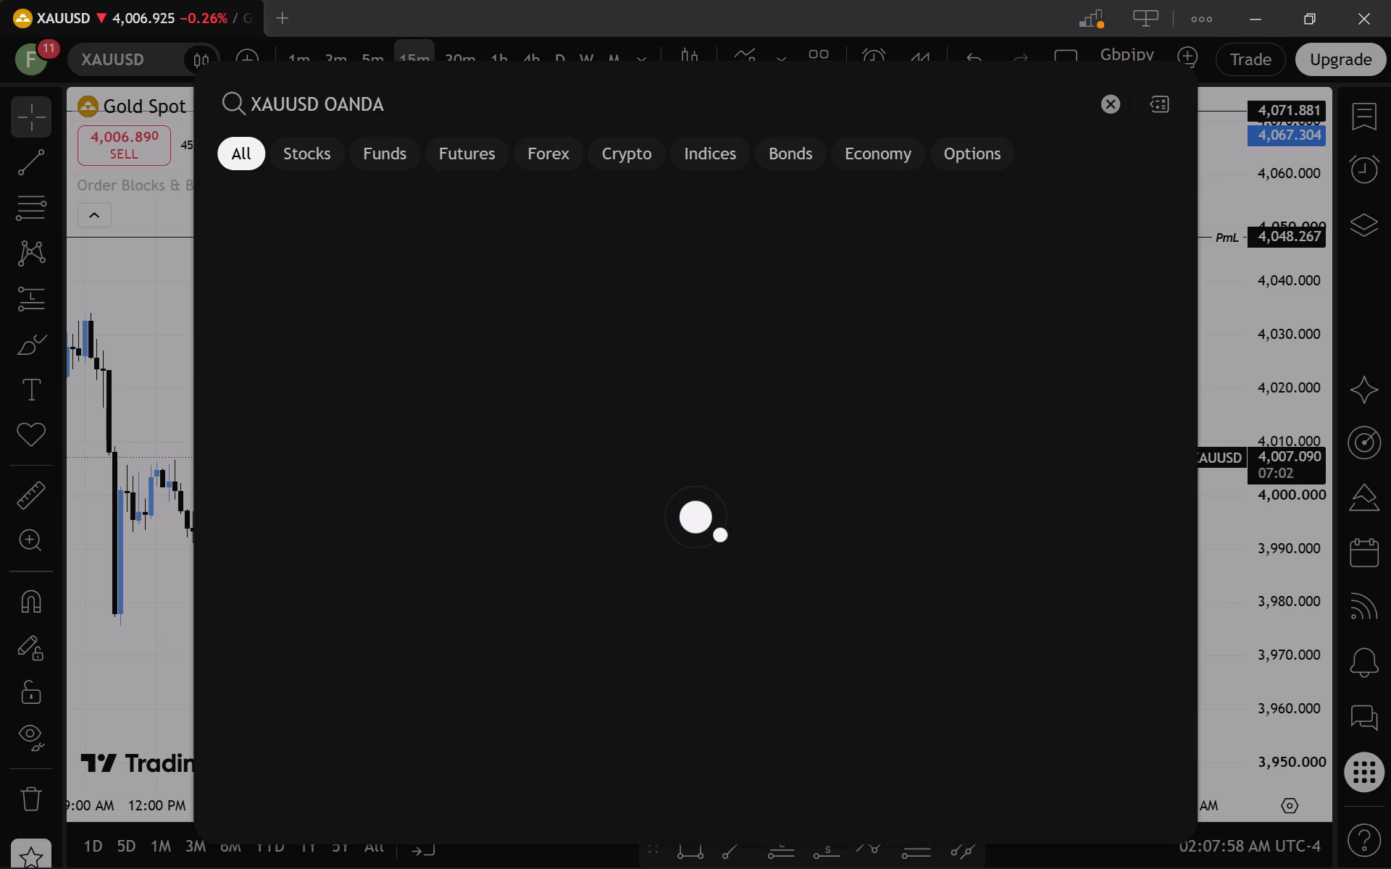
key("Return")
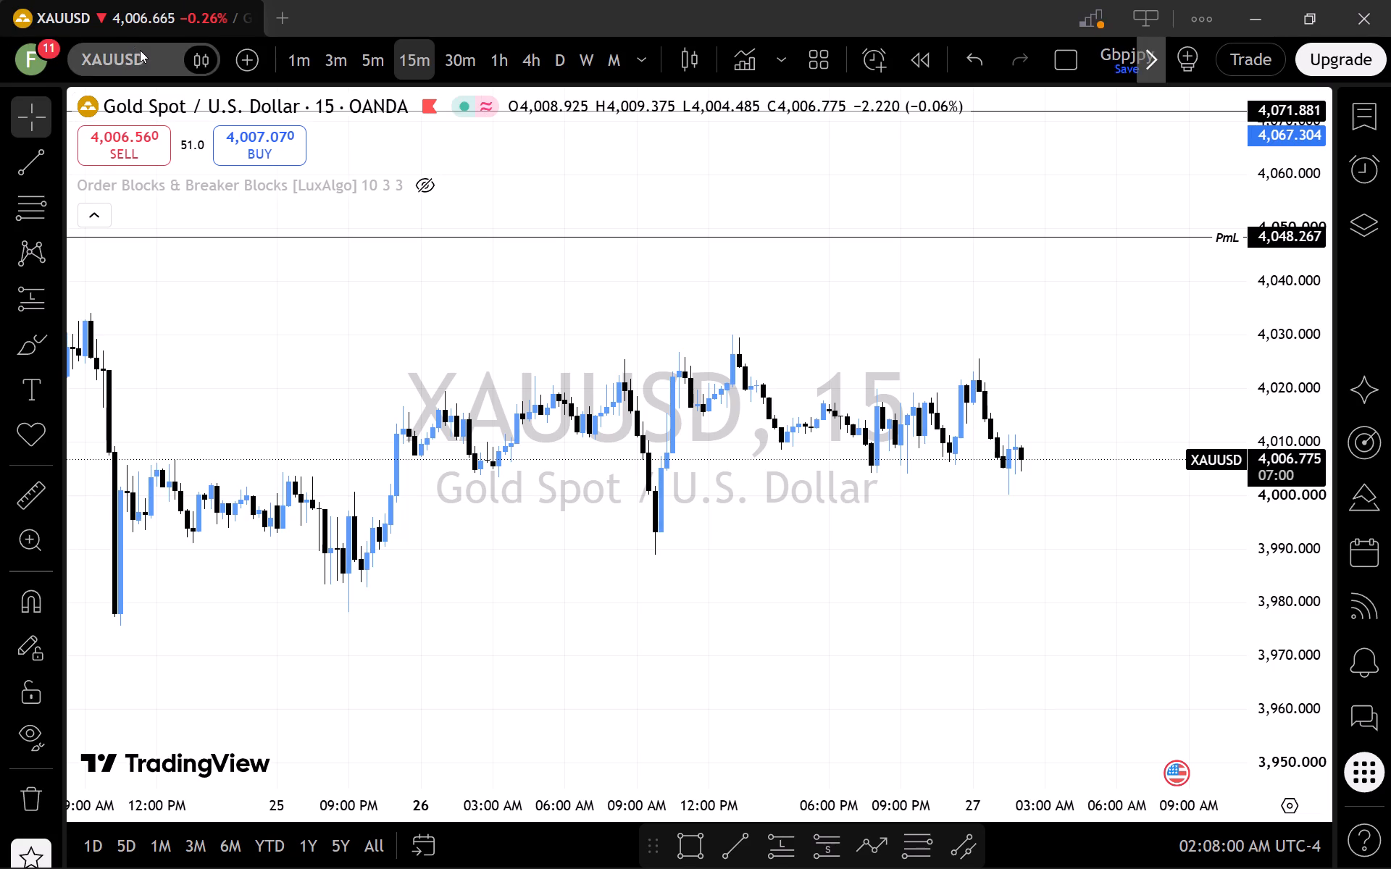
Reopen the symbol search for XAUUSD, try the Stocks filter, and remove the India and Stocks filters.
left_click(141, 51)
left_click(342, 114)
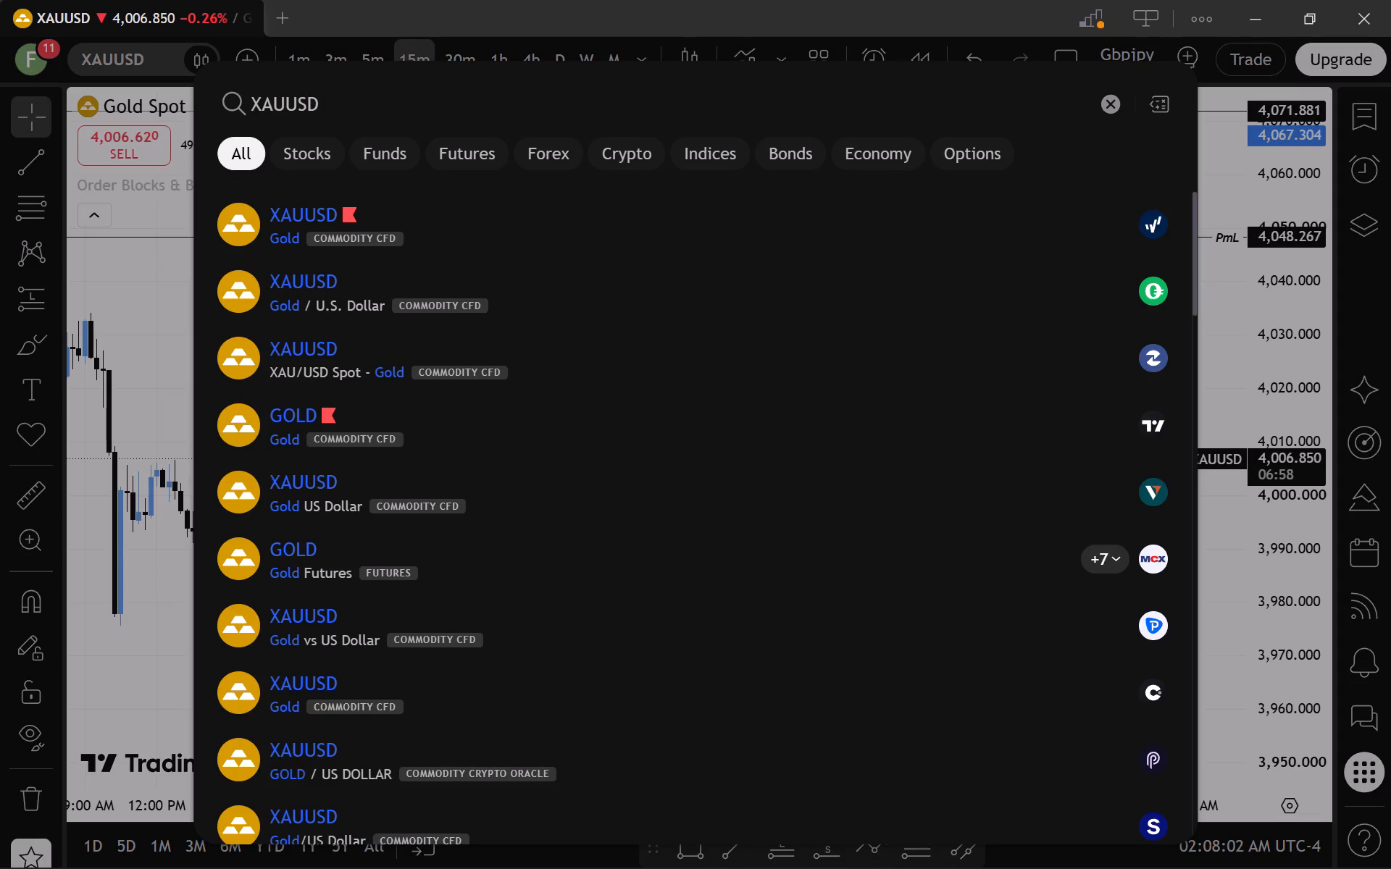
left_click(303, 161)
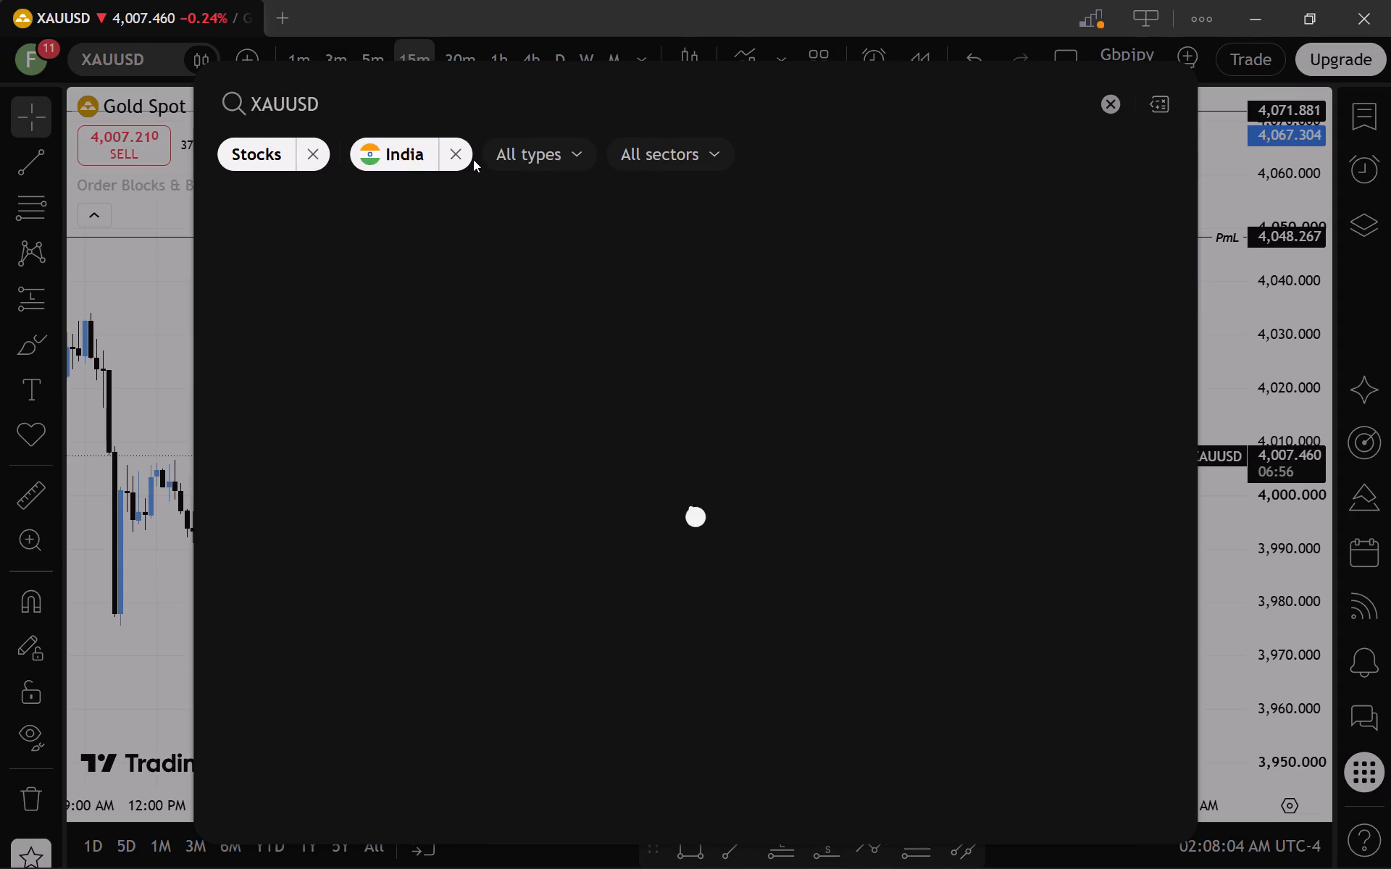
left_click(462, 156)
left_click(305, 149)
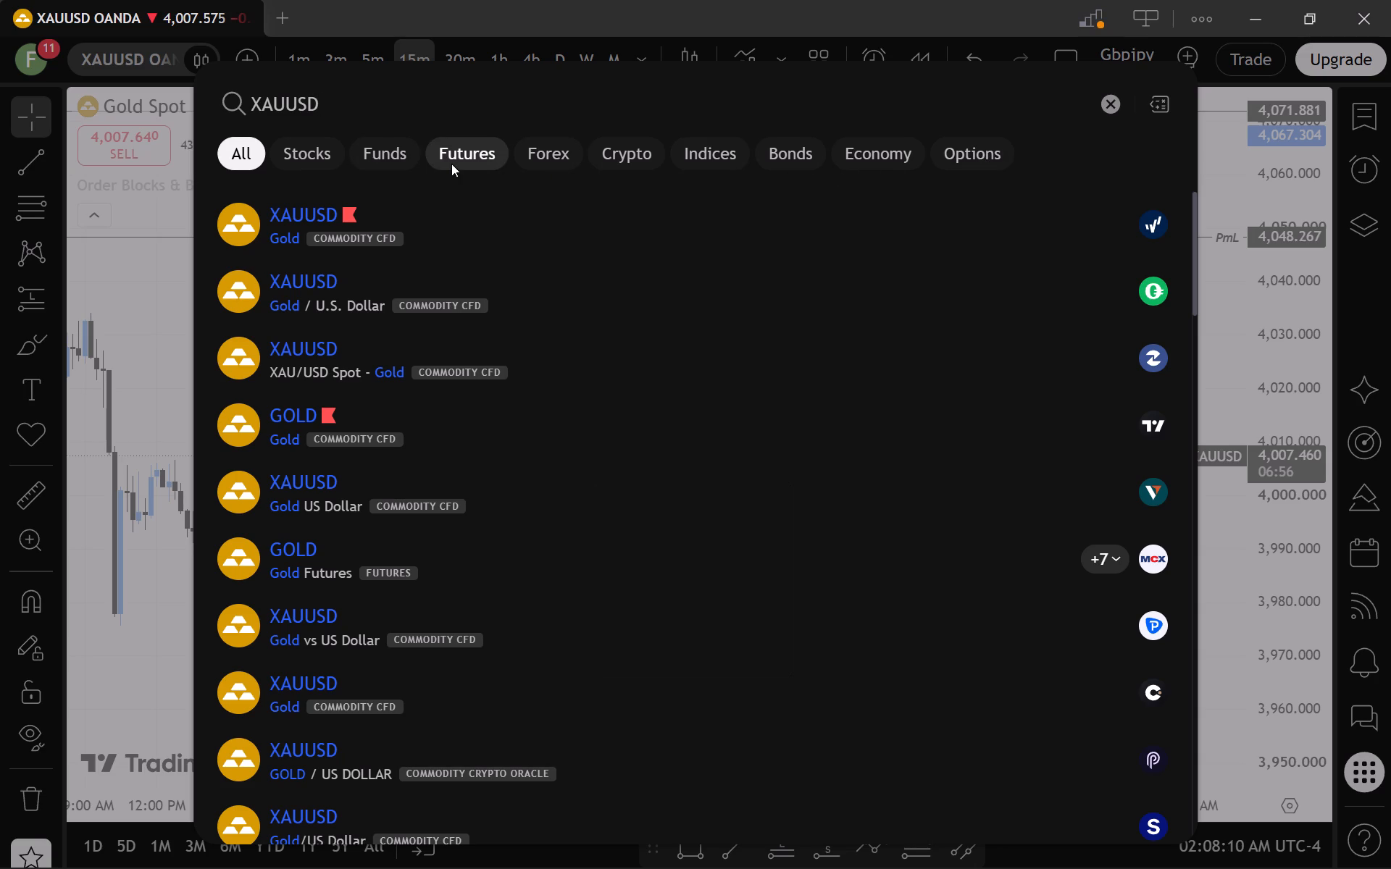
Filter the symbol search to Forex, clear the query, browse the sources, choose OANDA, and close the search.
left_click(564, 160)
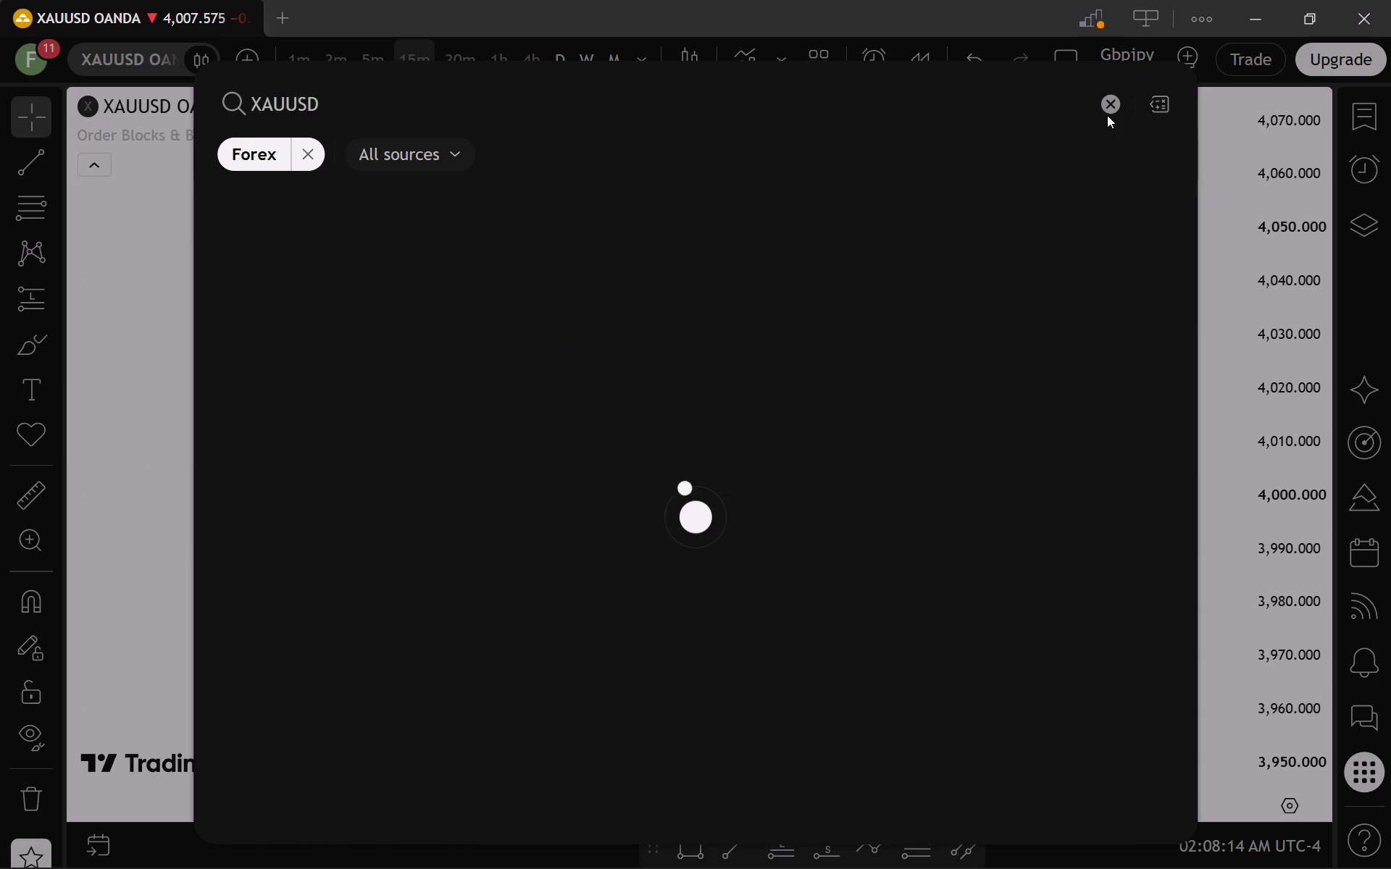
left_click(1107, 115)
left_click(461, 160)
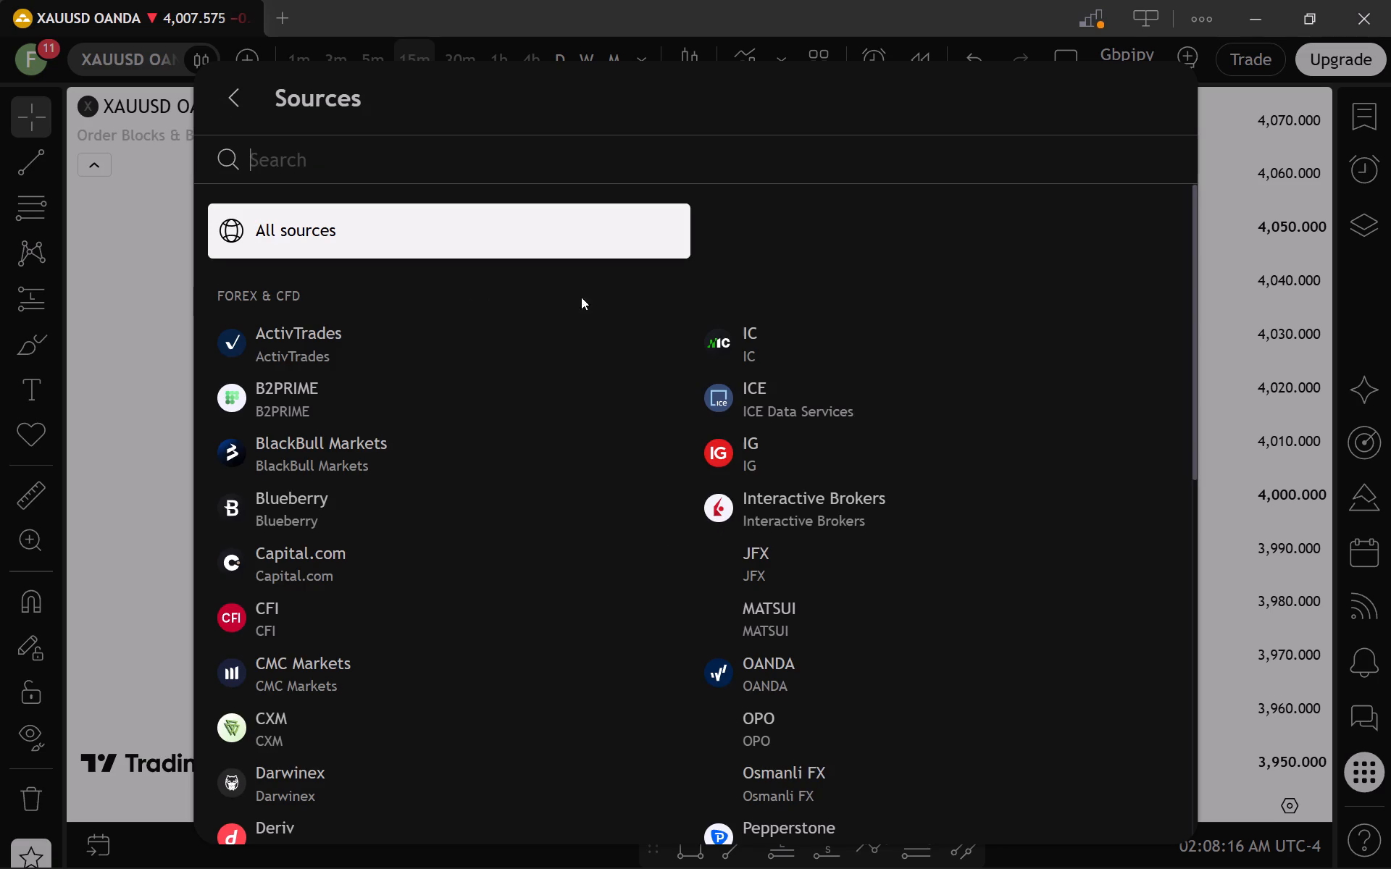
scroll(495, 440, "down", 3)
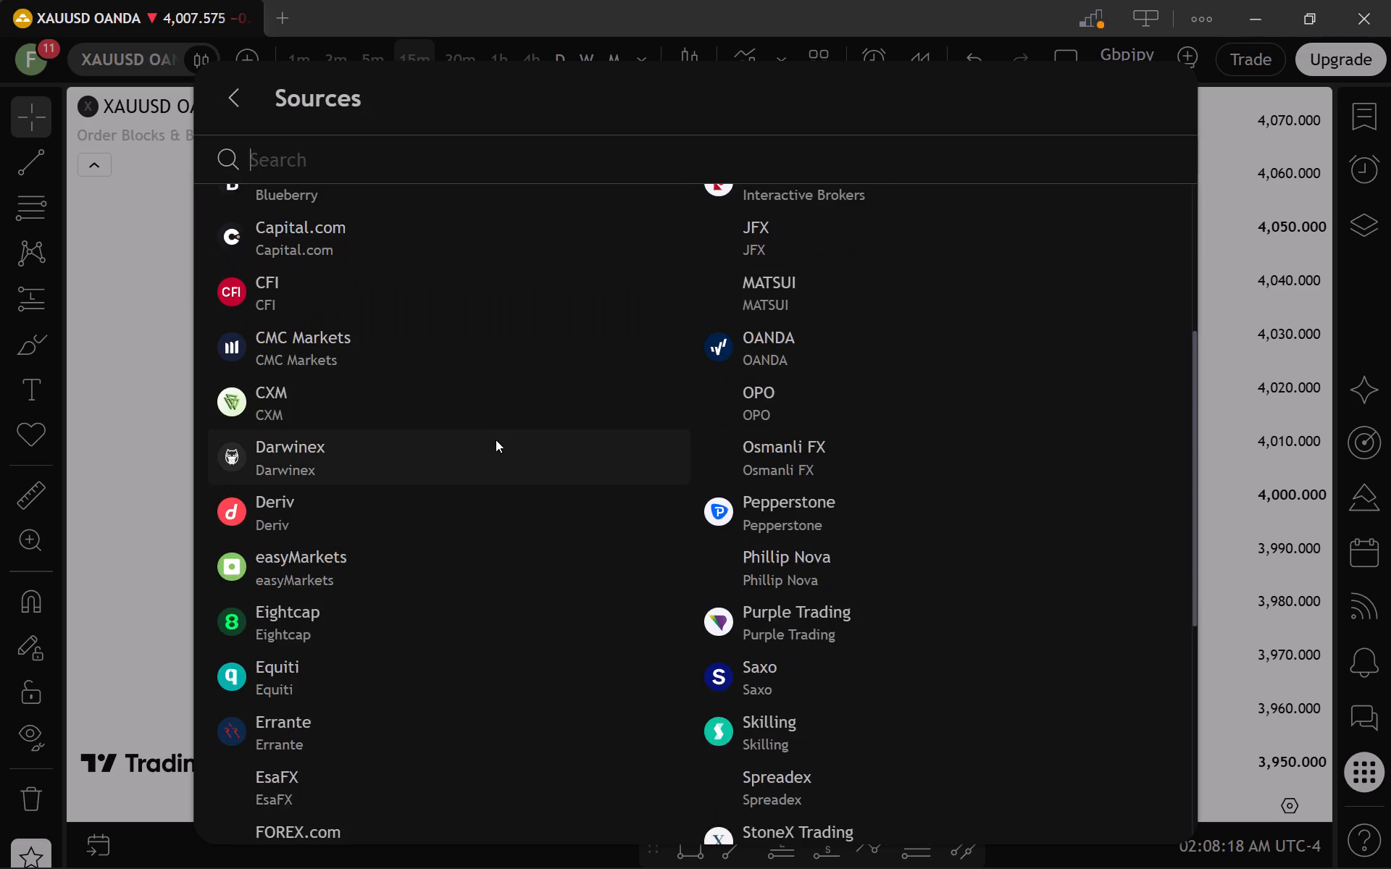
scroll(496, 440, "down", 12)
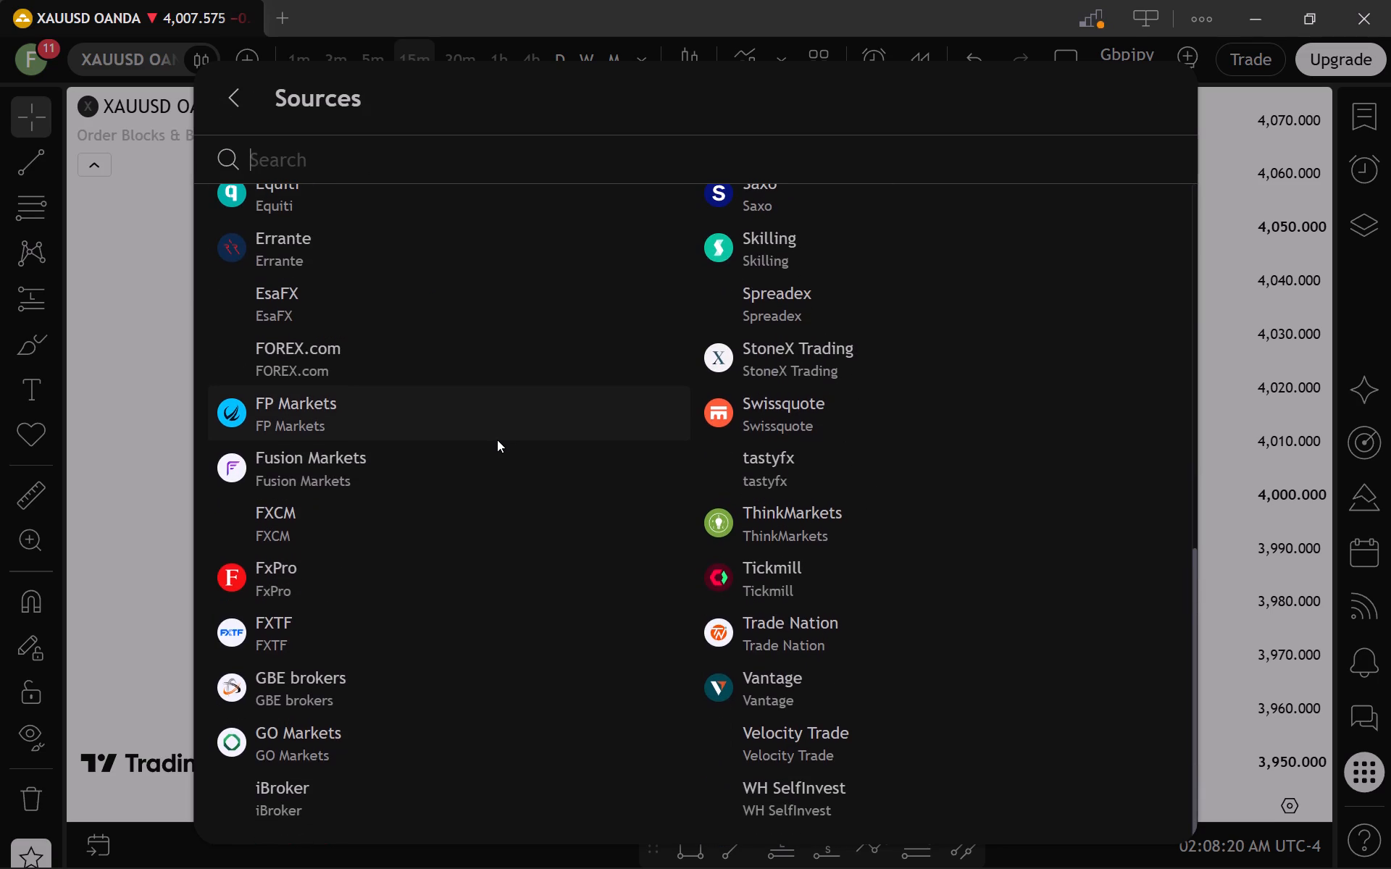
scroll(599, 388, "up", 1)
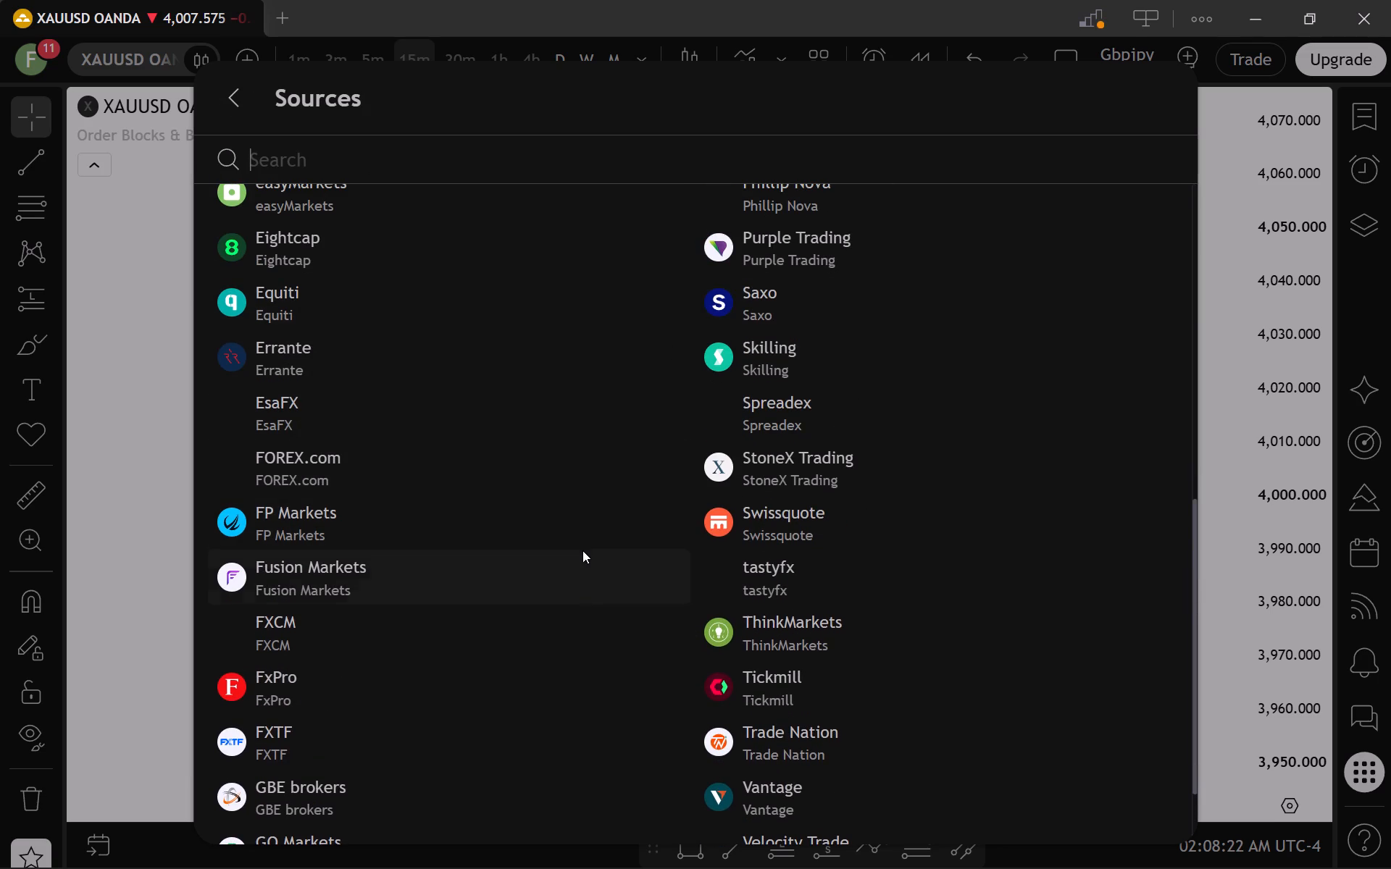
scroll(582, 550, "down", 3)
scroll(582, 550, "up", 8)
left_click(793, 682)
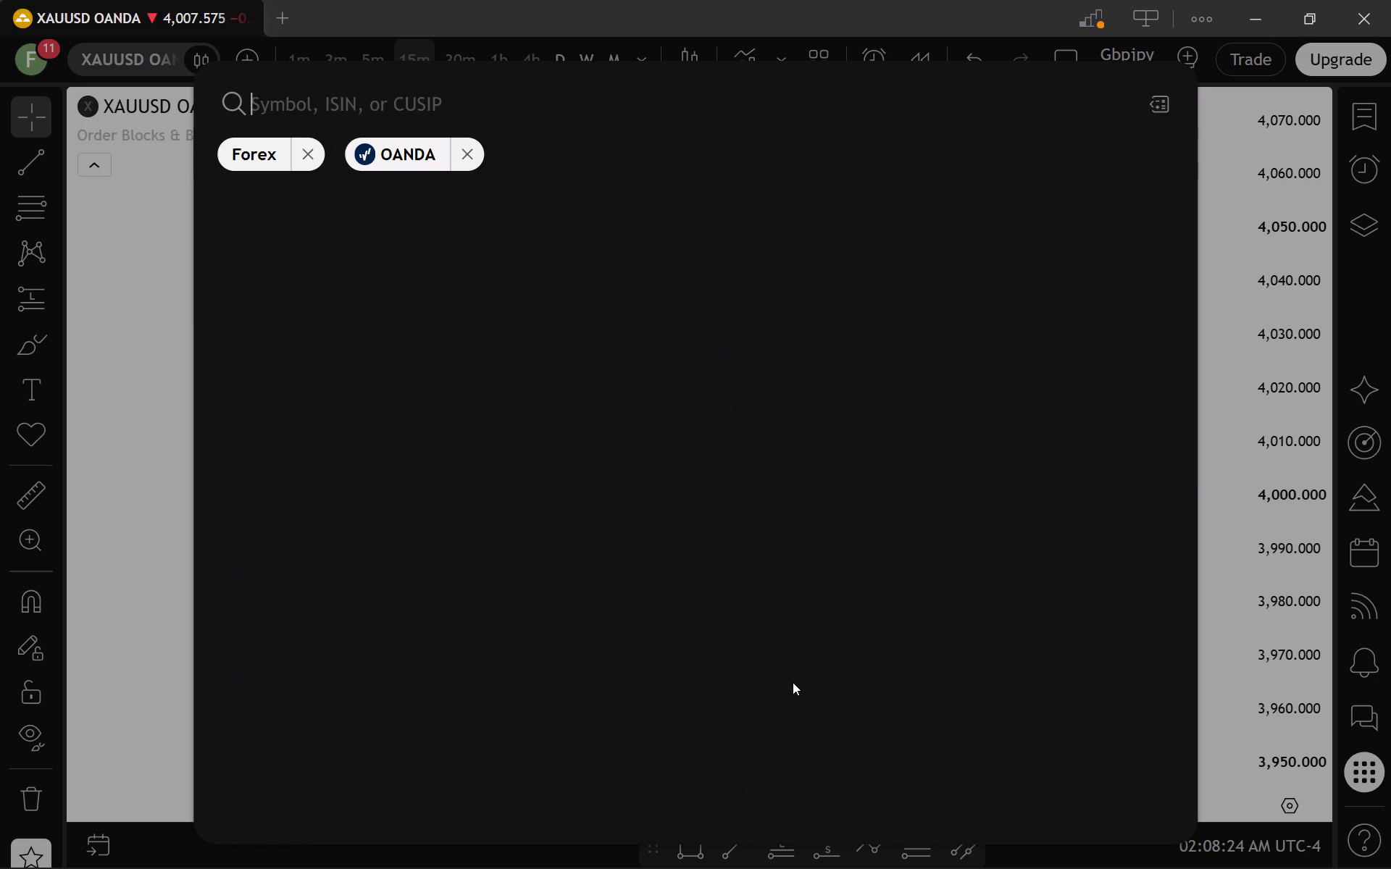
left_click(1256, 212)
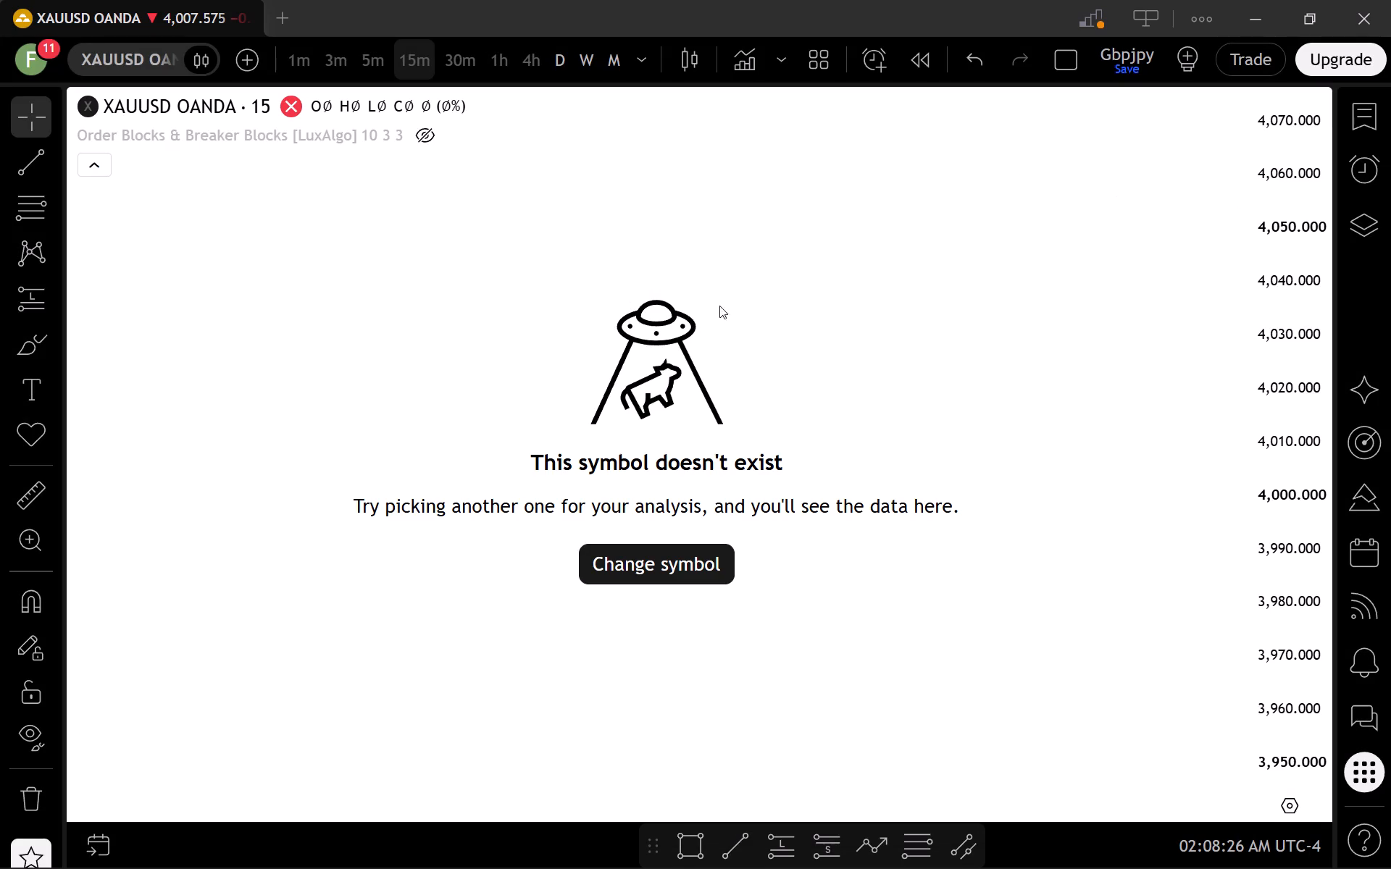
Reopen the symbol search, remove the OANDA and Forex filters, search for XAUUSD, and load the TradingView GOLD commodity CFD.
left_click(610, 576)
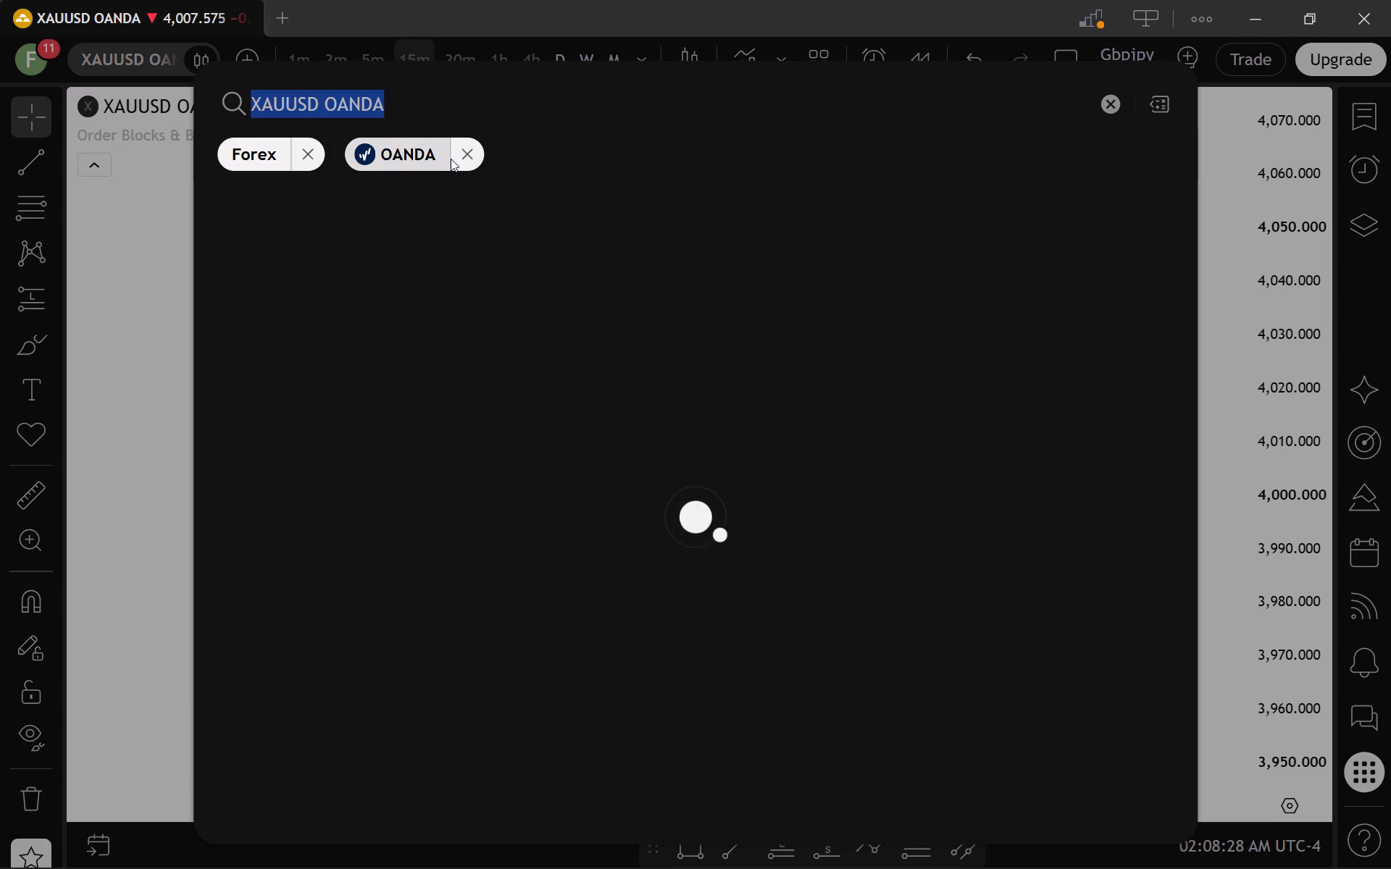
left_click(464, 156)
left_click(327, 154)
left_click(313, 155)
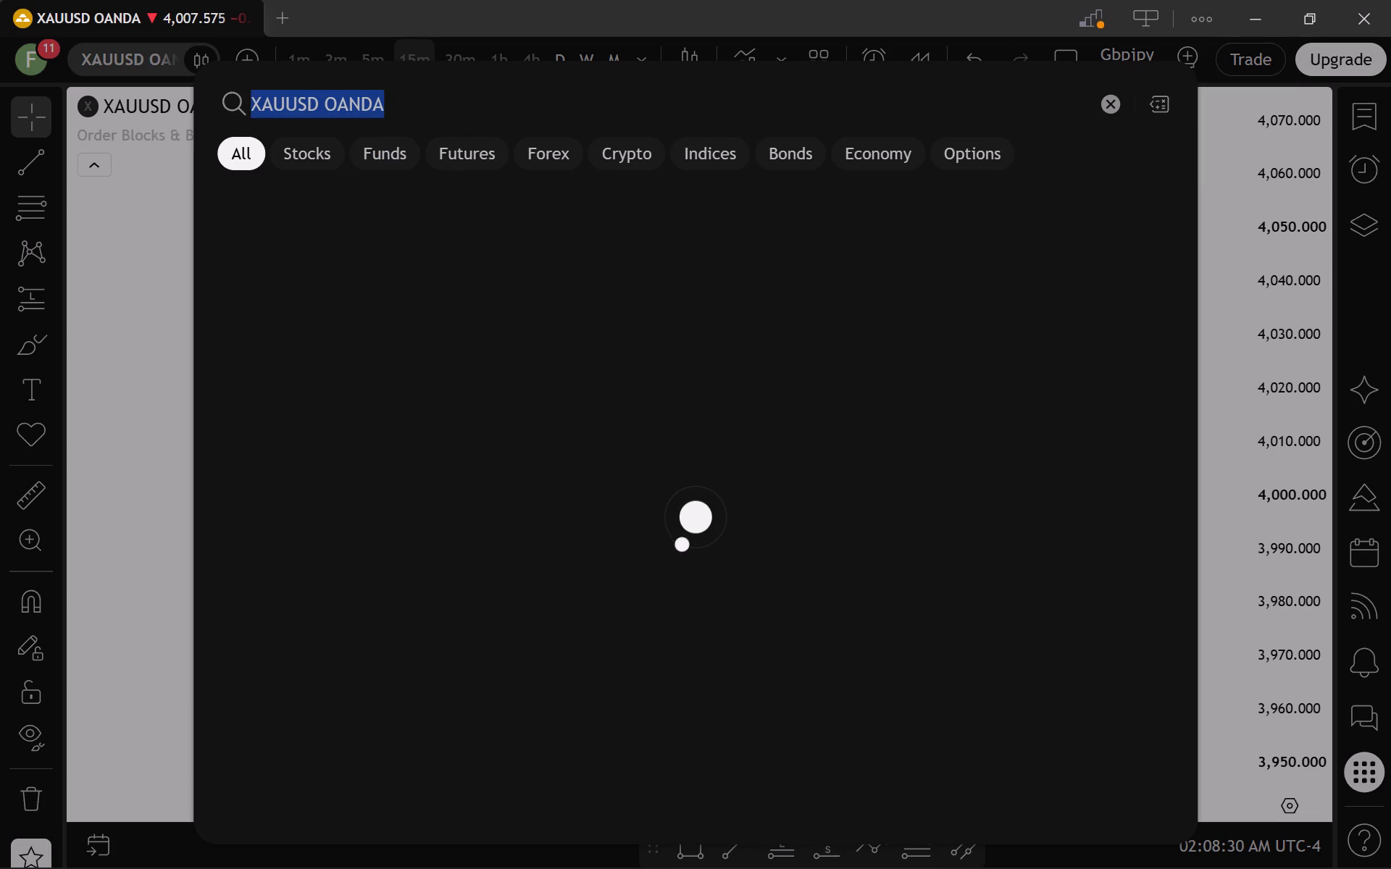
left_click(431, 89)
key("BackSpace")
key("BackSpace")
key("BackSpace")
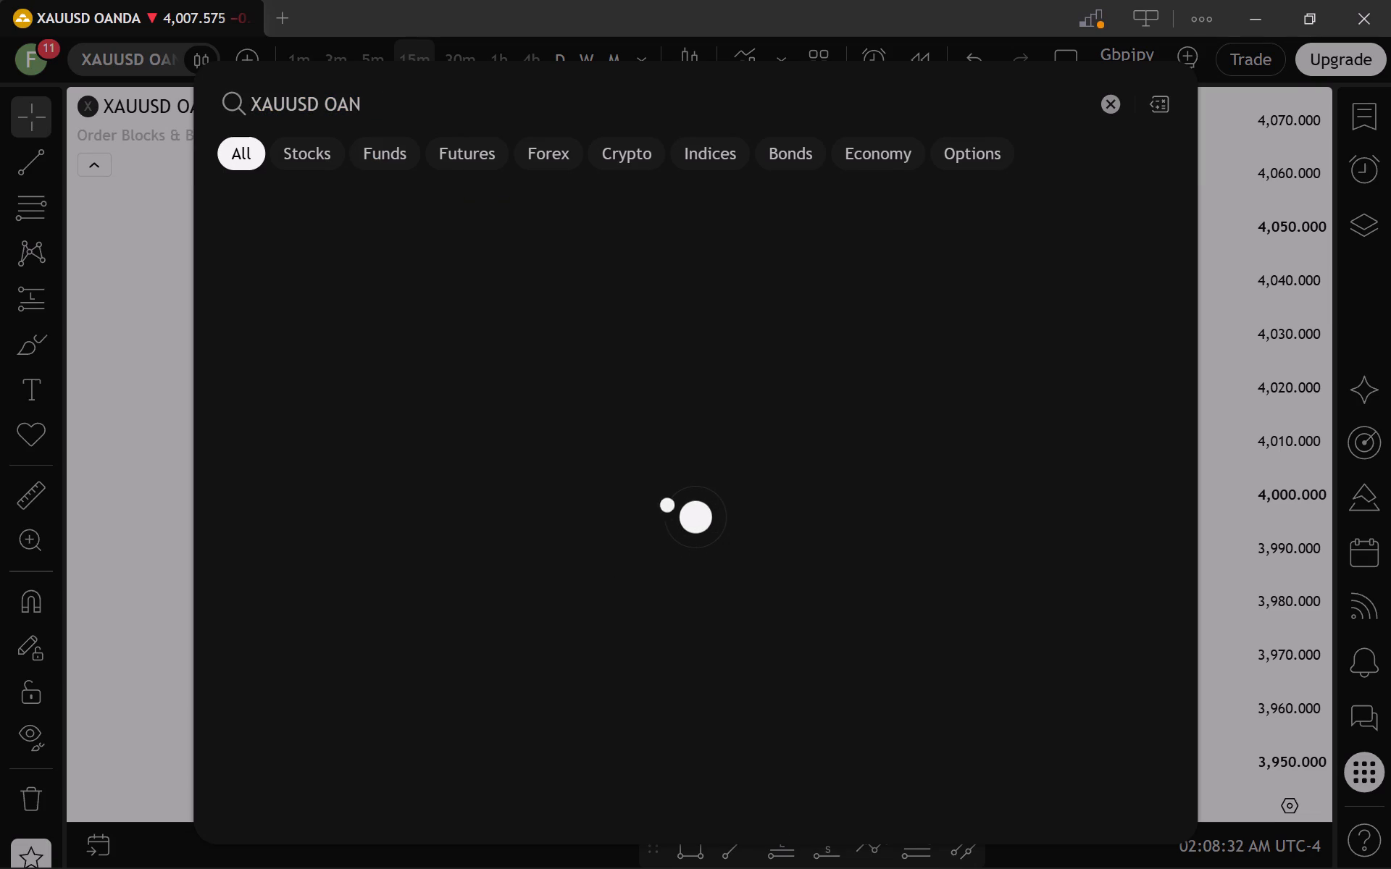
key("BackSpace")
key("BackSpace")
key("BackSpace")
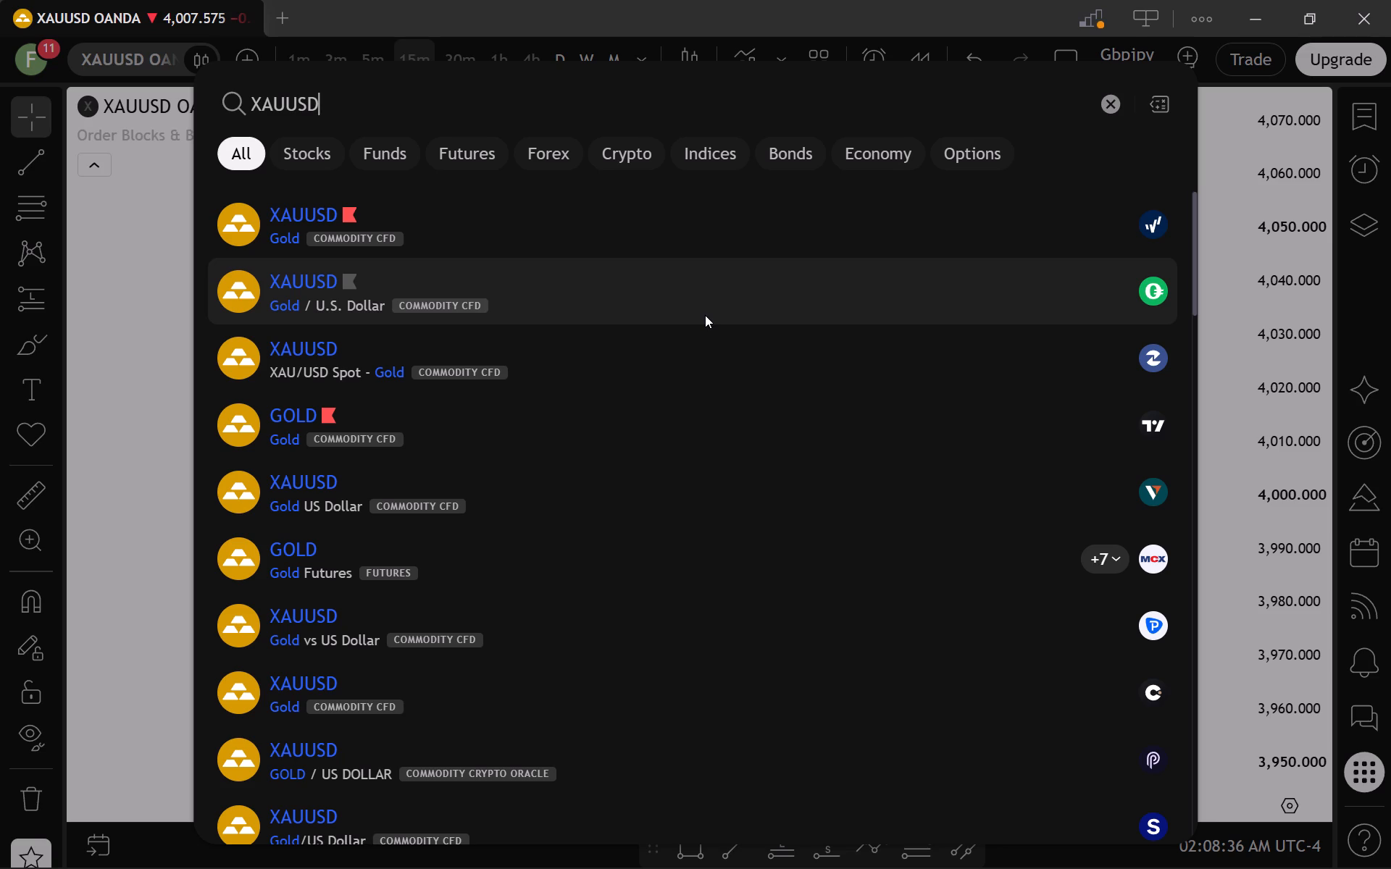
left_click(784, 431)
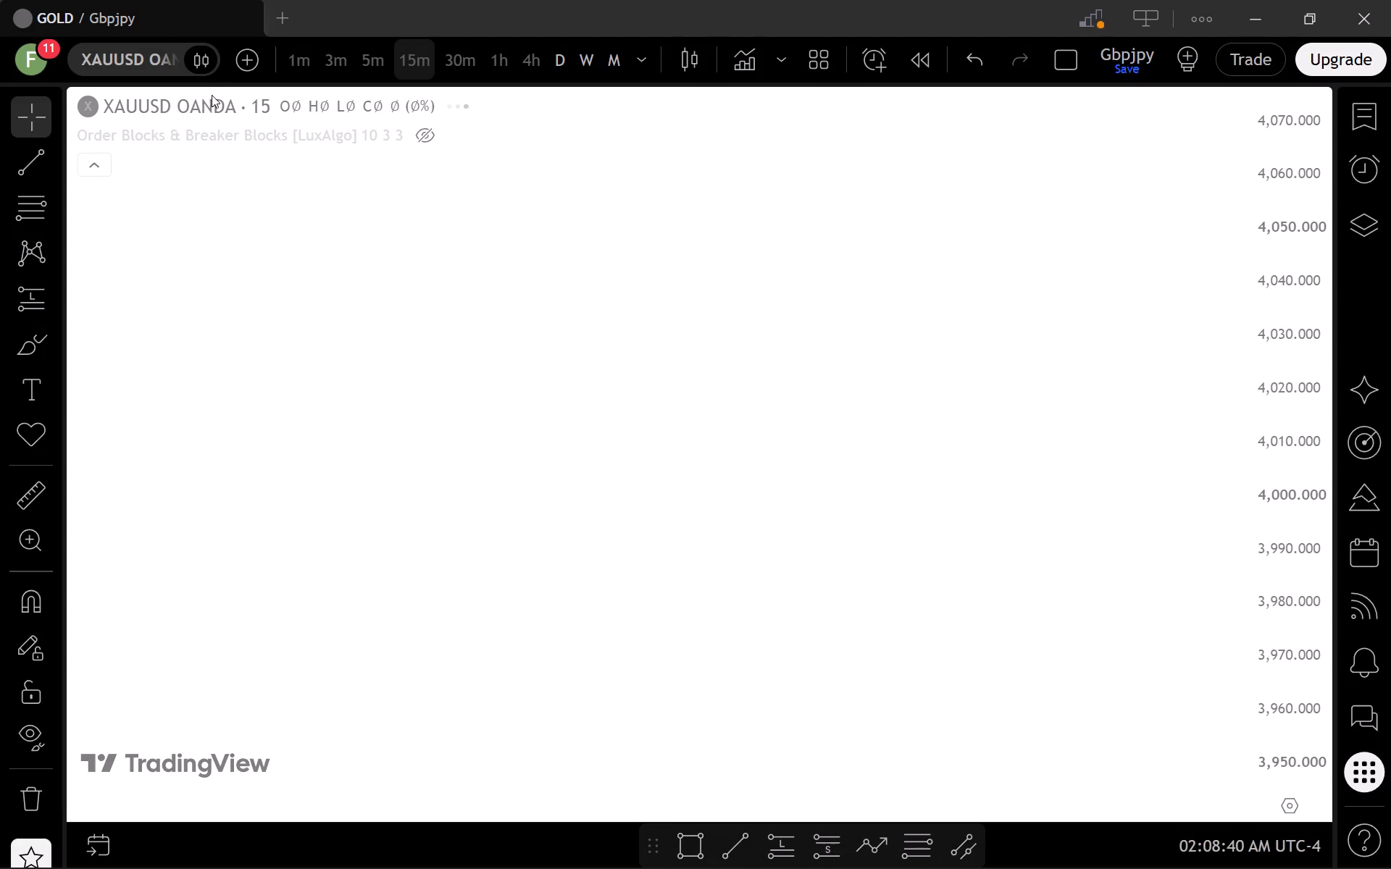
Clear the symbol search query and load the MCX Gold Futures symbol GOLD1! on the chart.
left_click(156, 55)
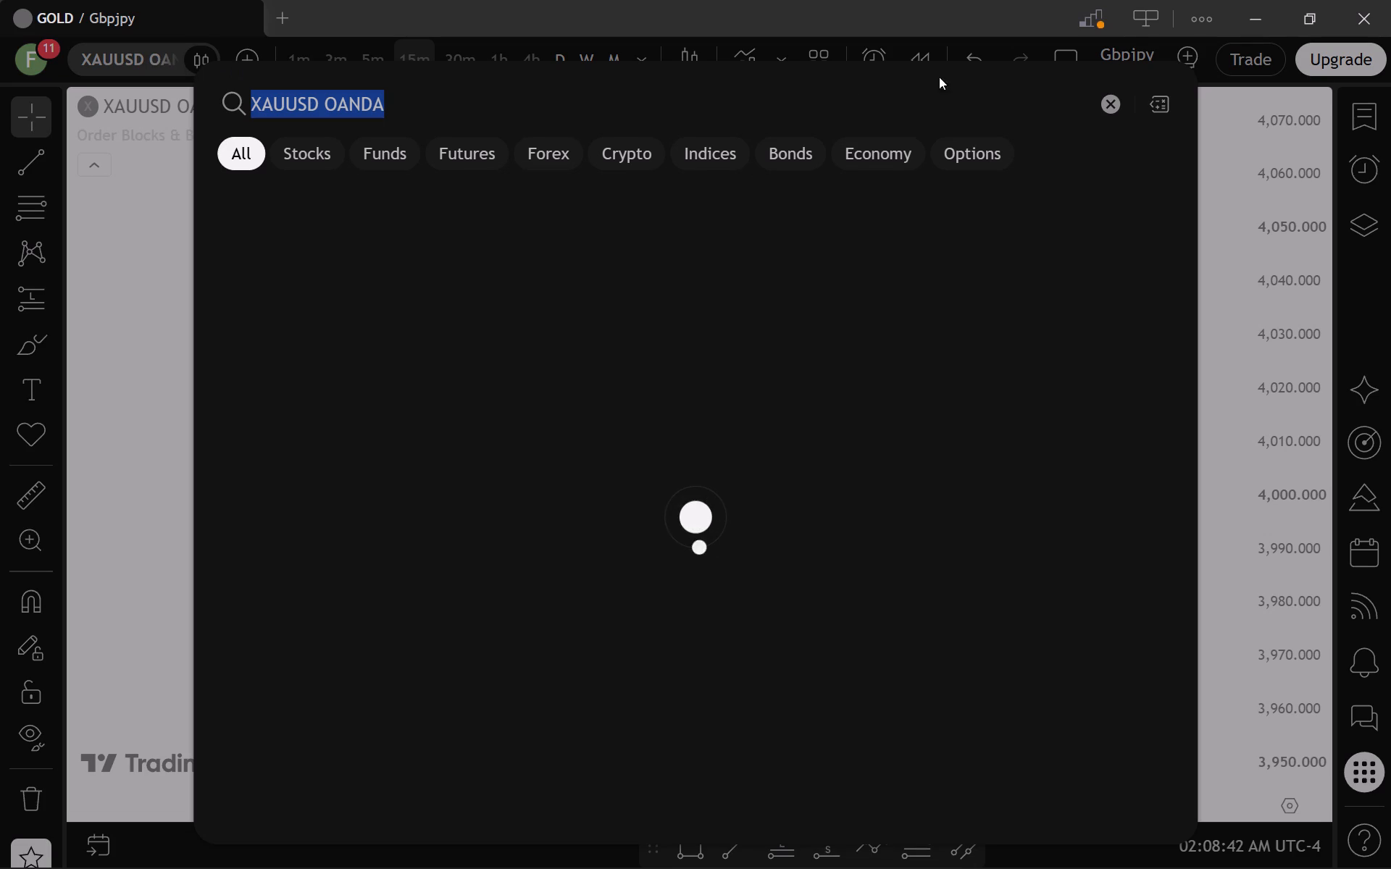
left_click(1111, 111)
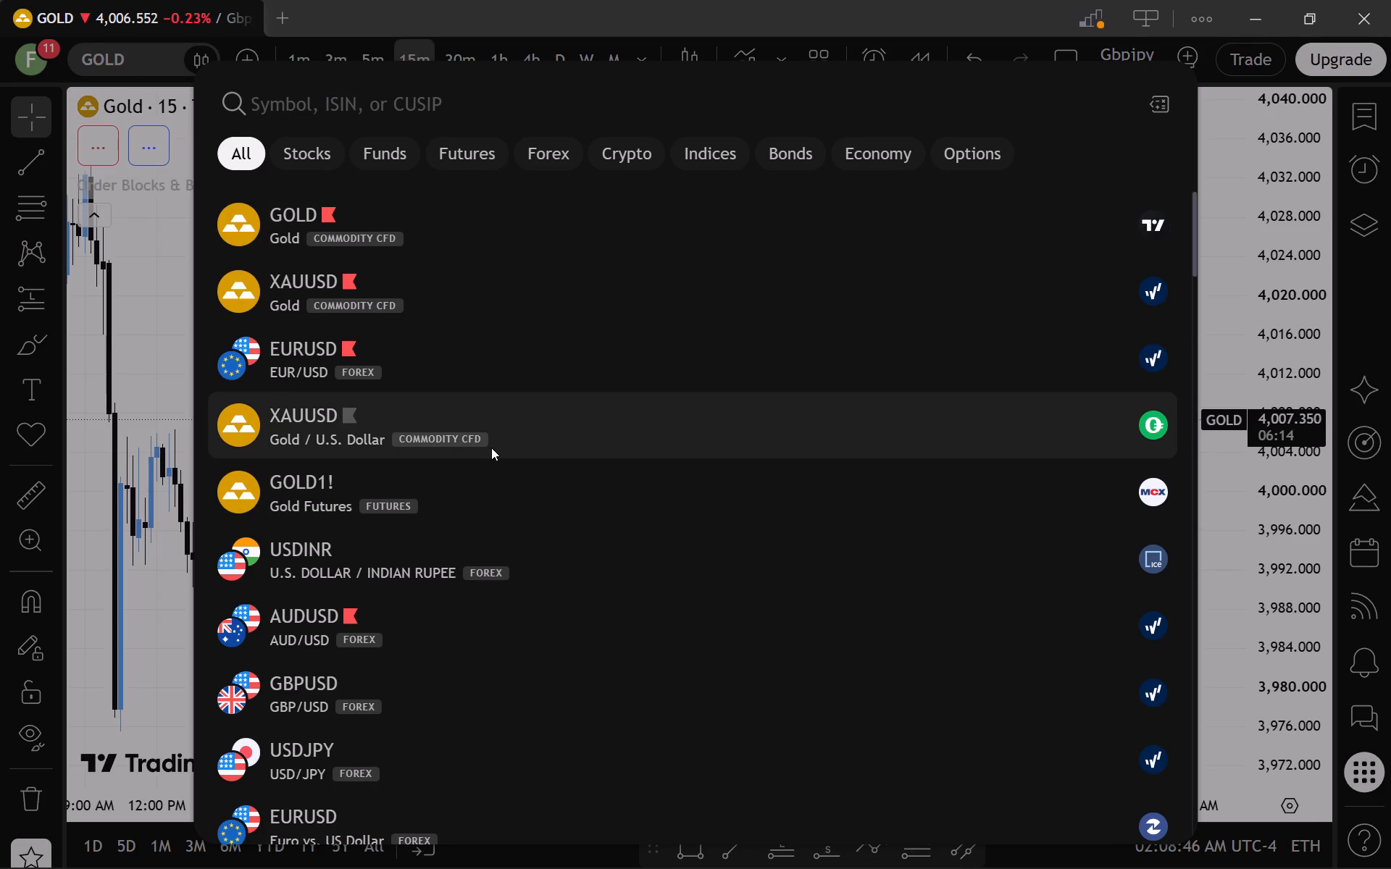
left_click(488, 484)
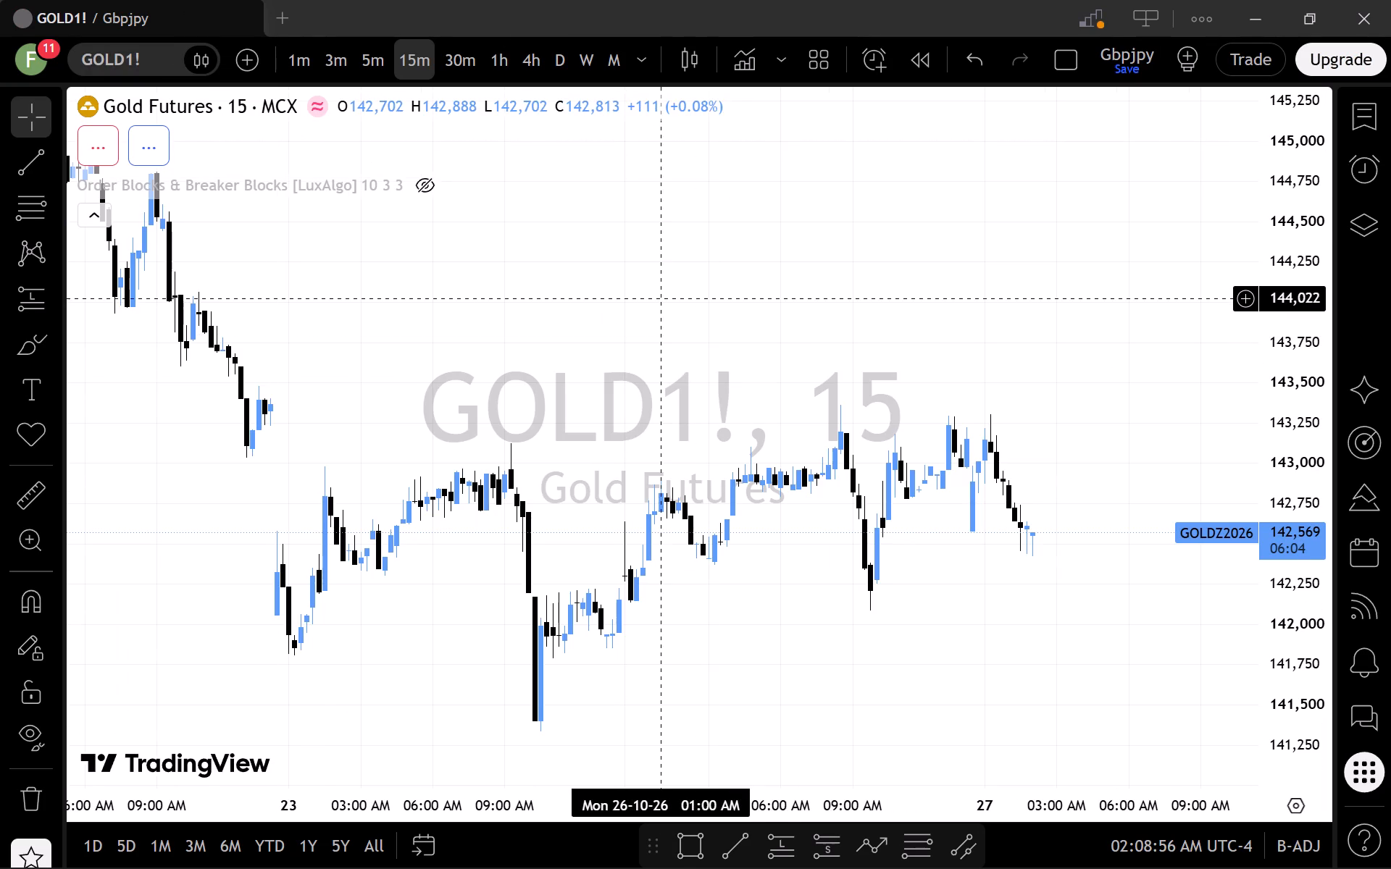
scroll(659, 299, "up", 5)
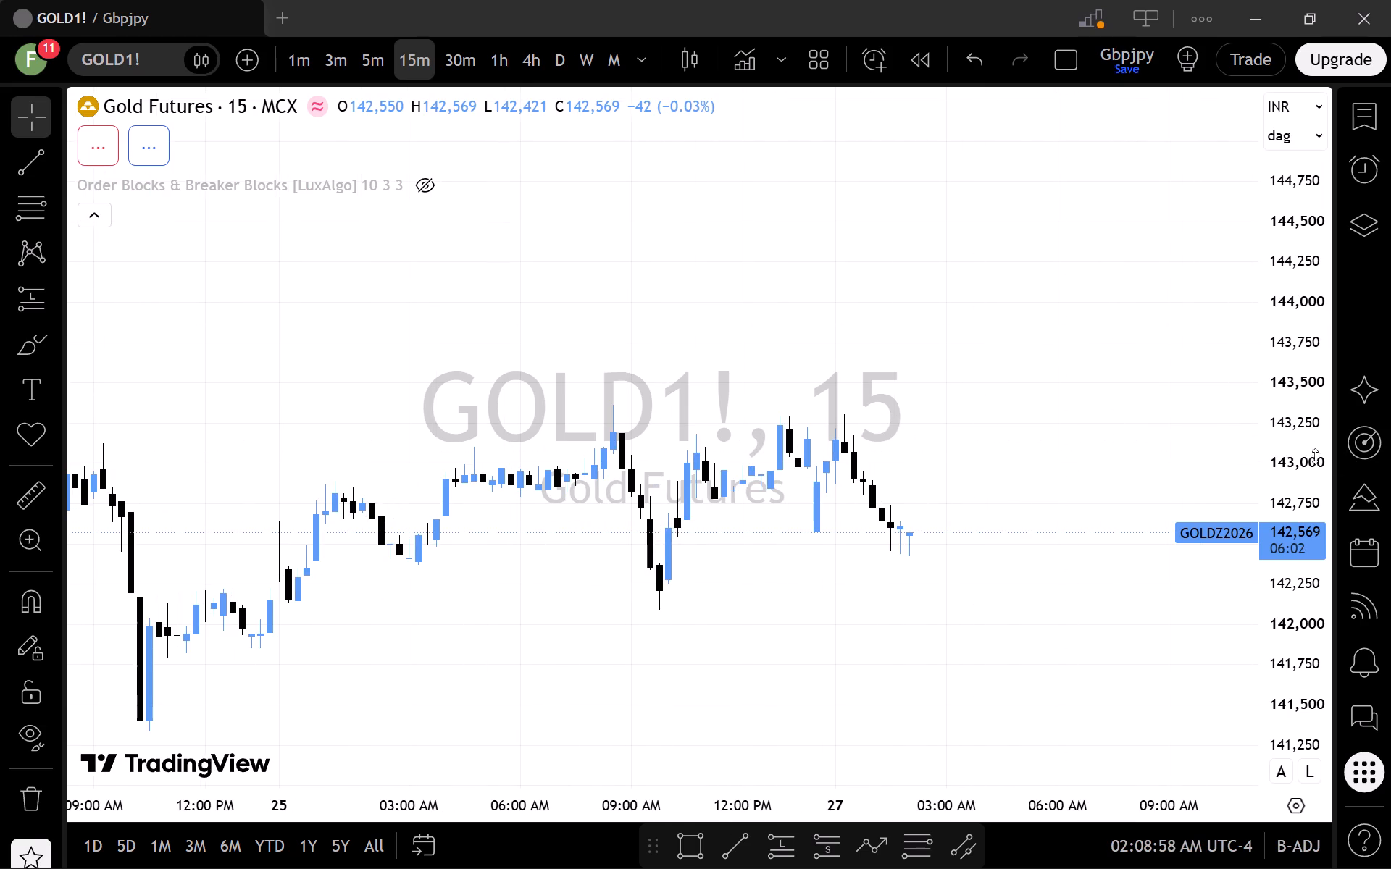
scroll(1311, 466, "down", 3)
scroll(1308, 472, "up", 1)
scroll(1308, 472, "down", 4)
scroll(929, 476, "down", 4)
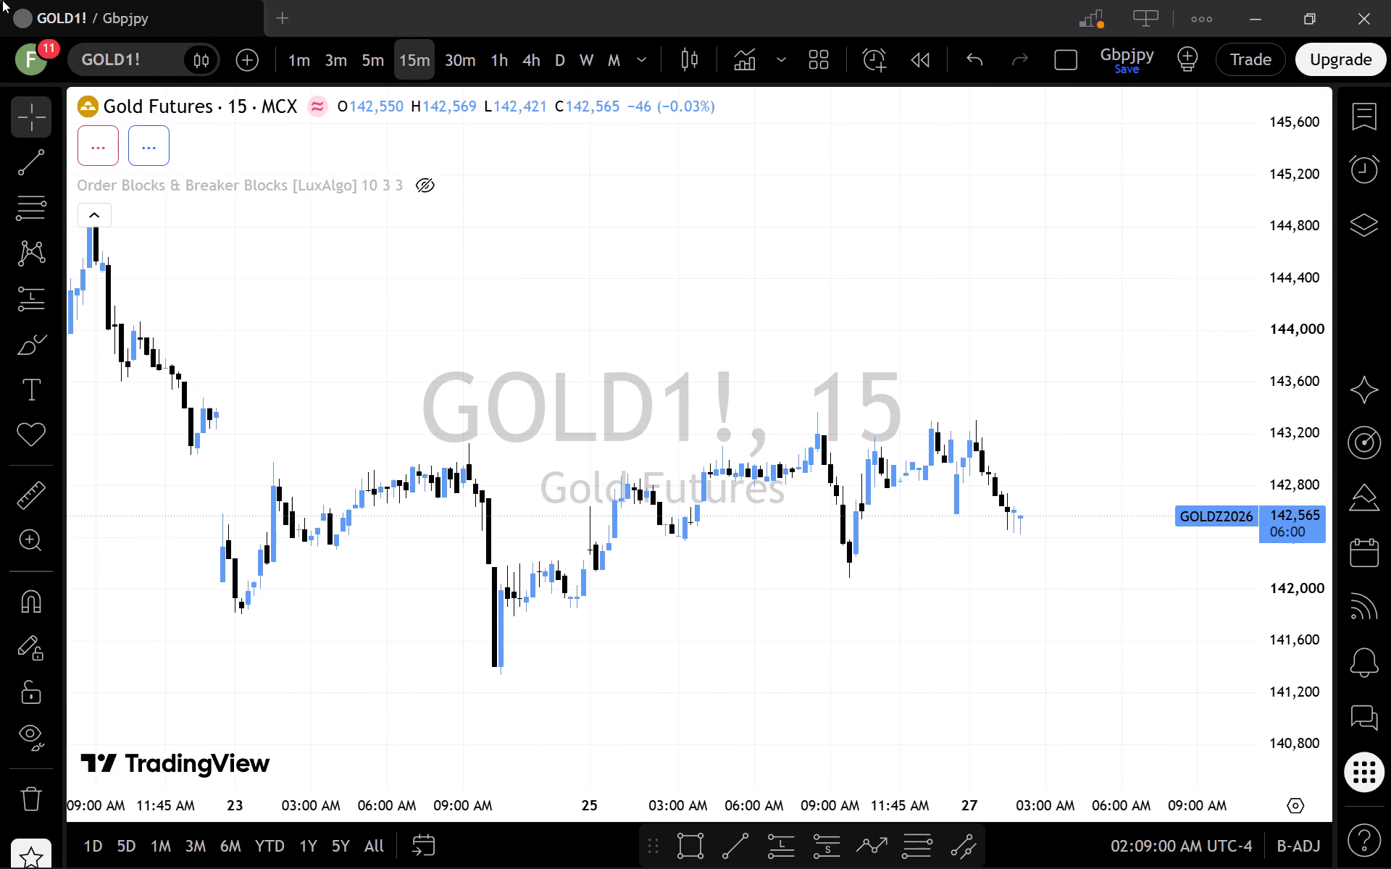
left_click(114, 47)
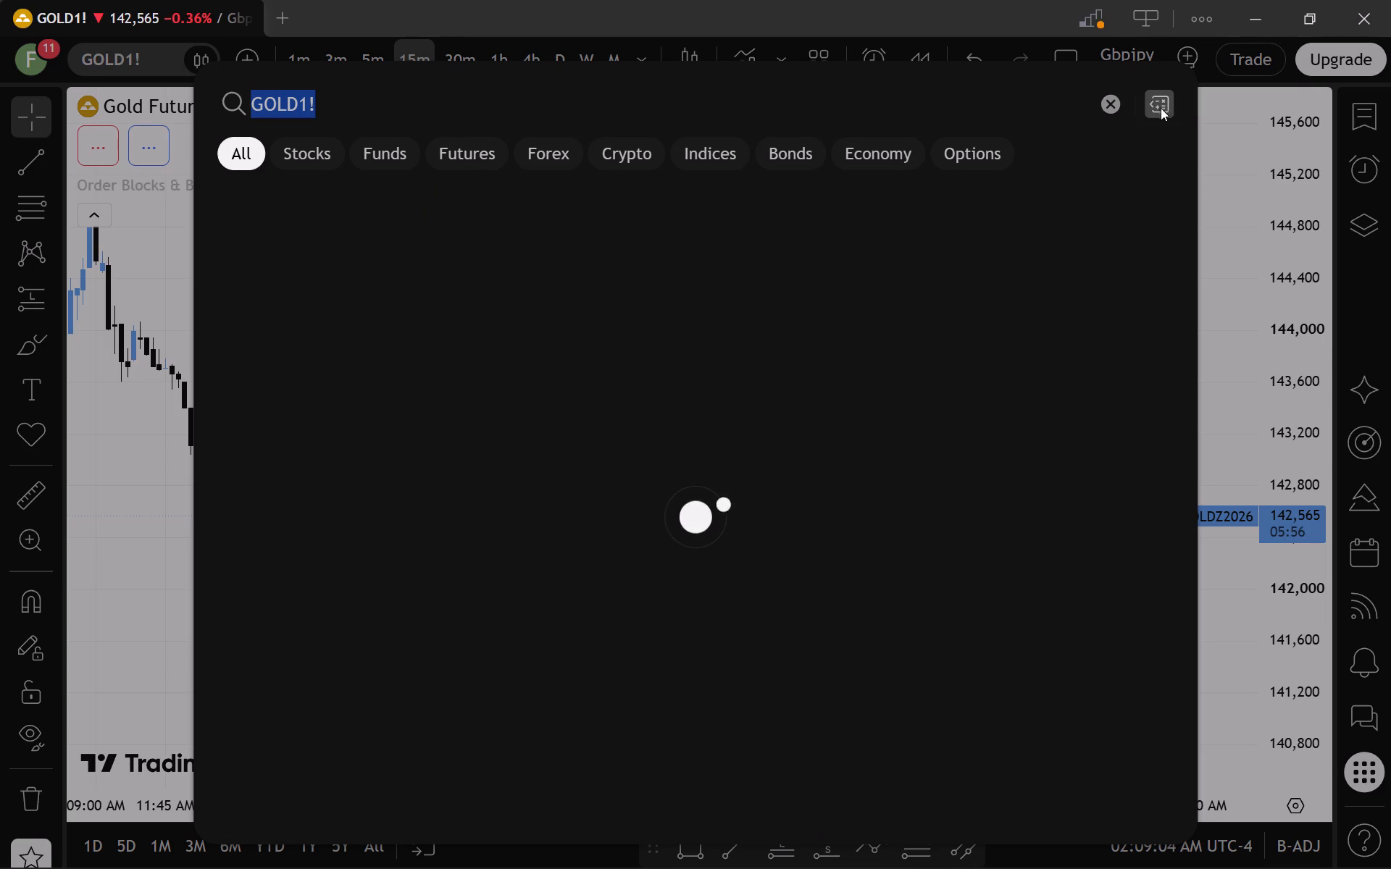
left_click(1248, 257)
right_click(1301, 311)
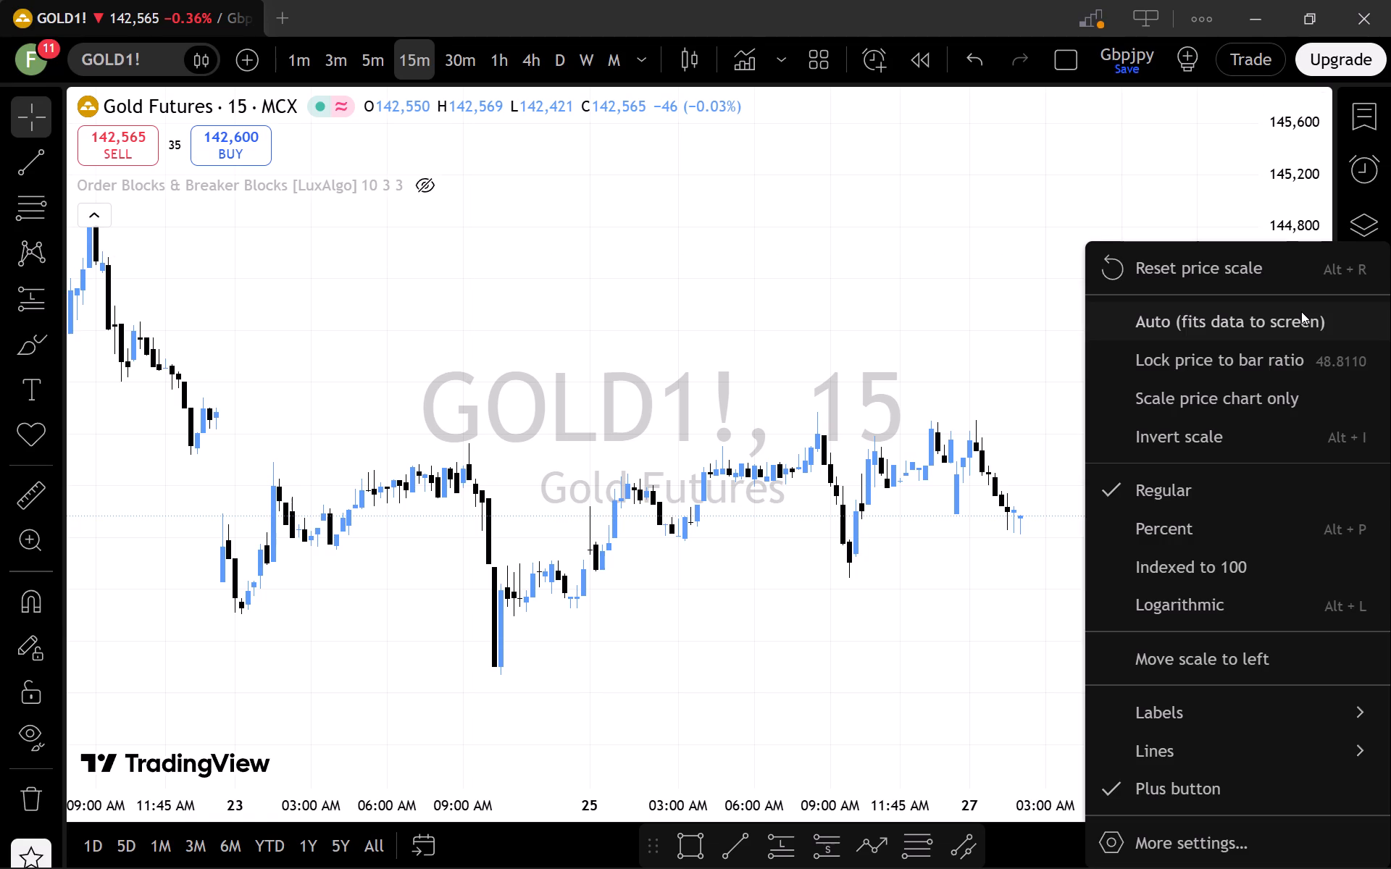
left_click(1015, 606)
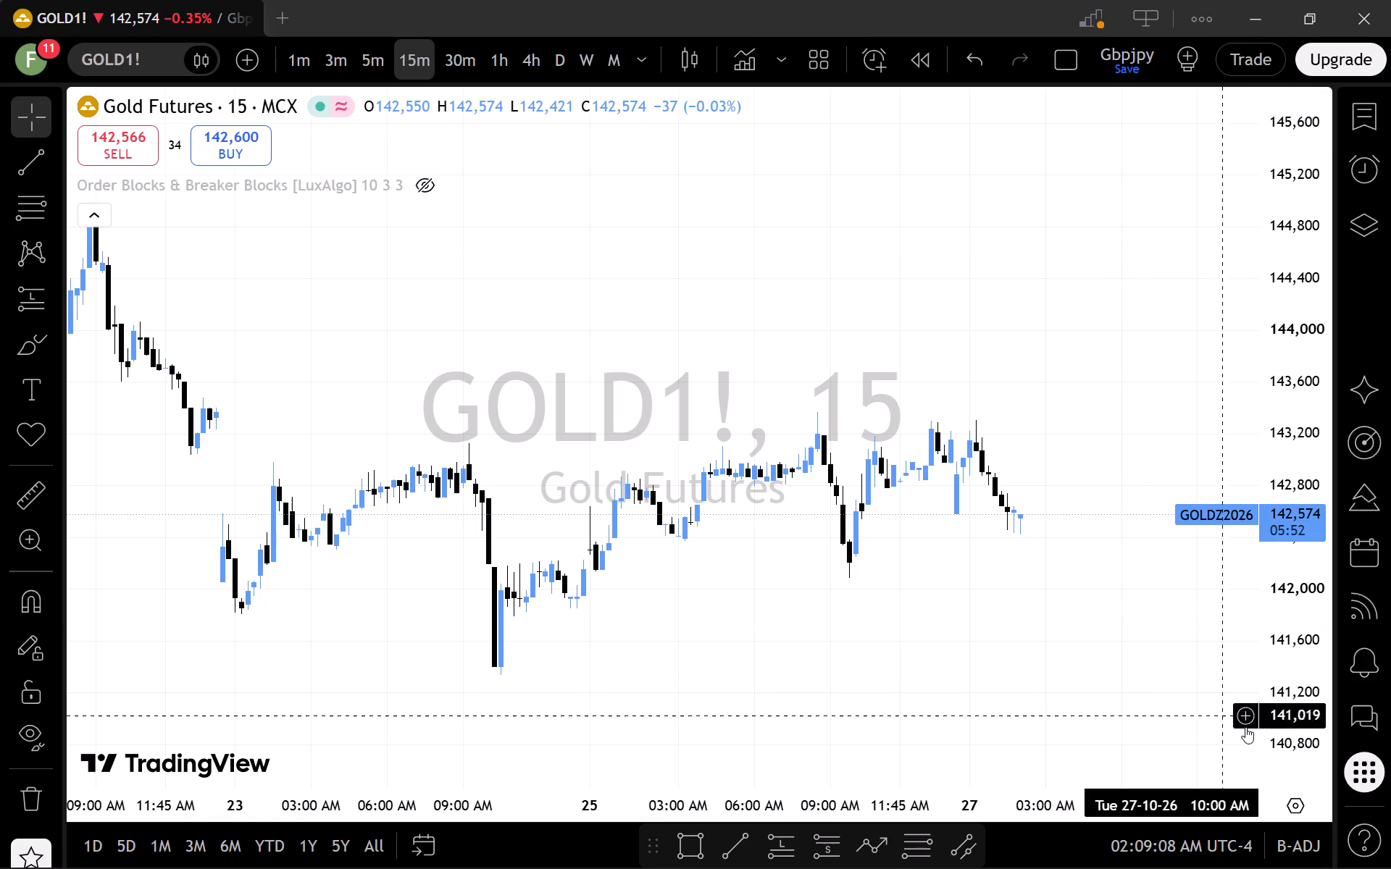
Review the chart's status line and scale settings, including the Currency and Unit visibility options, and close the settings.
left_click(1288, 809)
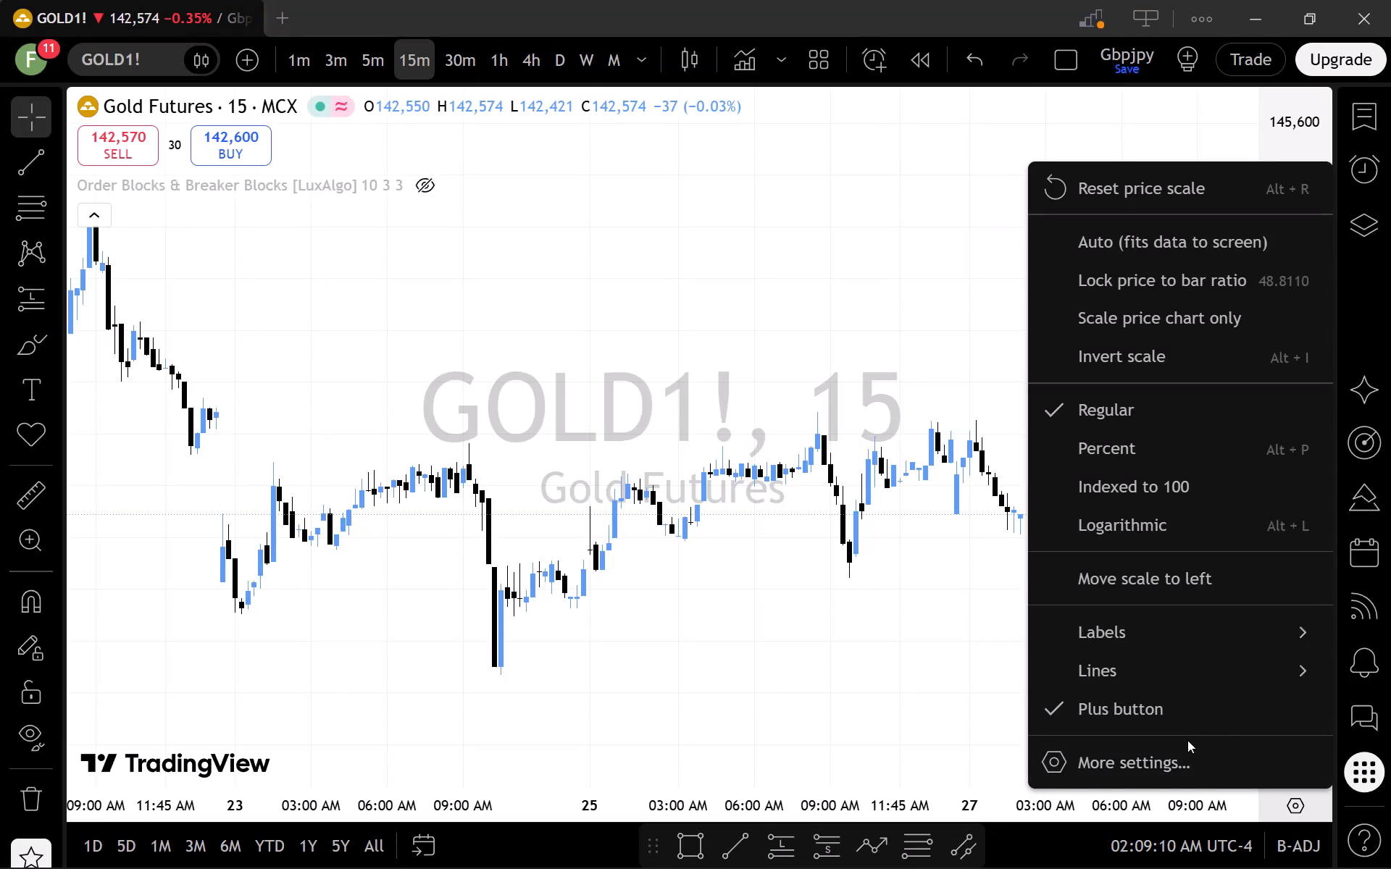
left_click(1187, 751)
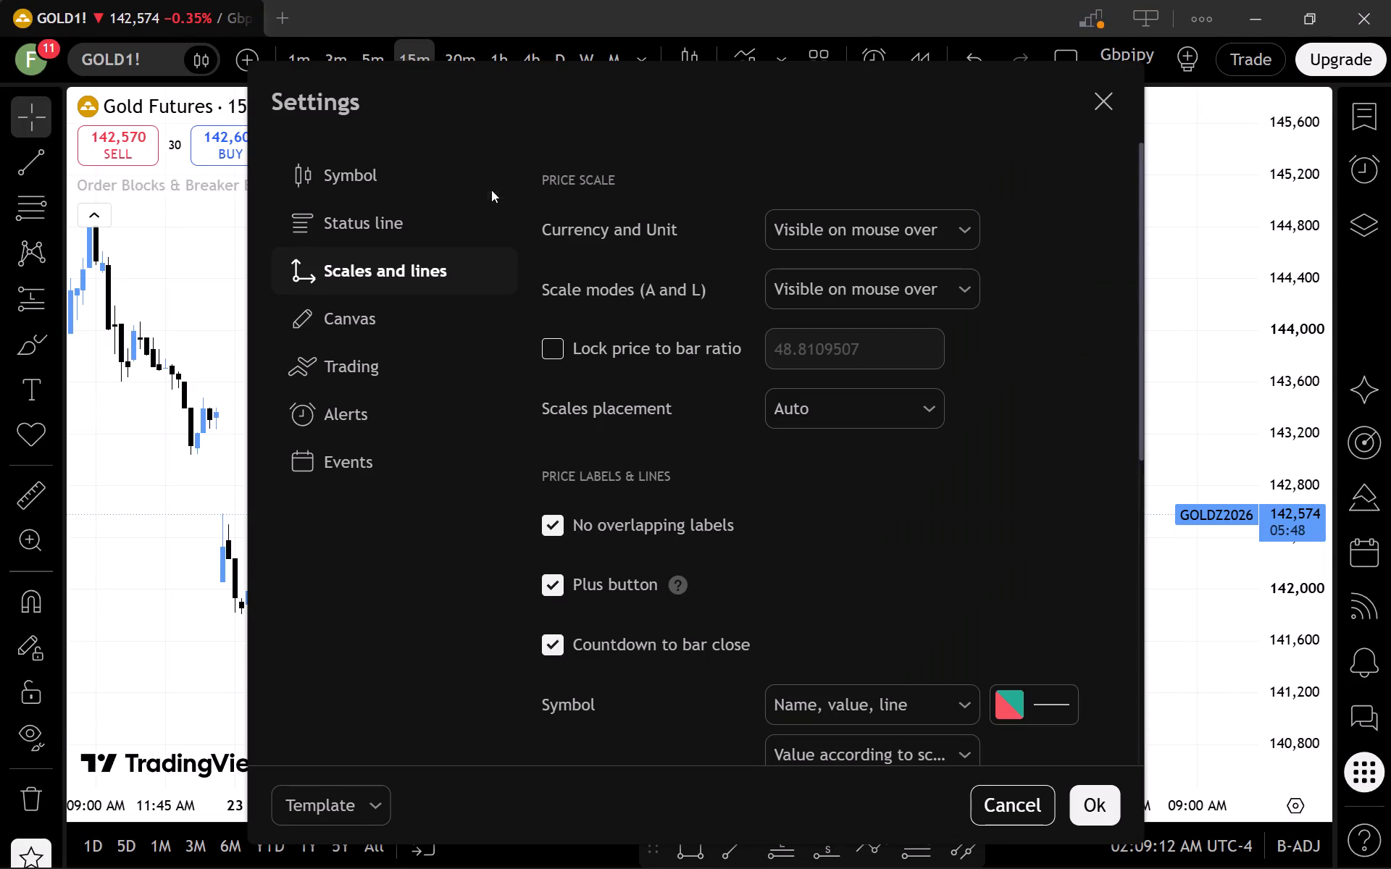
left_click(438, 220)
scroll(751, 387, "down", 4)
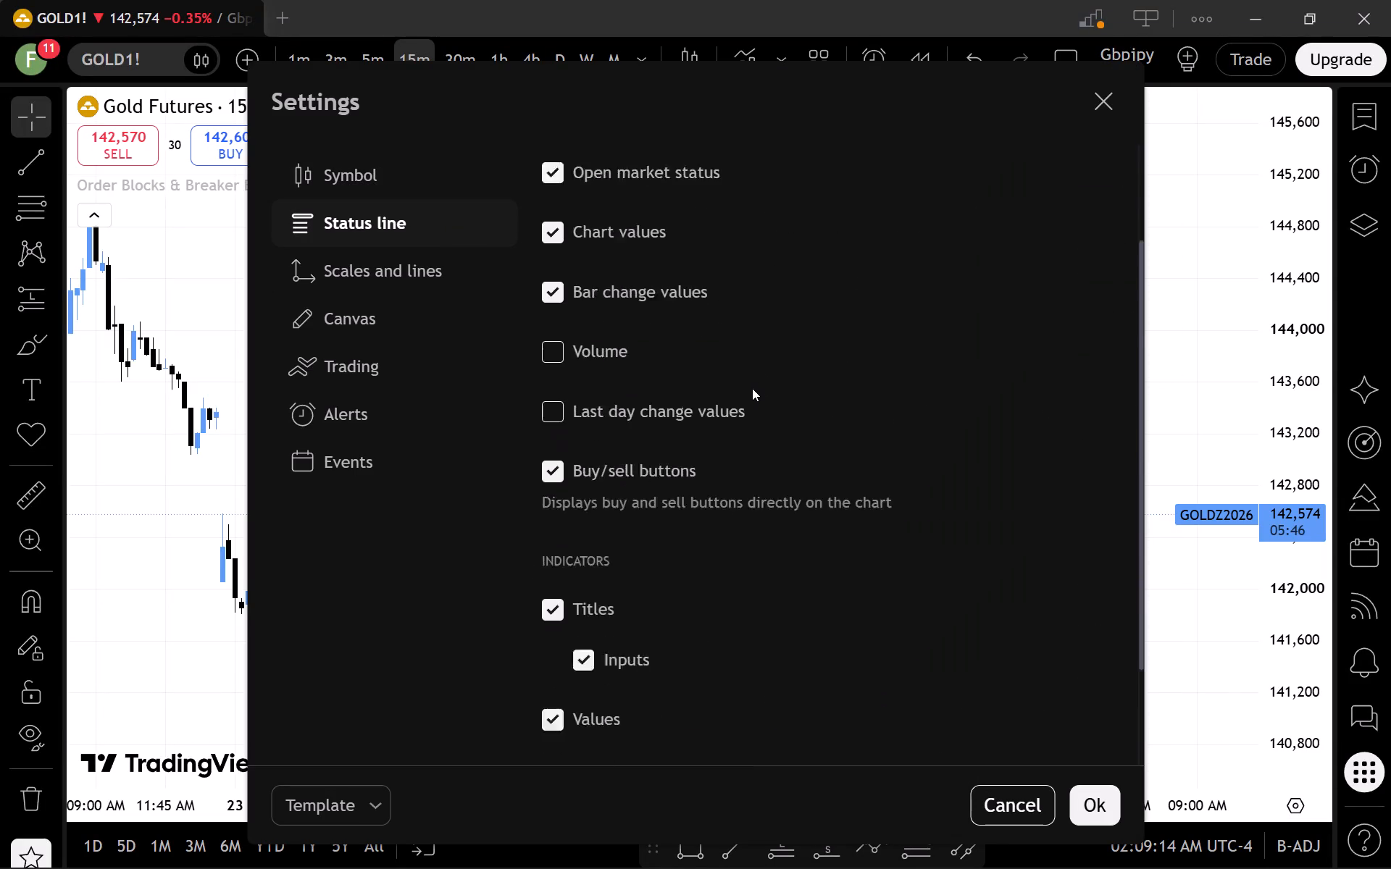
scroll(752, 388, "down", 4)
left_click(375, 277)
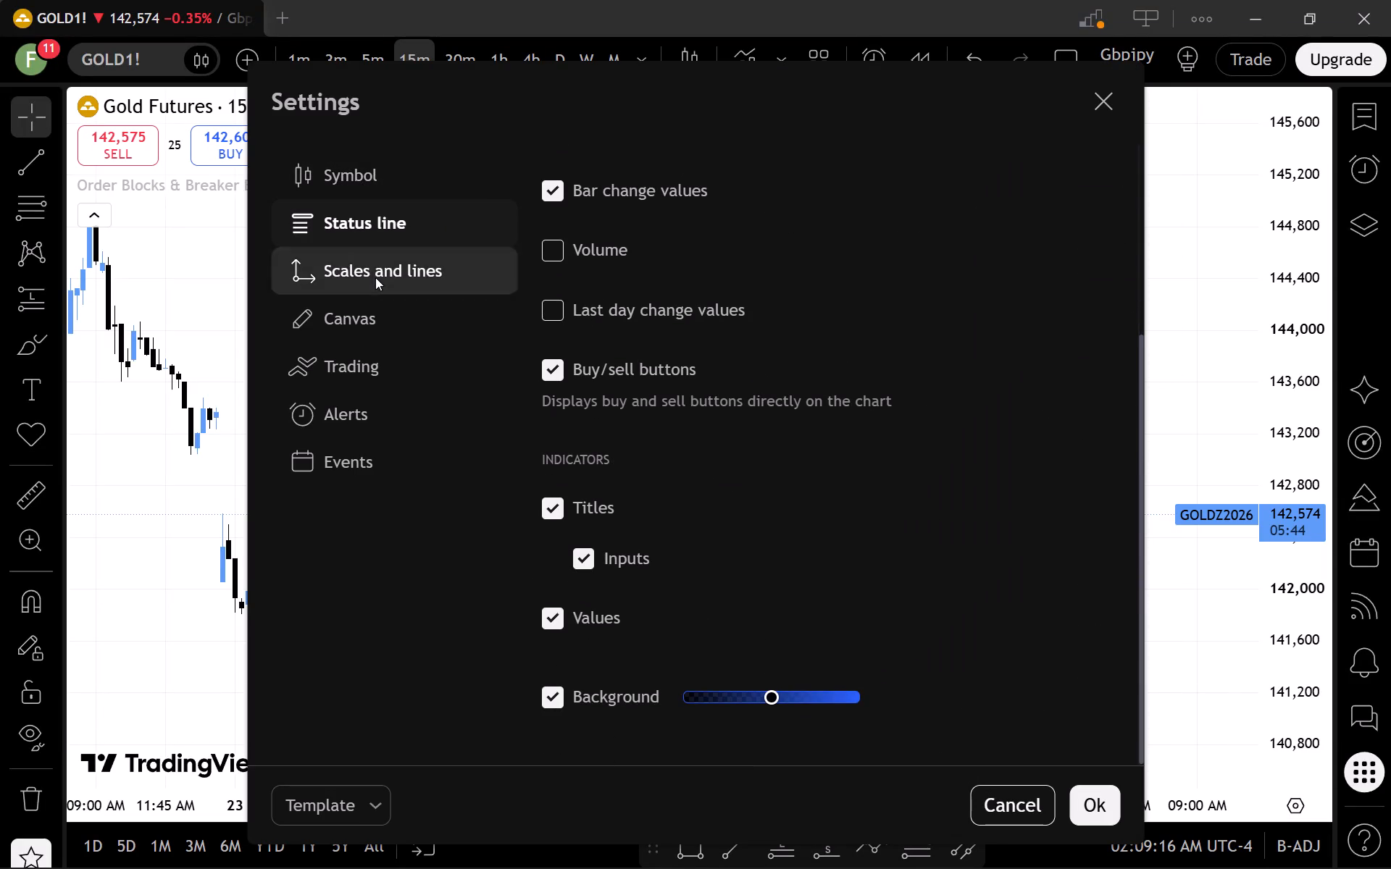
left_click(861, 230)
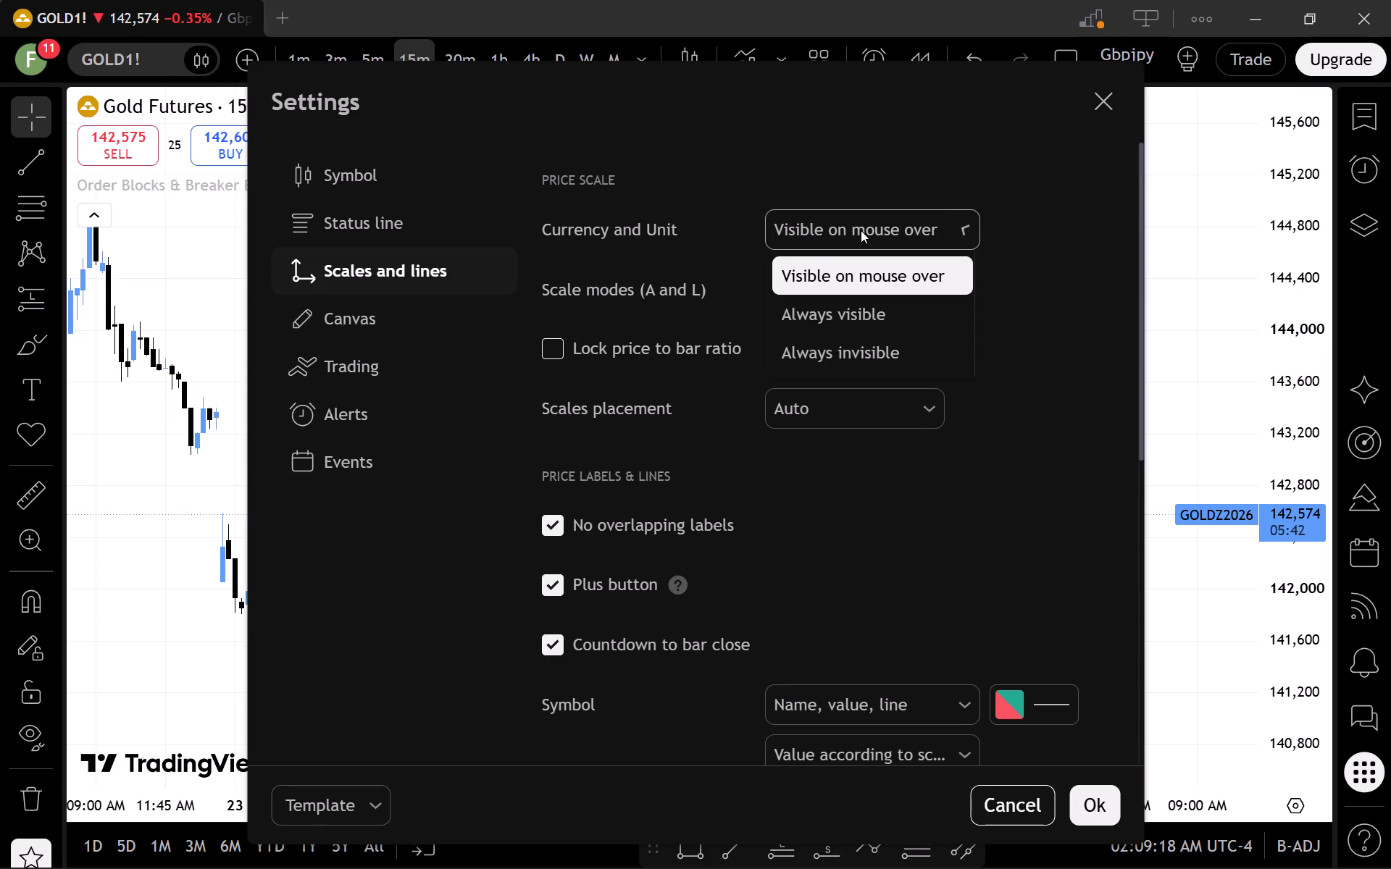
left_click(1064, 252)
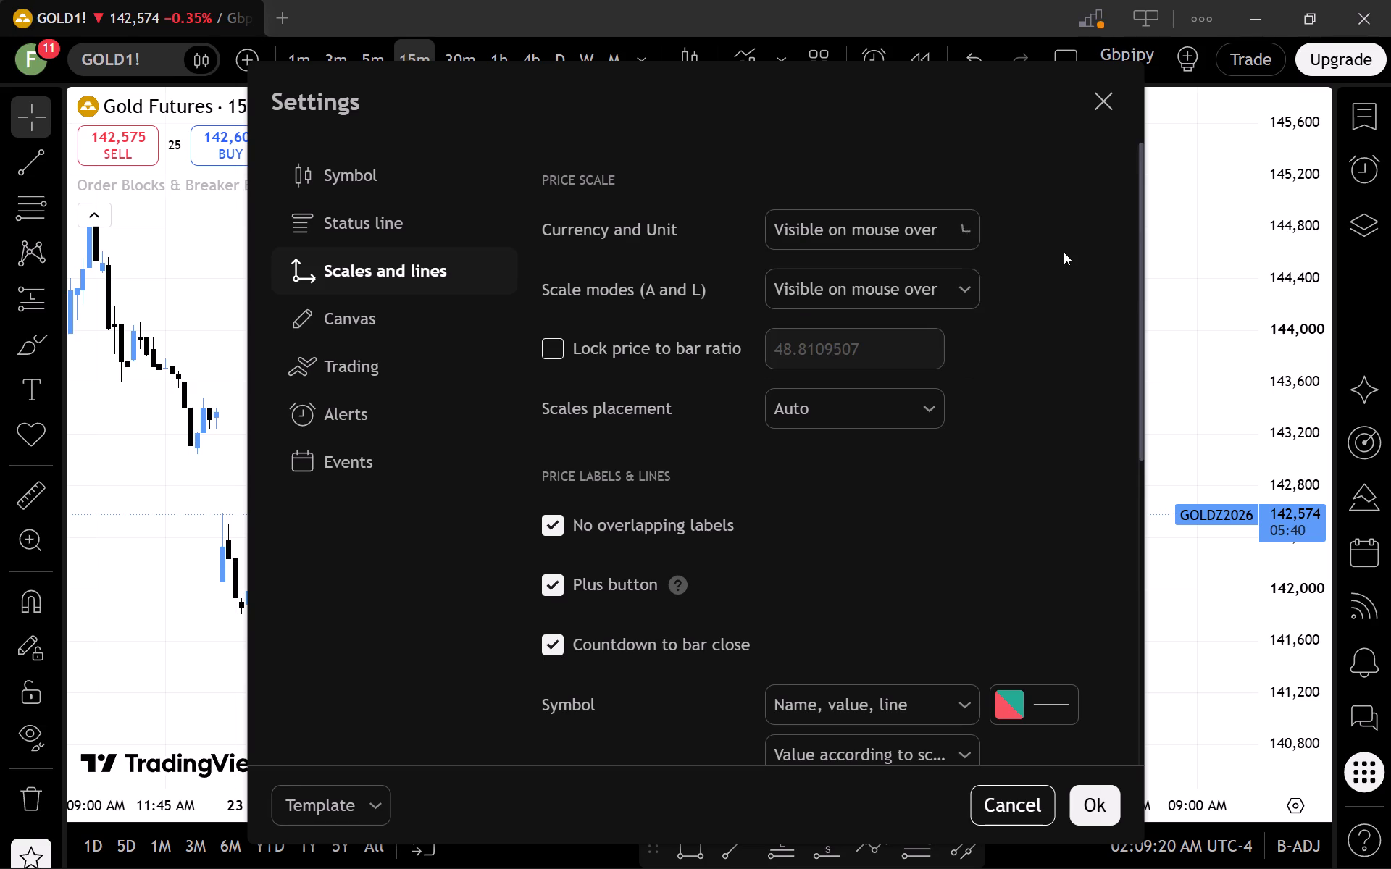
left_click(1095, 795)
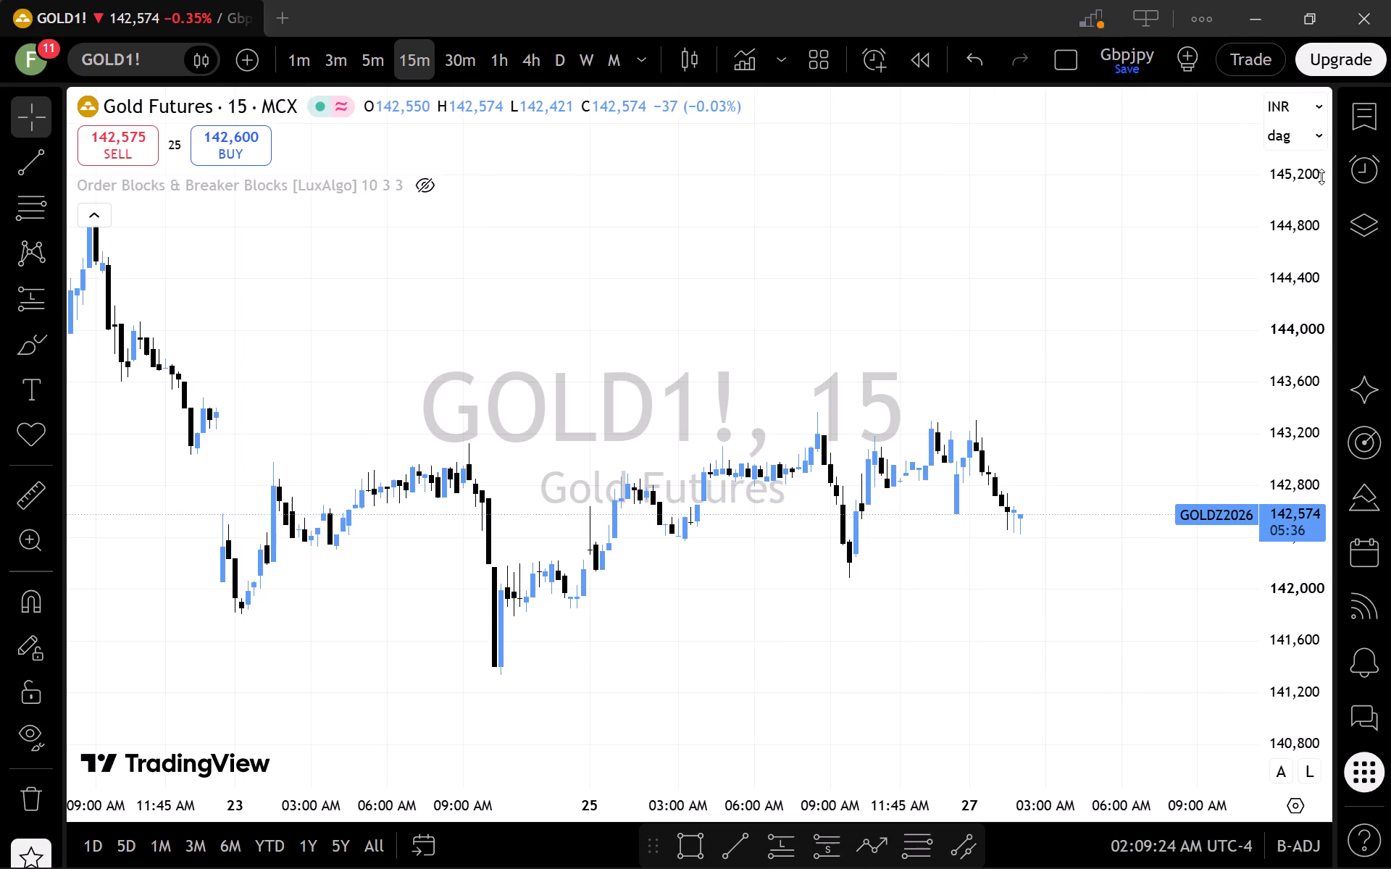
Change the gold futures chart's price currency to USD.
left_click(1315, 111)
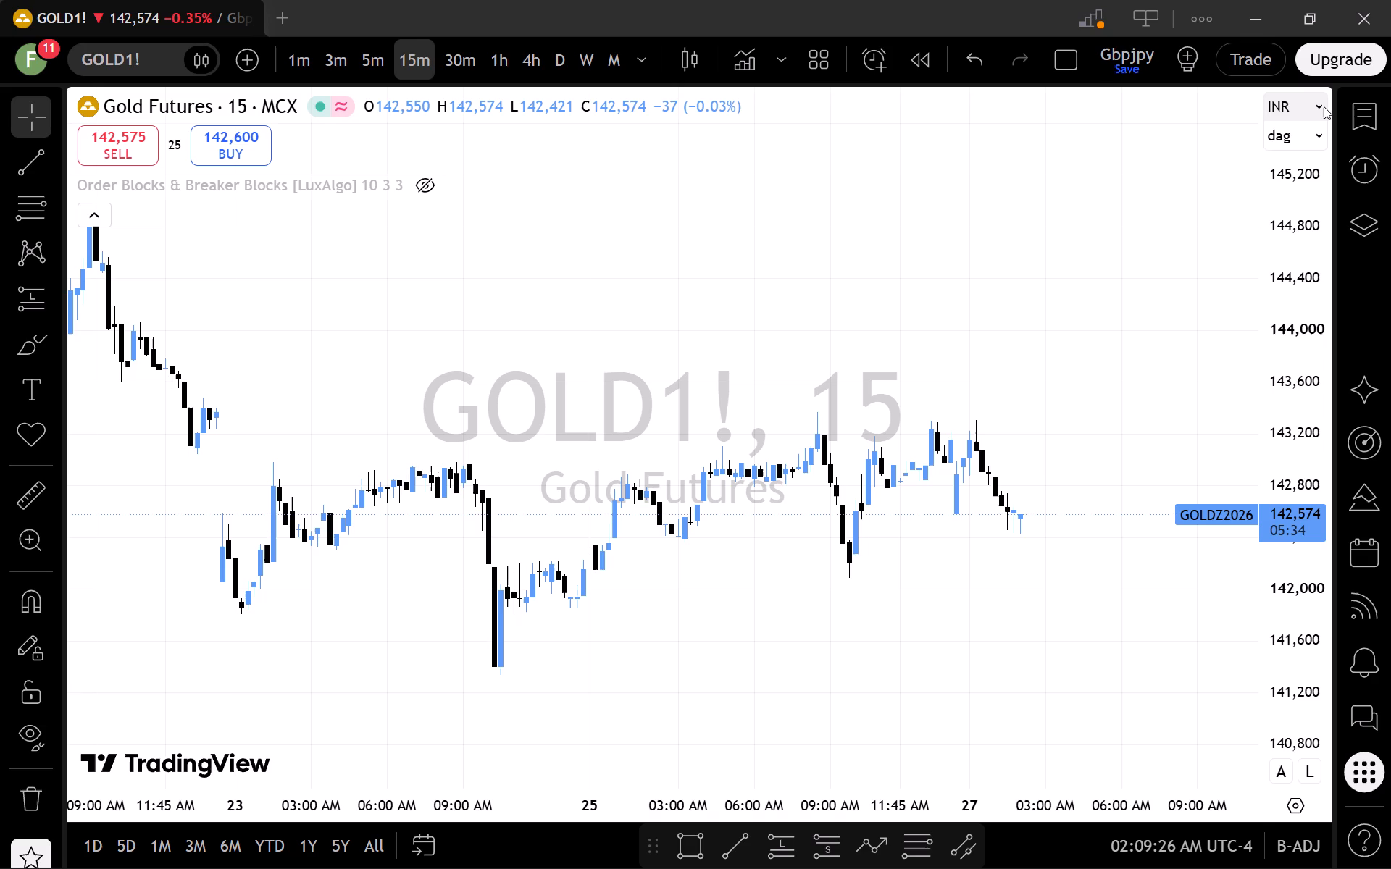
left_click(1322, 106)
left_click(1298, 105)
left_click(1282, 108)
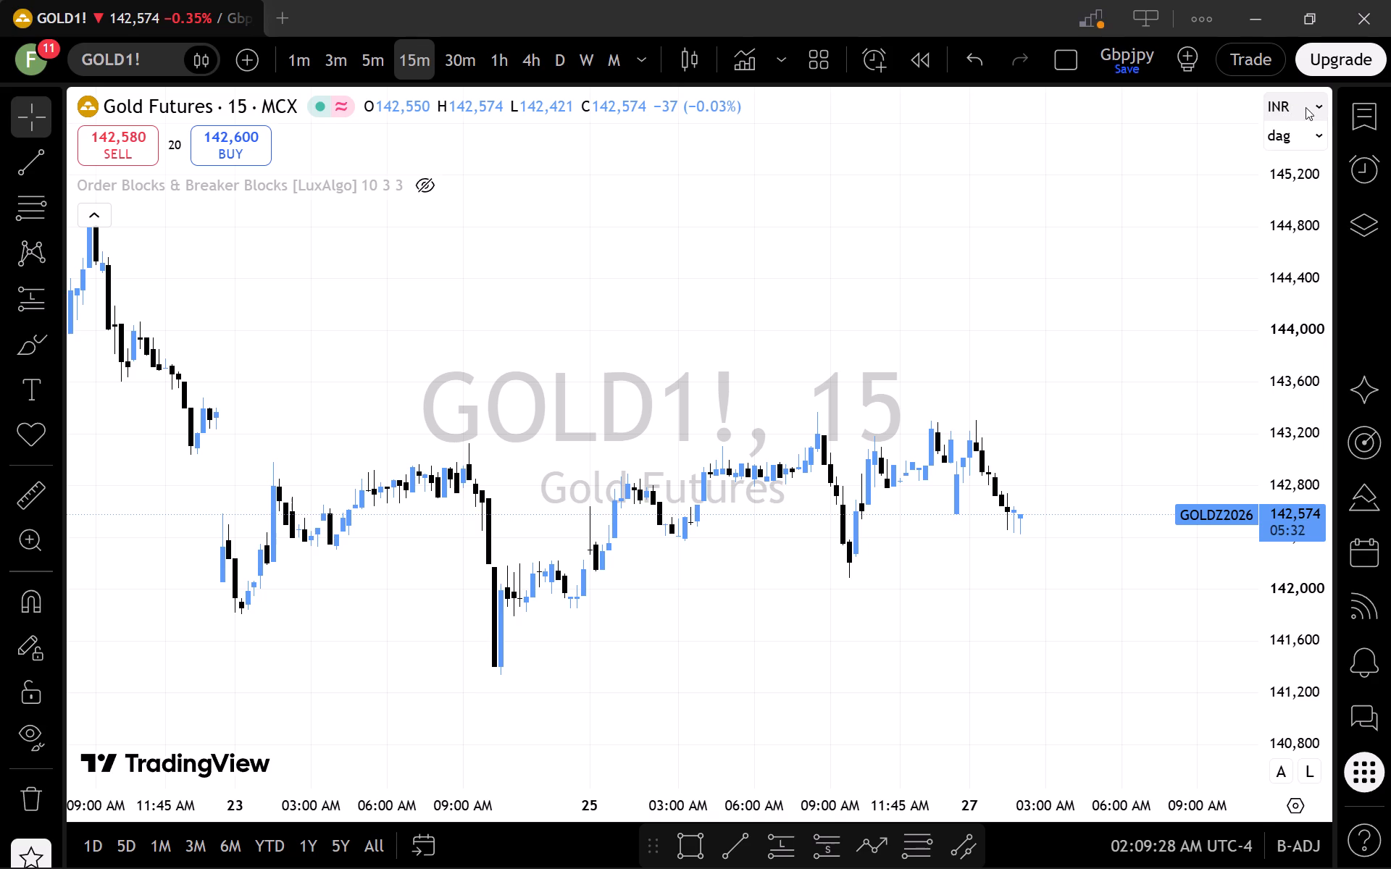
left_click(1311, 106)
left_click(1315, 146)
left_click(1135, 232)
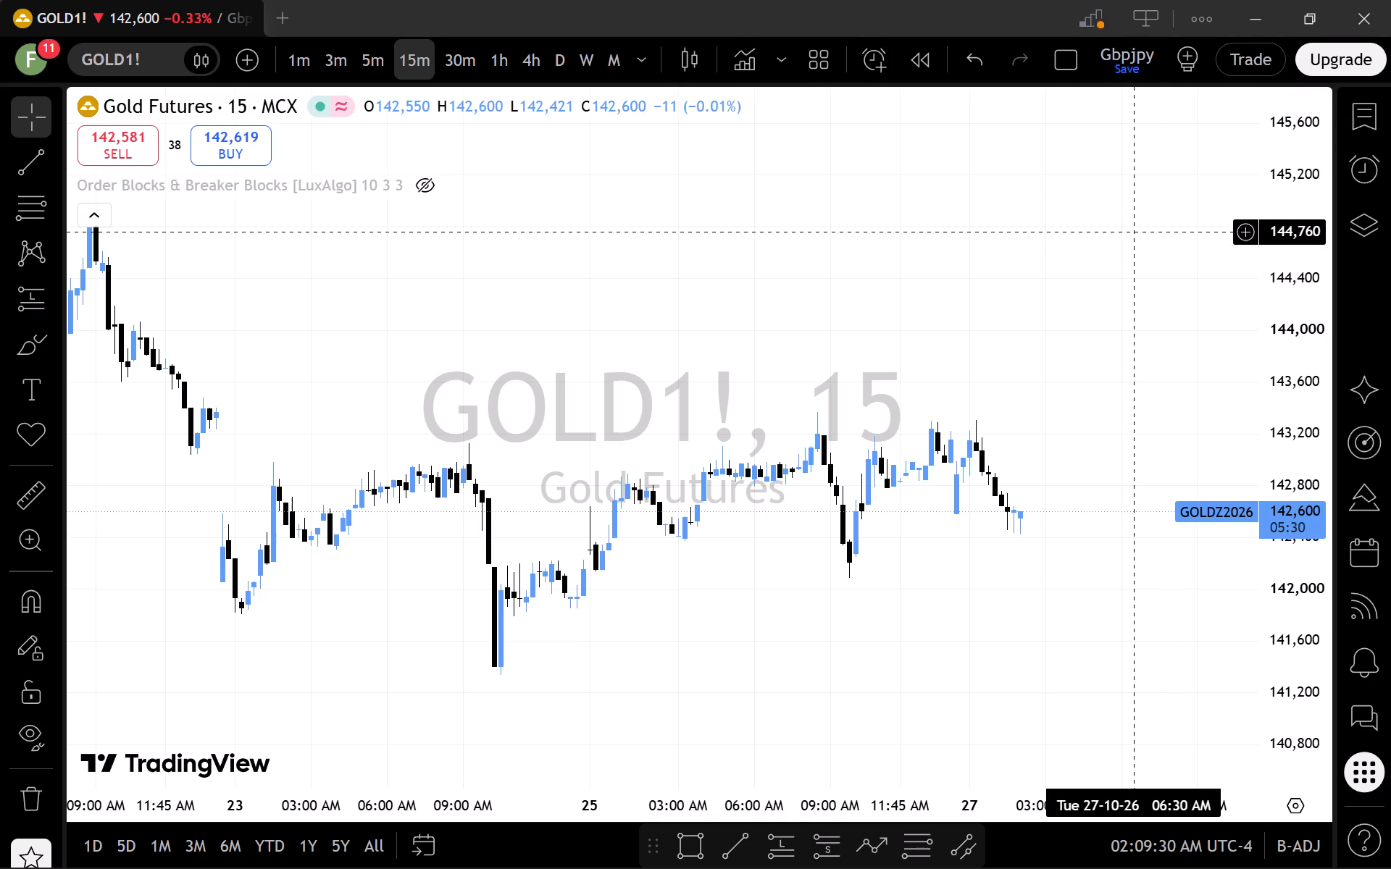
left_click(1314, 104)
right_click(1283, 106)
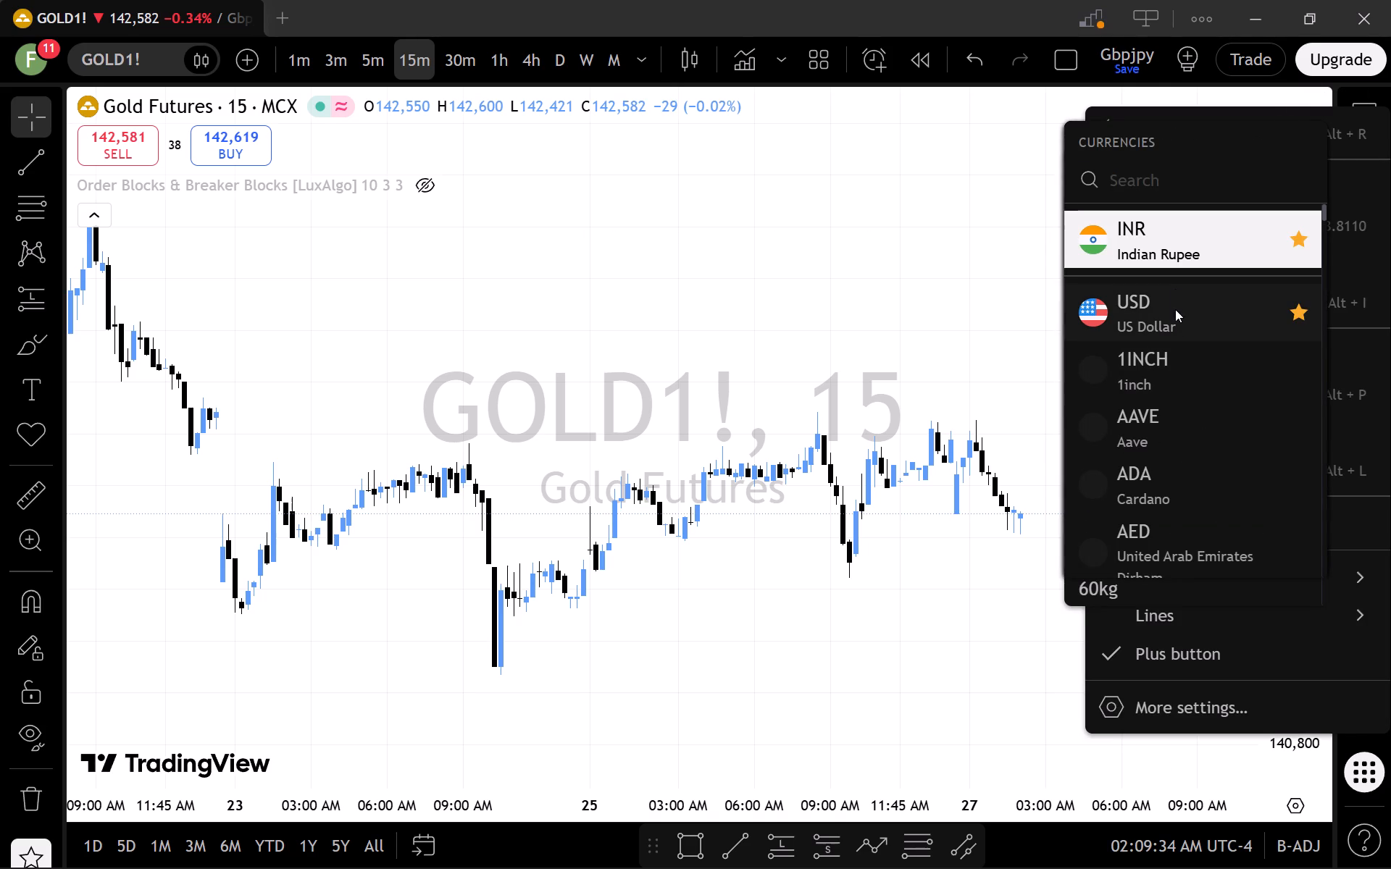
left_click(1175, 309)
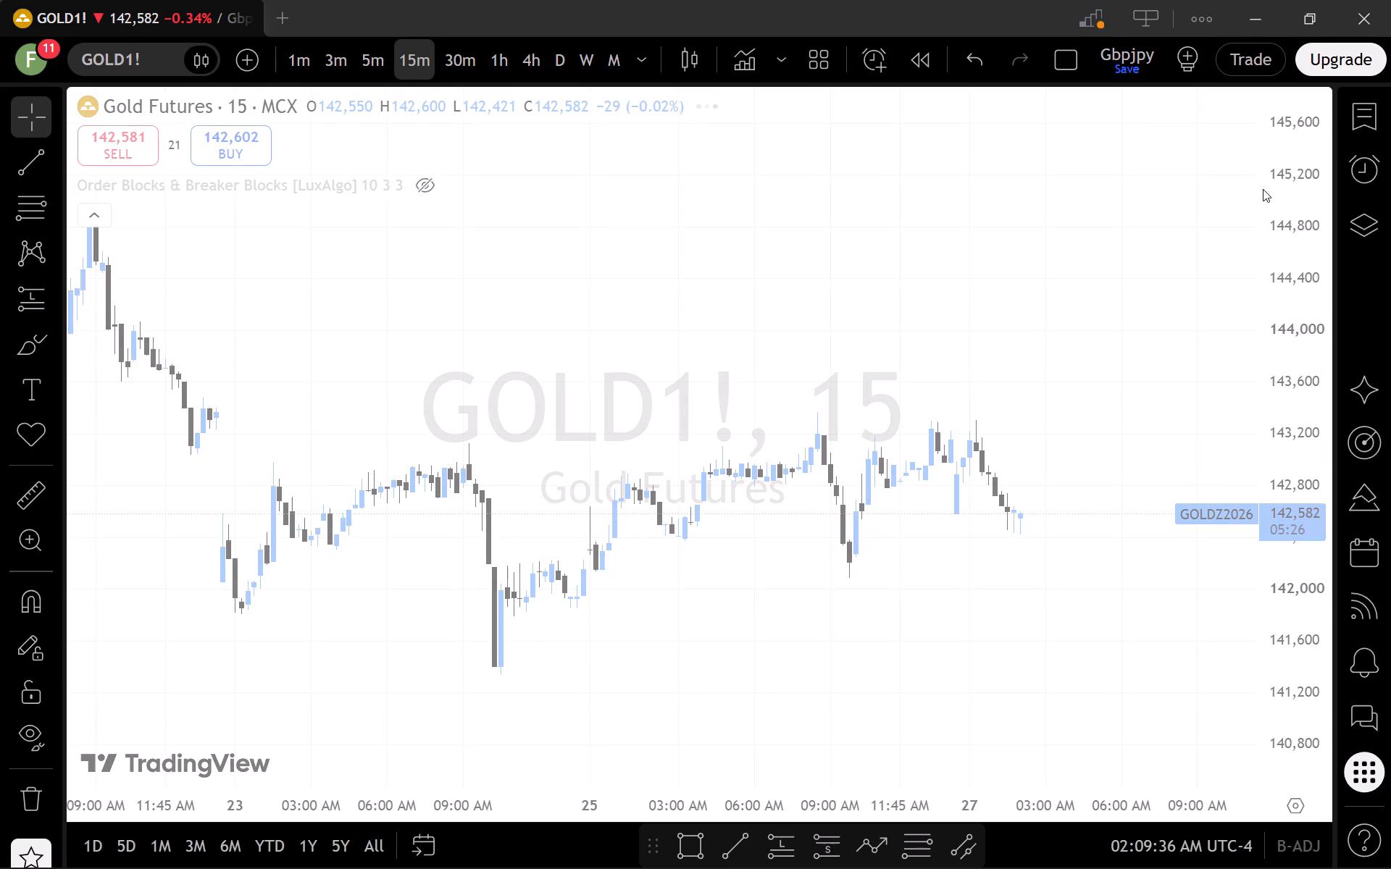
Examine the recent 15-minute price action of GOLD1! in US dollars.
scroll(838, 245, "up", 3)
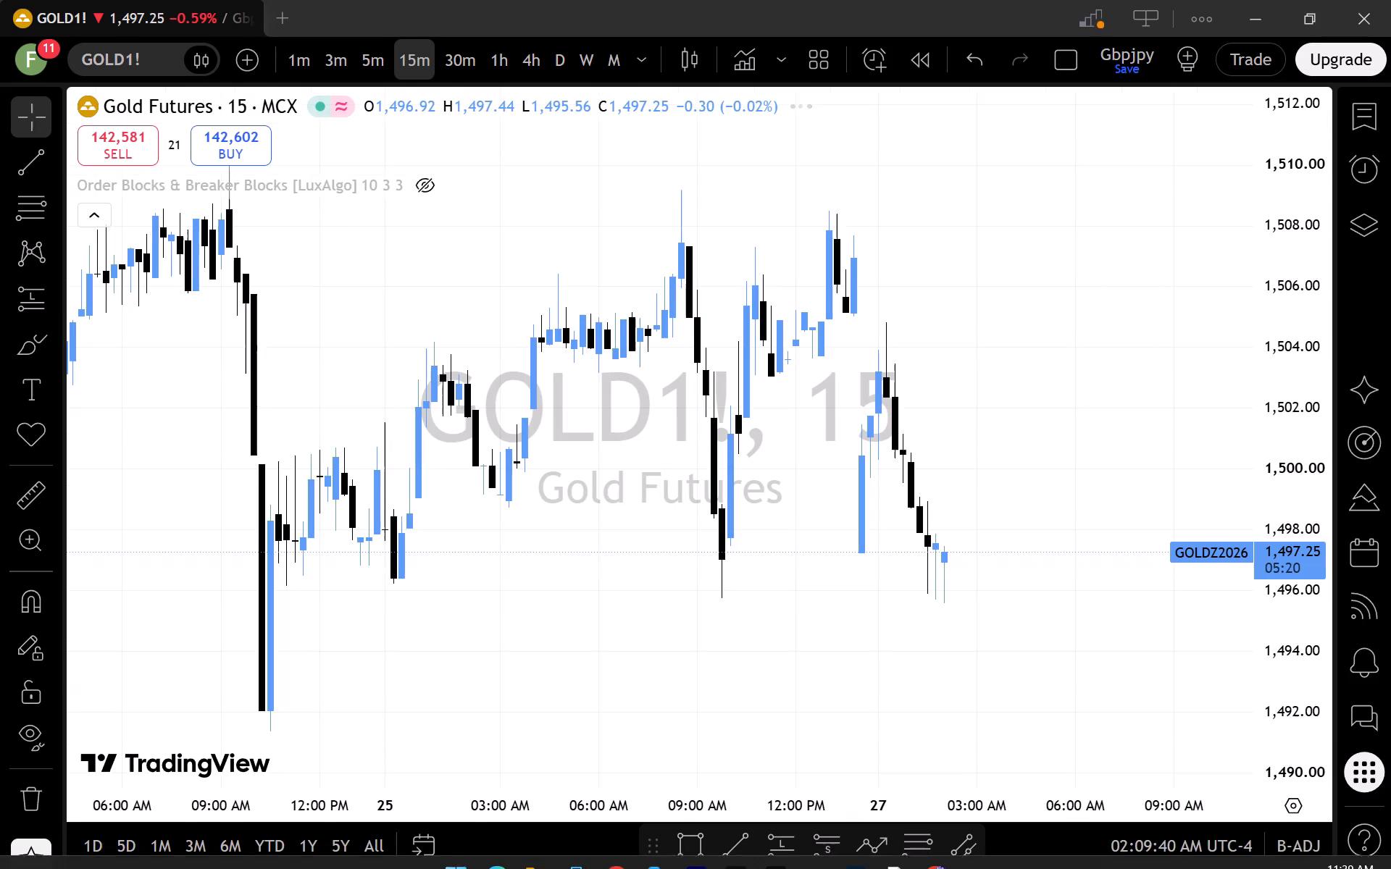
scroll(1061, 671, "up", 4)
scroll(1279, 574, "down", 3)
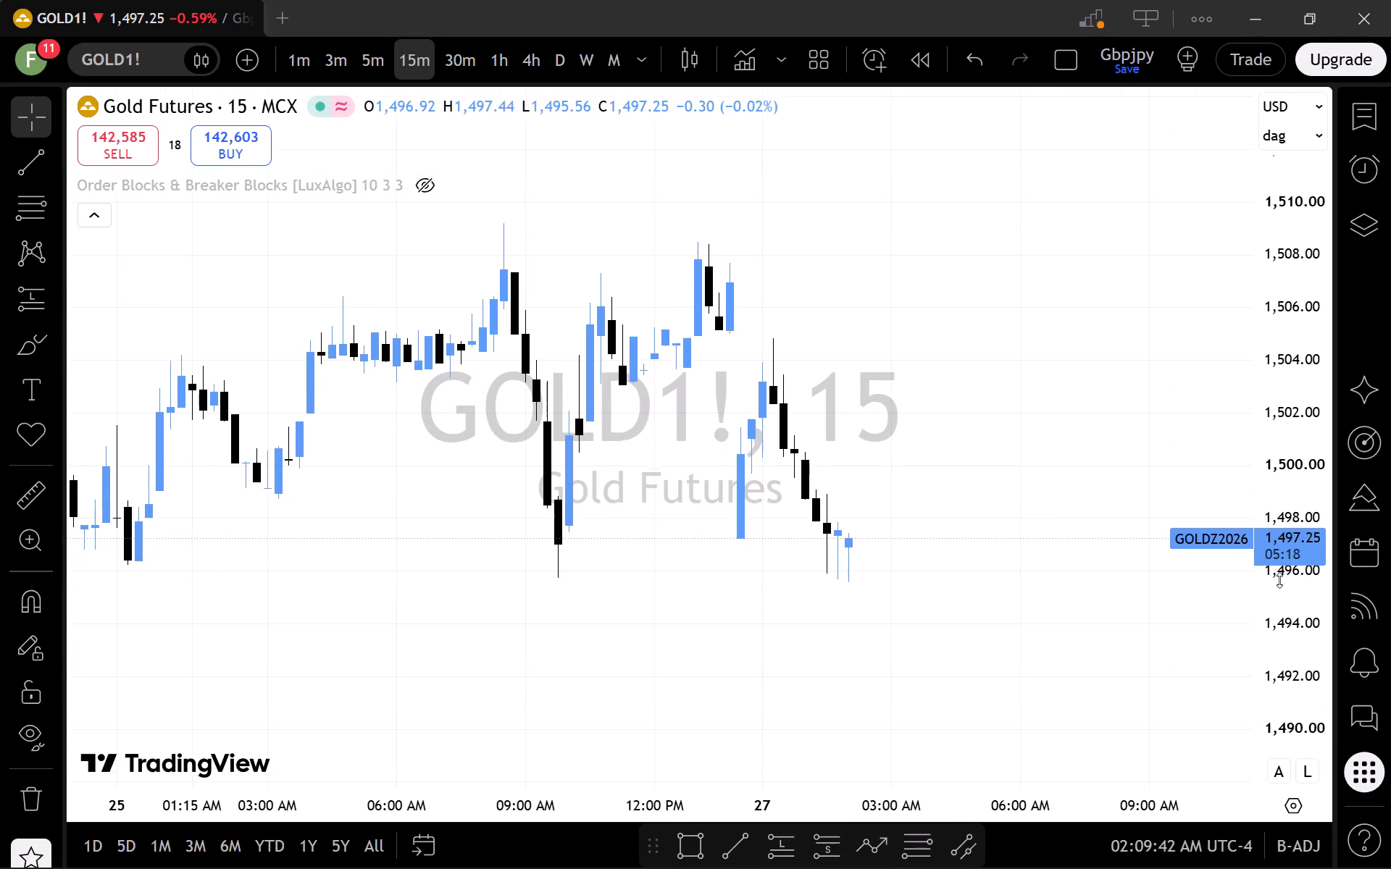
scroll(1279, 580, "down", 4)
scroll(1000, 572, "down", 8)
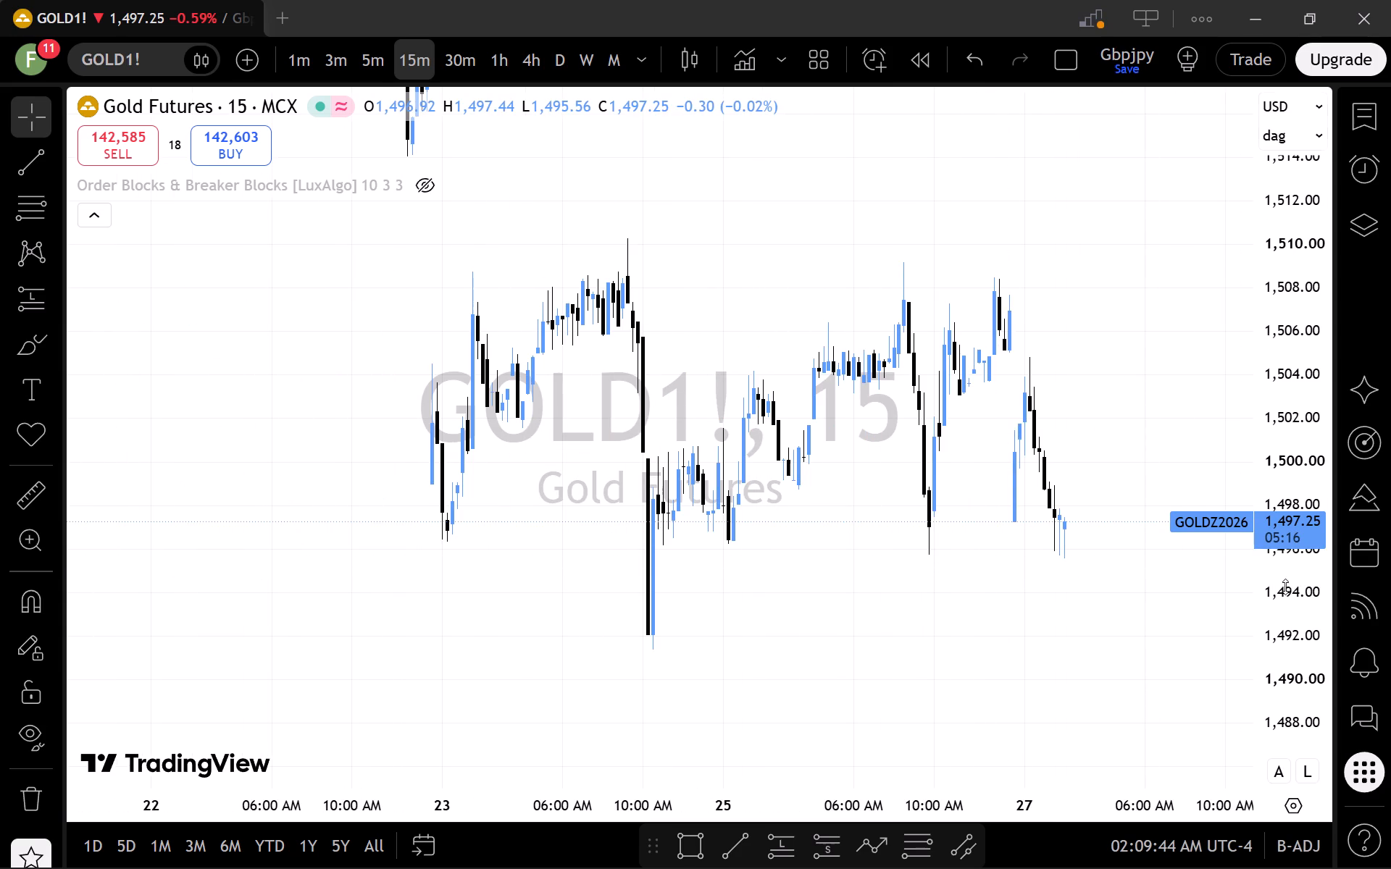
Change the gold futures chart's price unit to ONZ (ounce).
scroll(1300, 591, "down", 14)
scroll(987, 653, "down", 5)
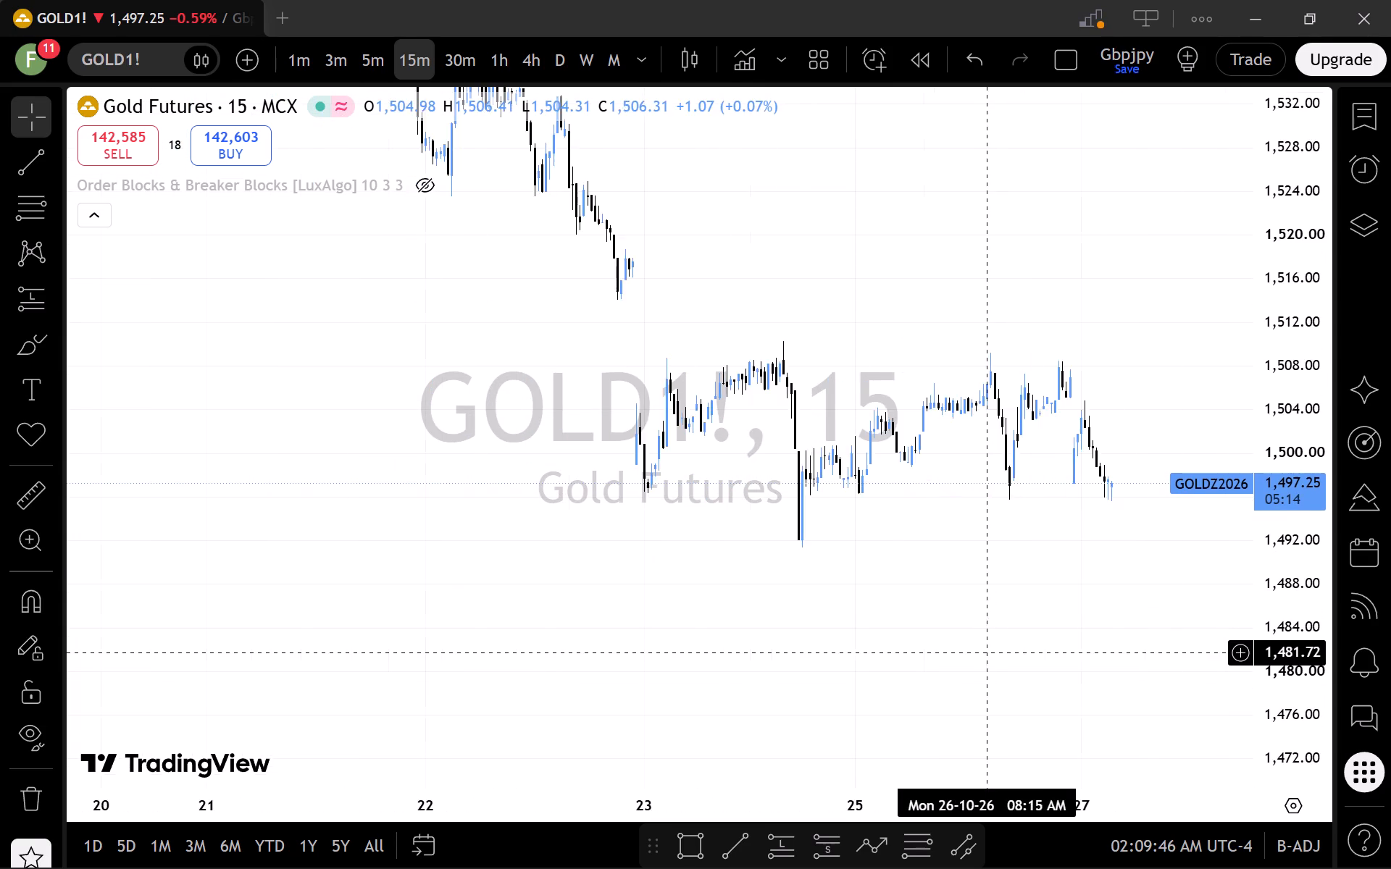
scroll(987, 652, "down", 2)
scroll(1295, 537, "down", 7)
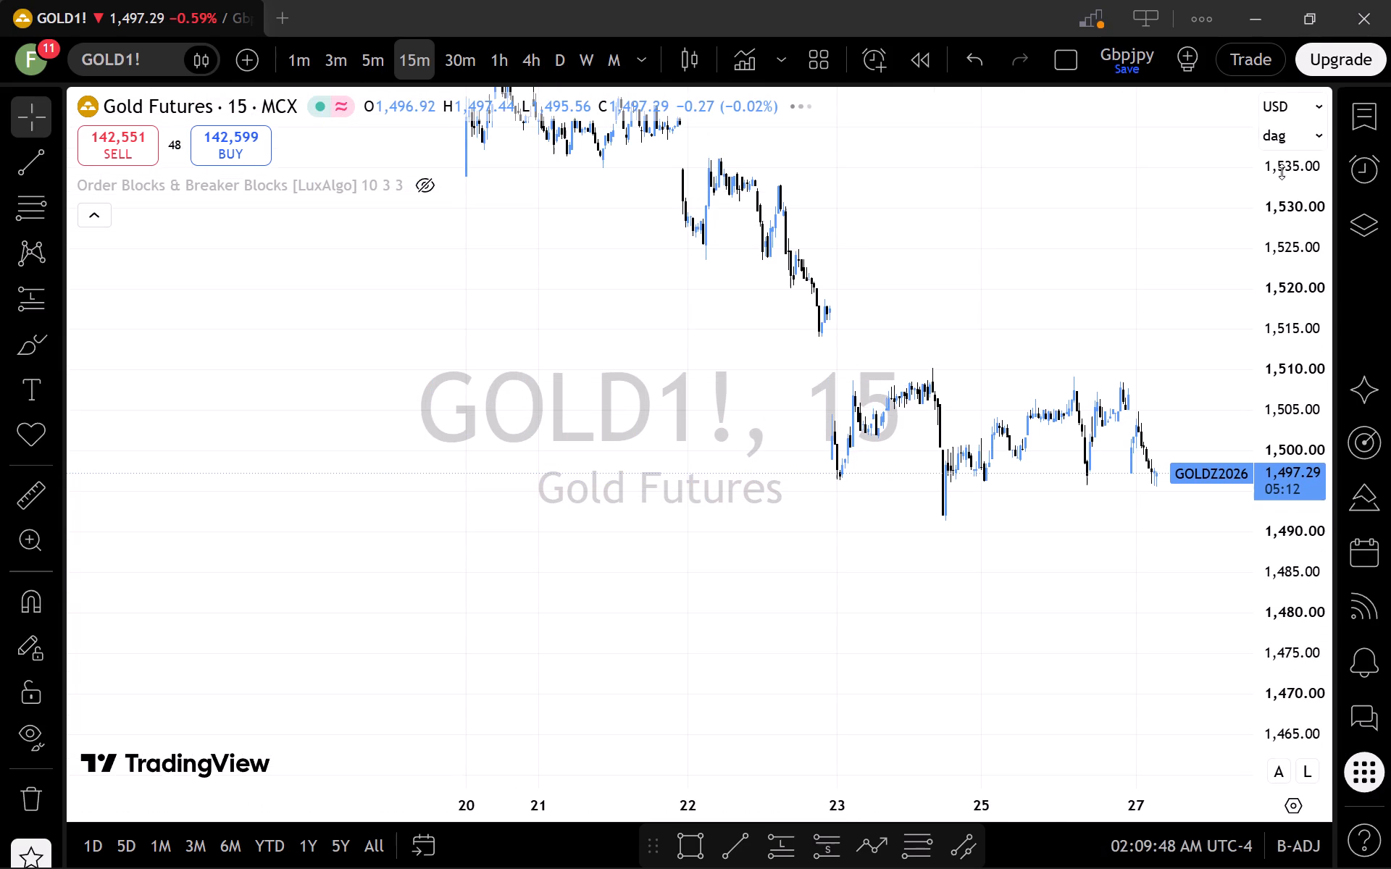
left_click(1303, 139)
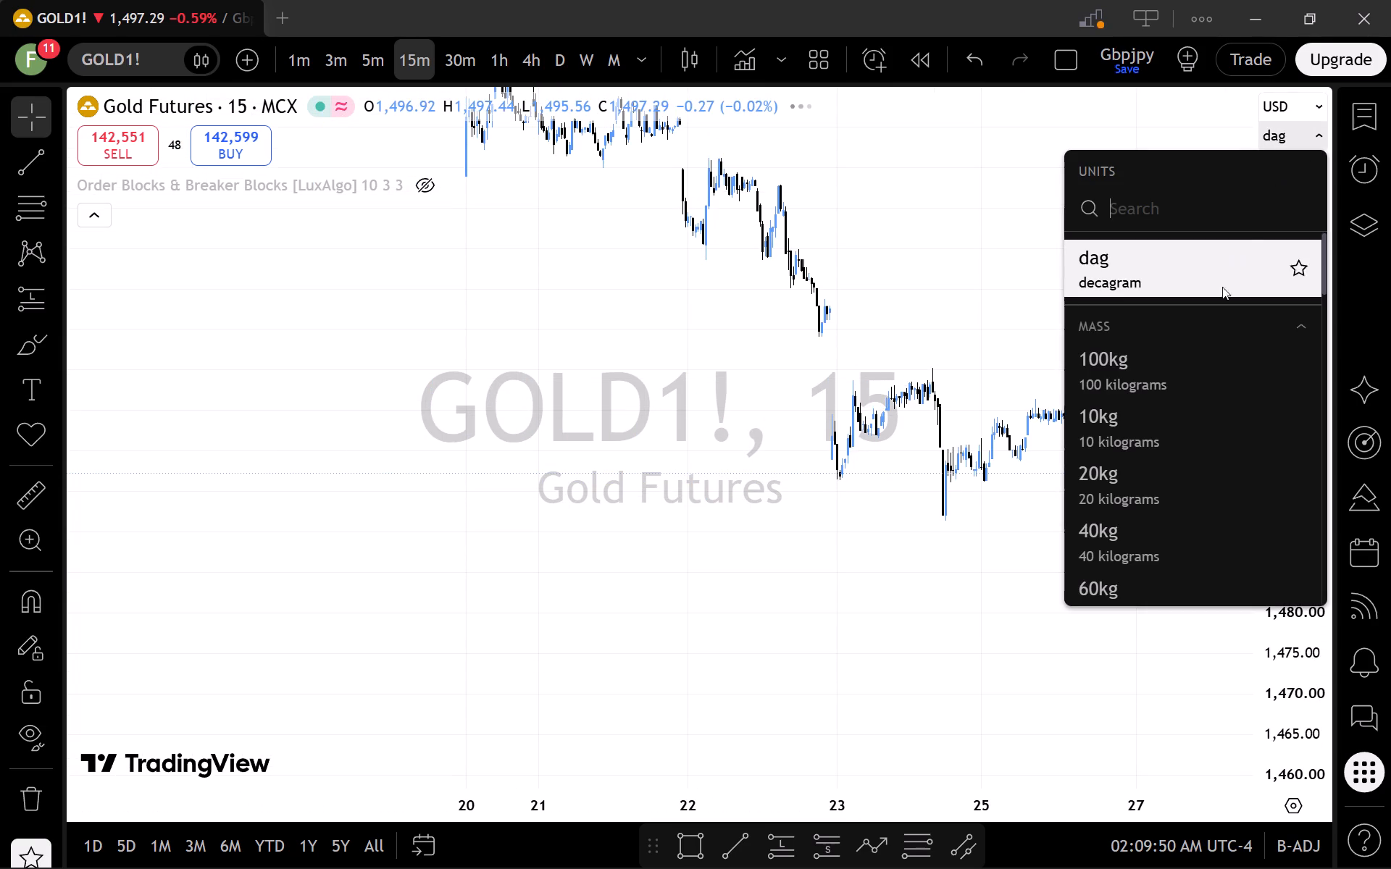
scroll(1219, 463, "down", 10)
scroll(1219, 463, "up", 2)
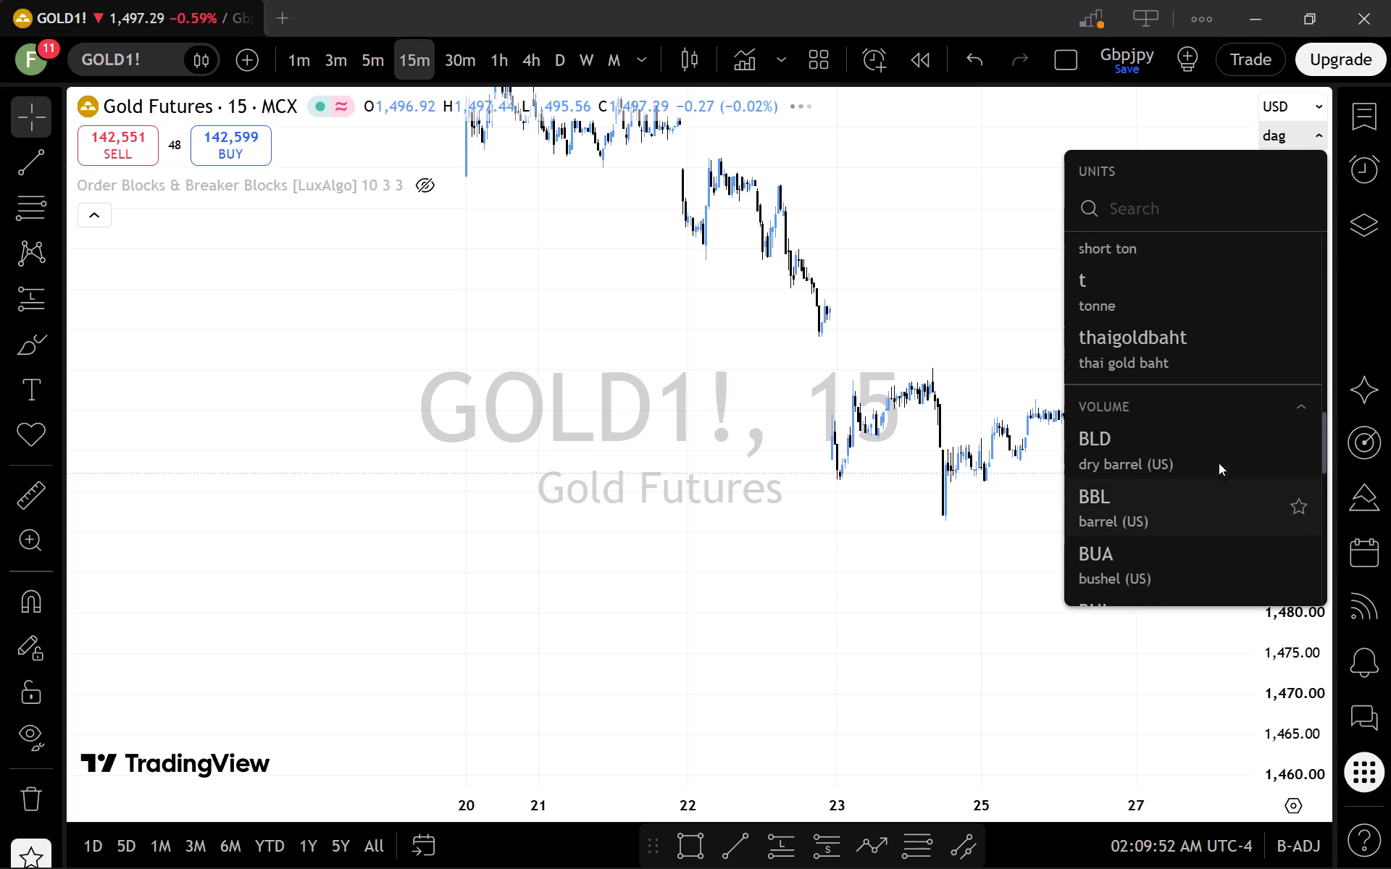
scroll(1219, 463, "up", 3)
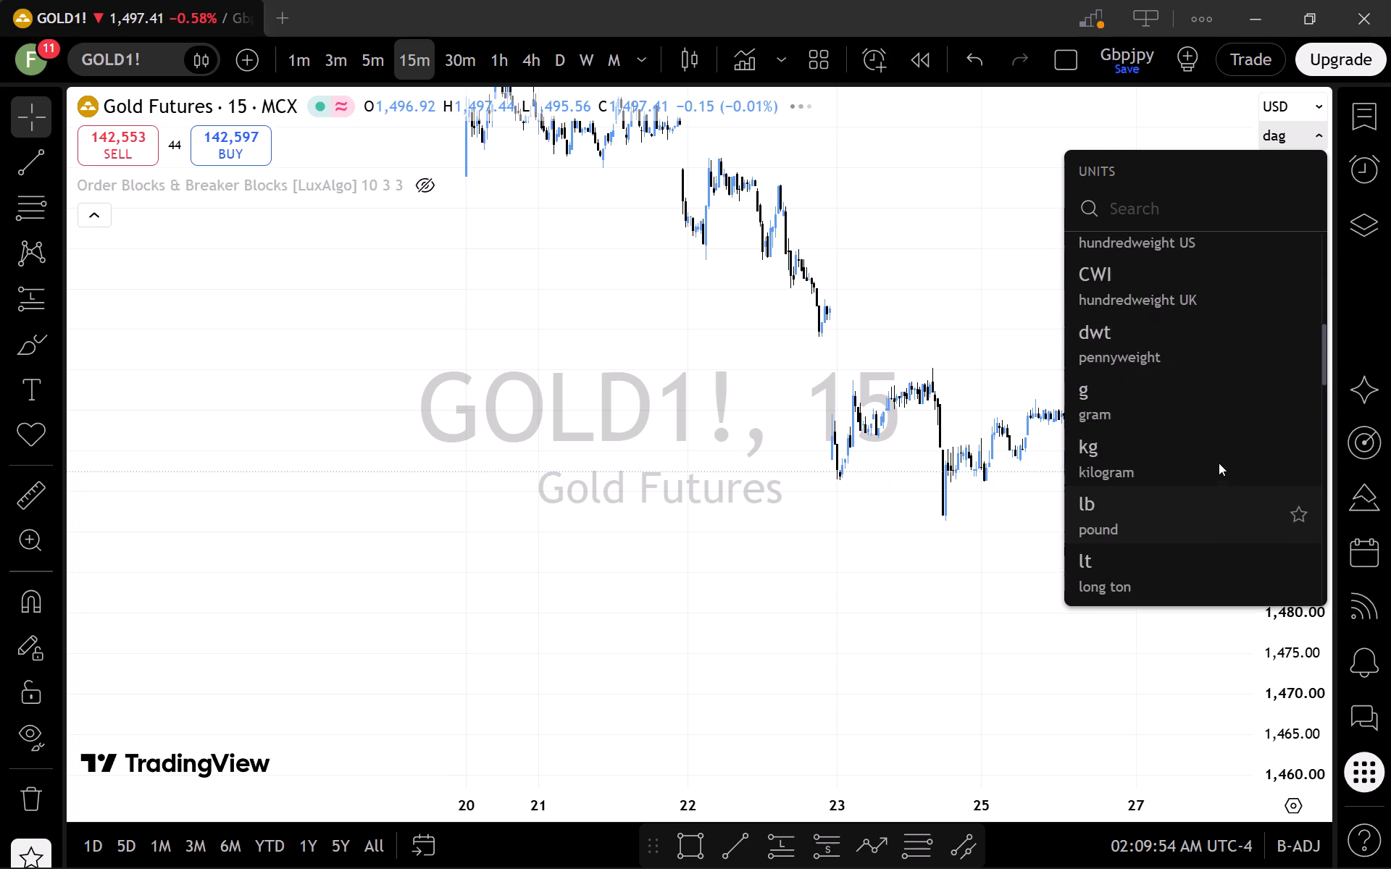
scroll(1219, 463, "up", 4)
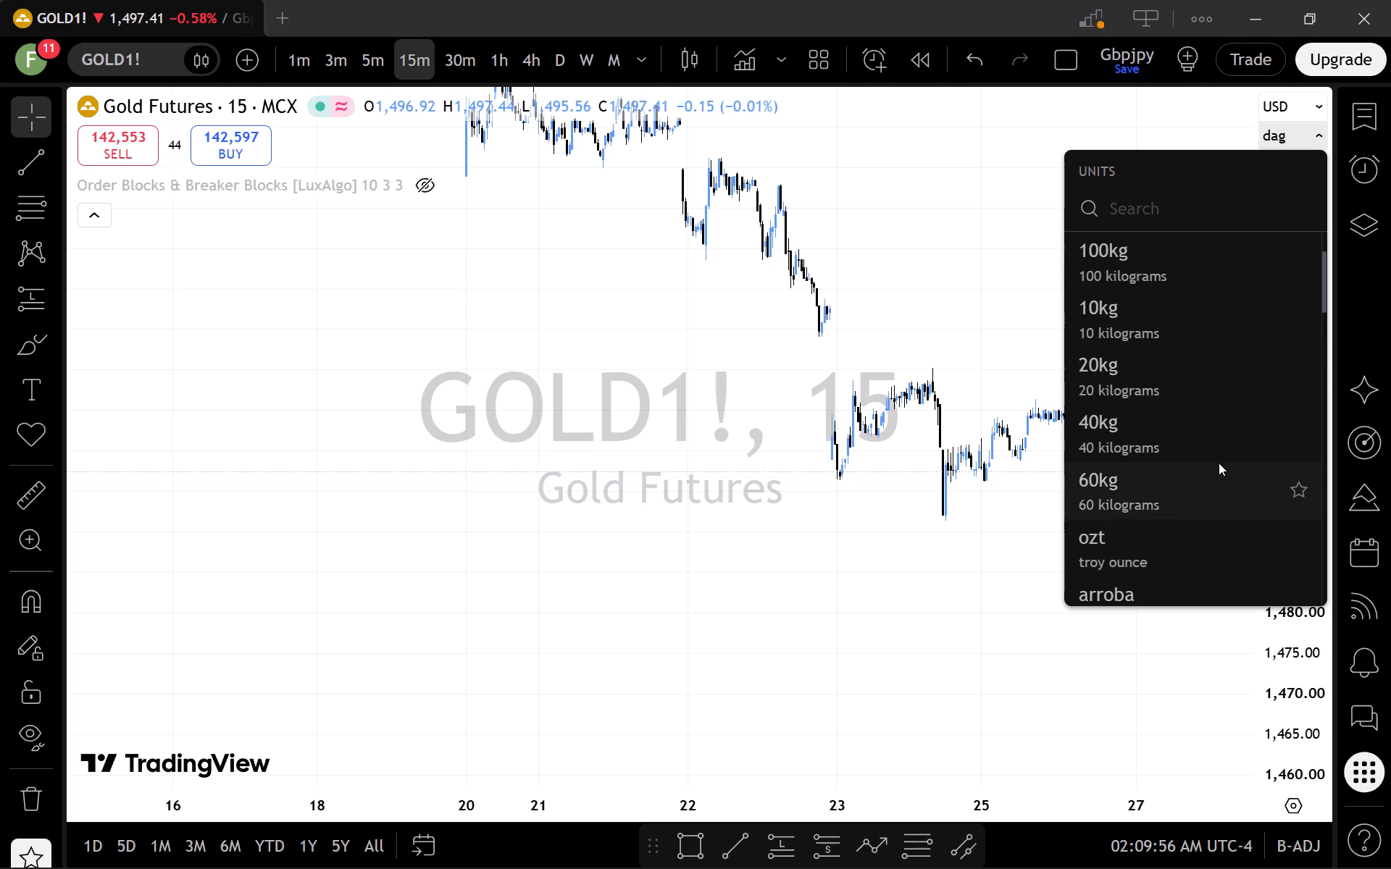
scroll(1219, 463, "up", 5)
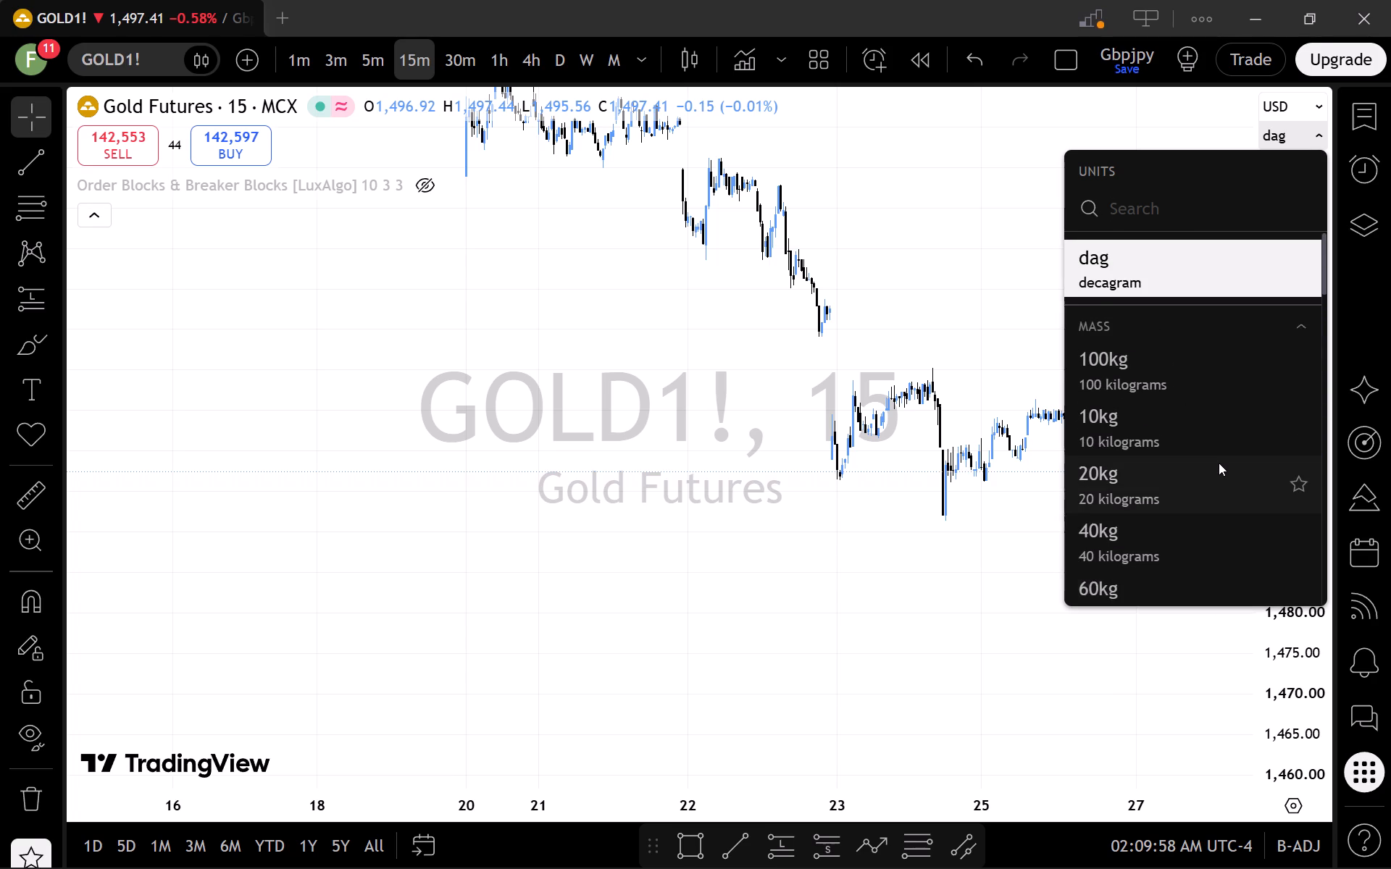
scroll(1219, 463, "down", 10)
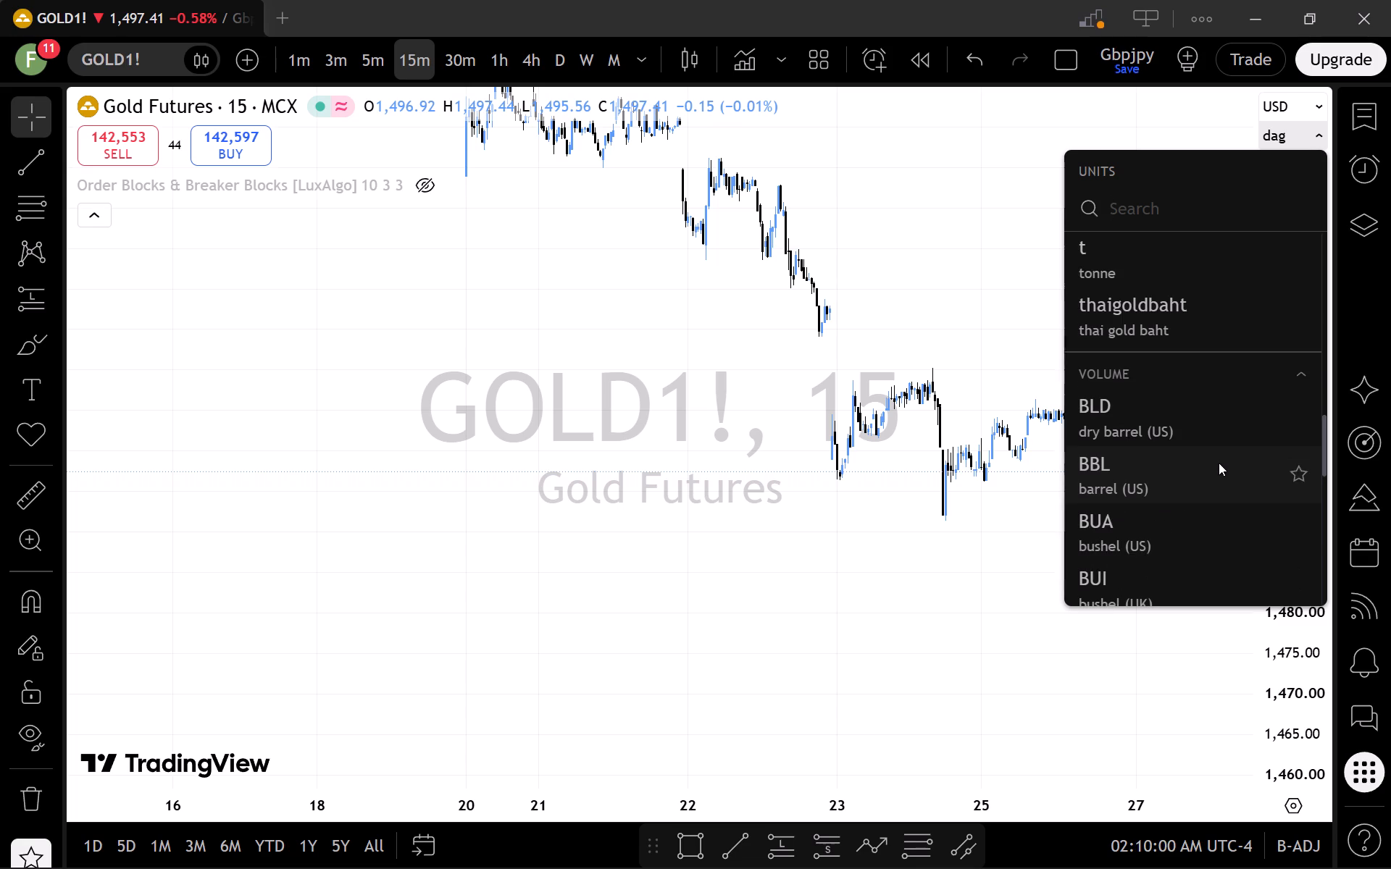
scroll(1219, 463, "up", 3)
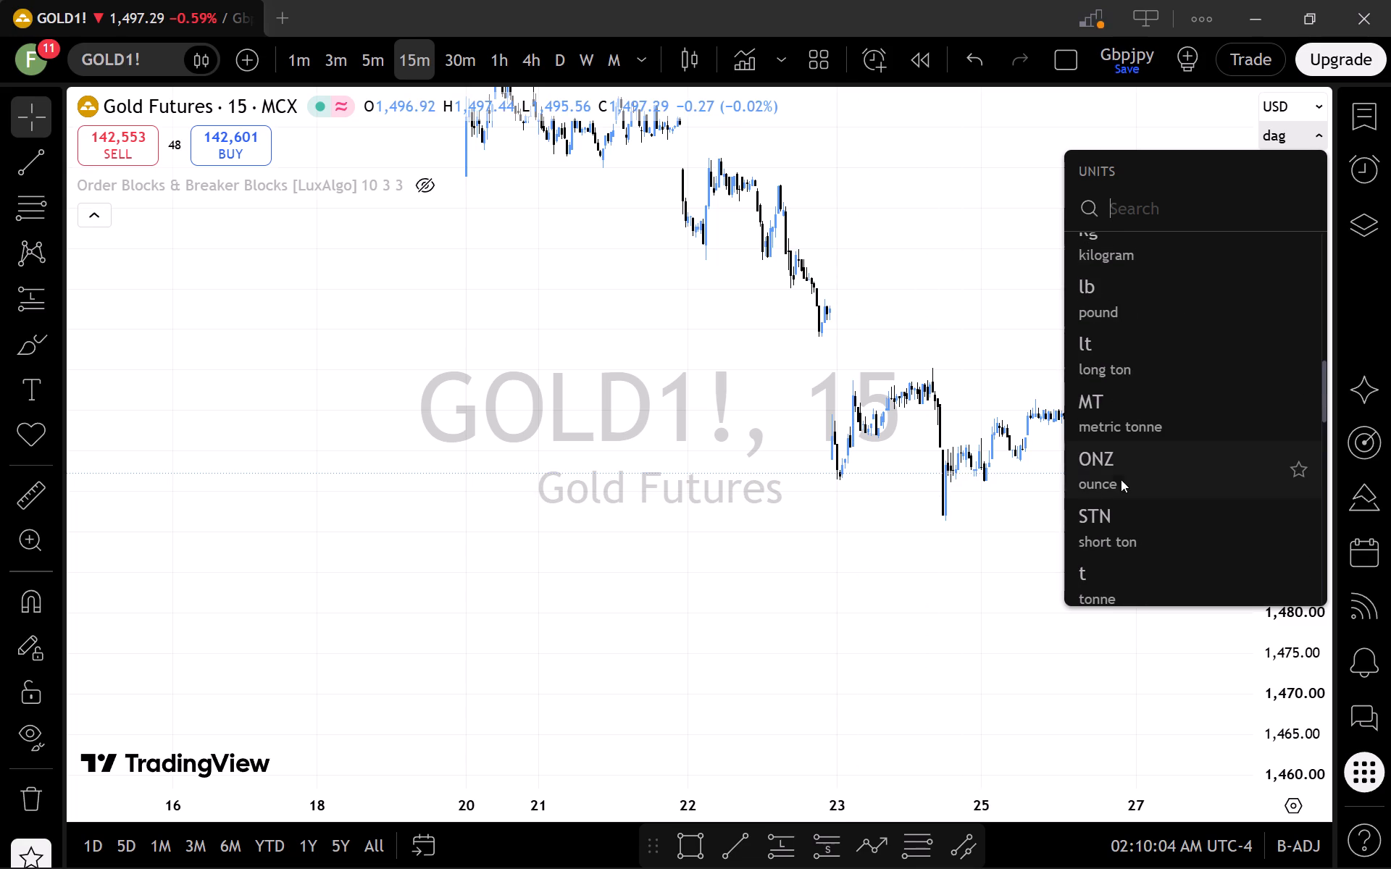
left_click(1136, 467)
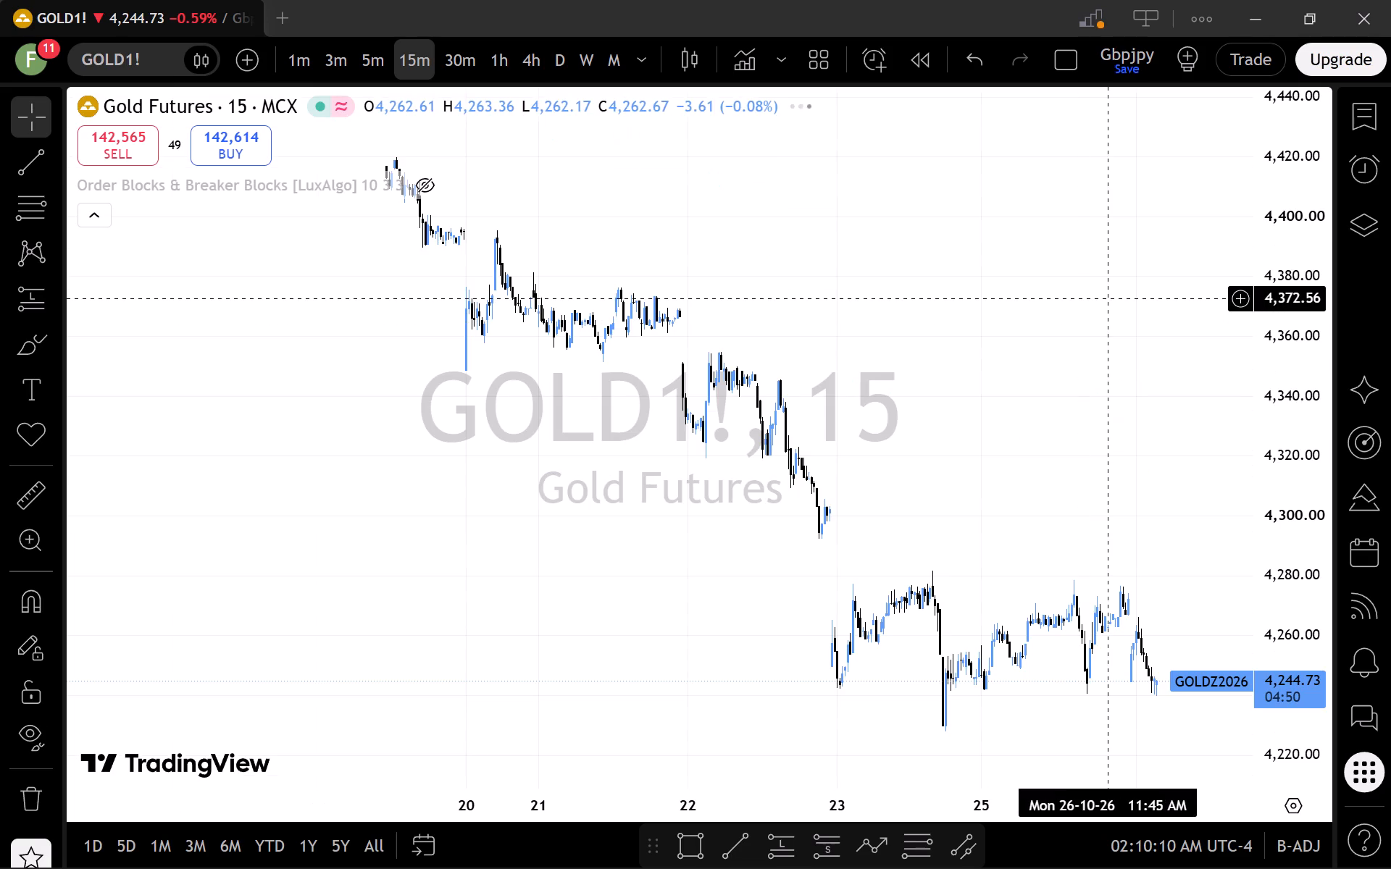
Examine the recent 15-minute price action of GOLD1! priced in US dollars per ounce.
scroll(1107, 299, "up", 4)
scroll(1104, 358, "up", 9)
left_click_drag(1108, 502, 1202, 270)
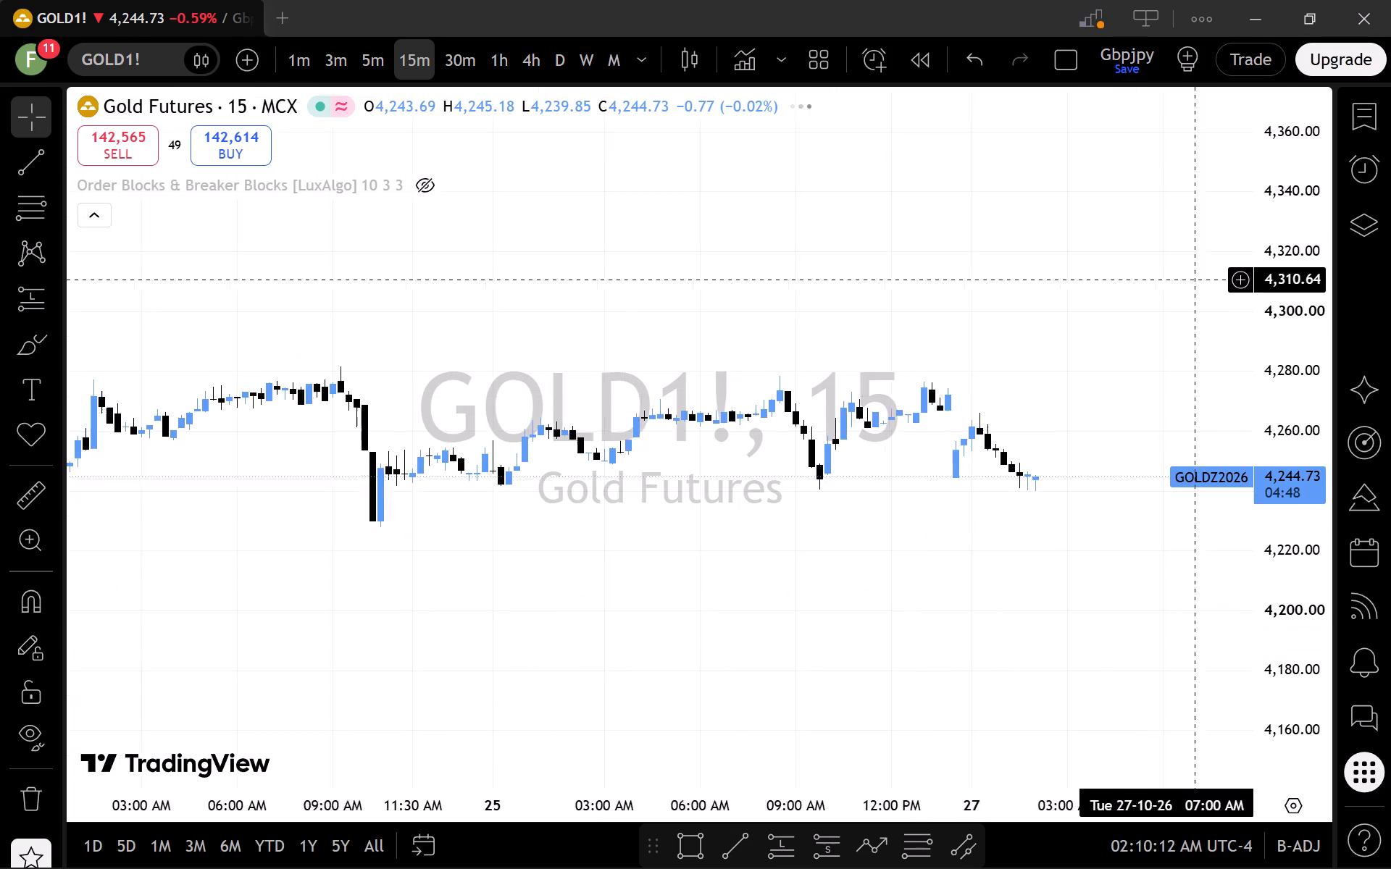
scroll(1040, 383, "up", 4)
scroll(1014, 324, "down", 4)
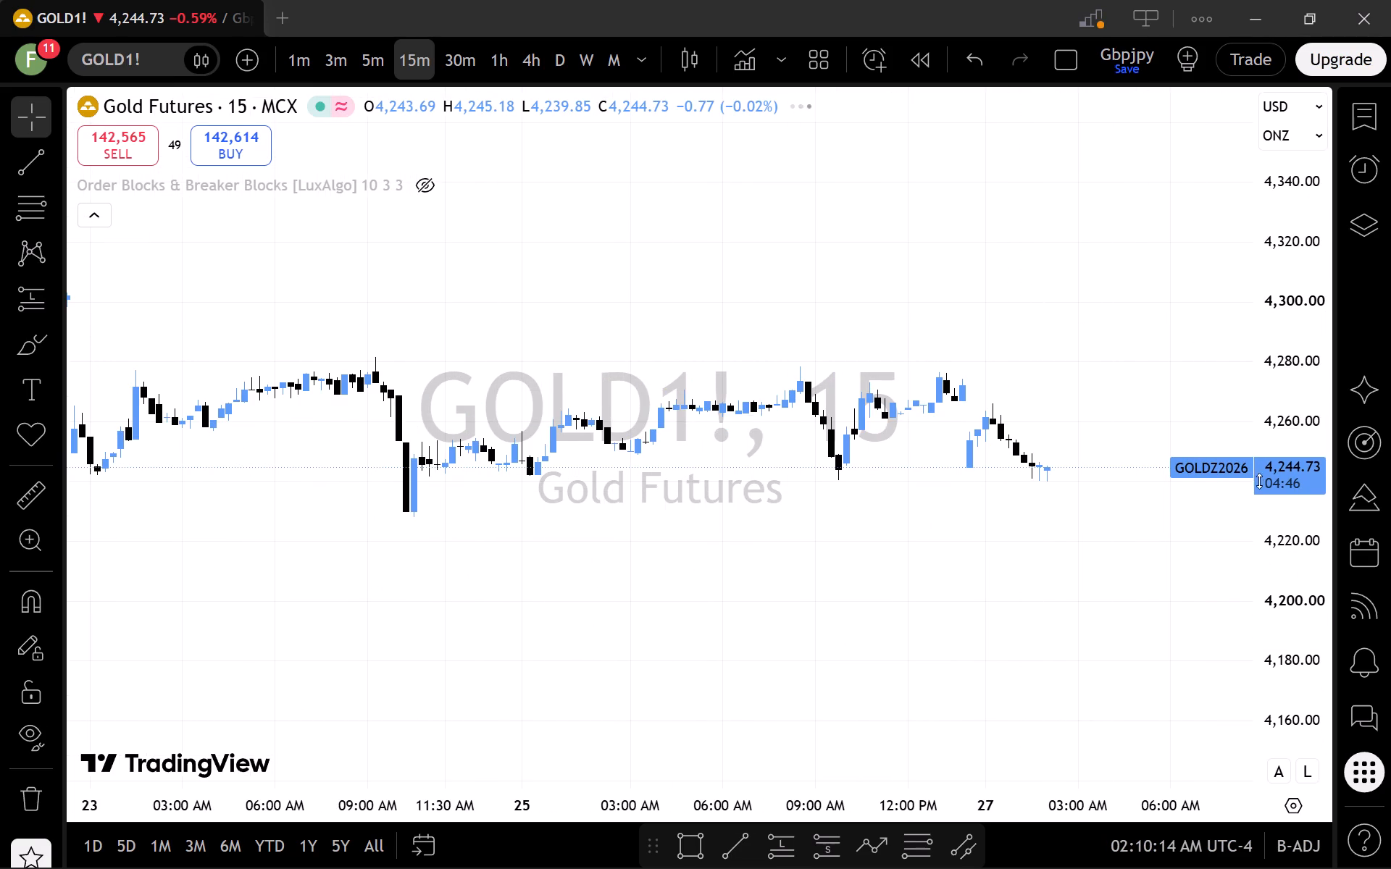
scroll(1294, 500, "up", 20)
scroll(1294, 500, "up", 2)
scroll(1116, 484, "down", 2)
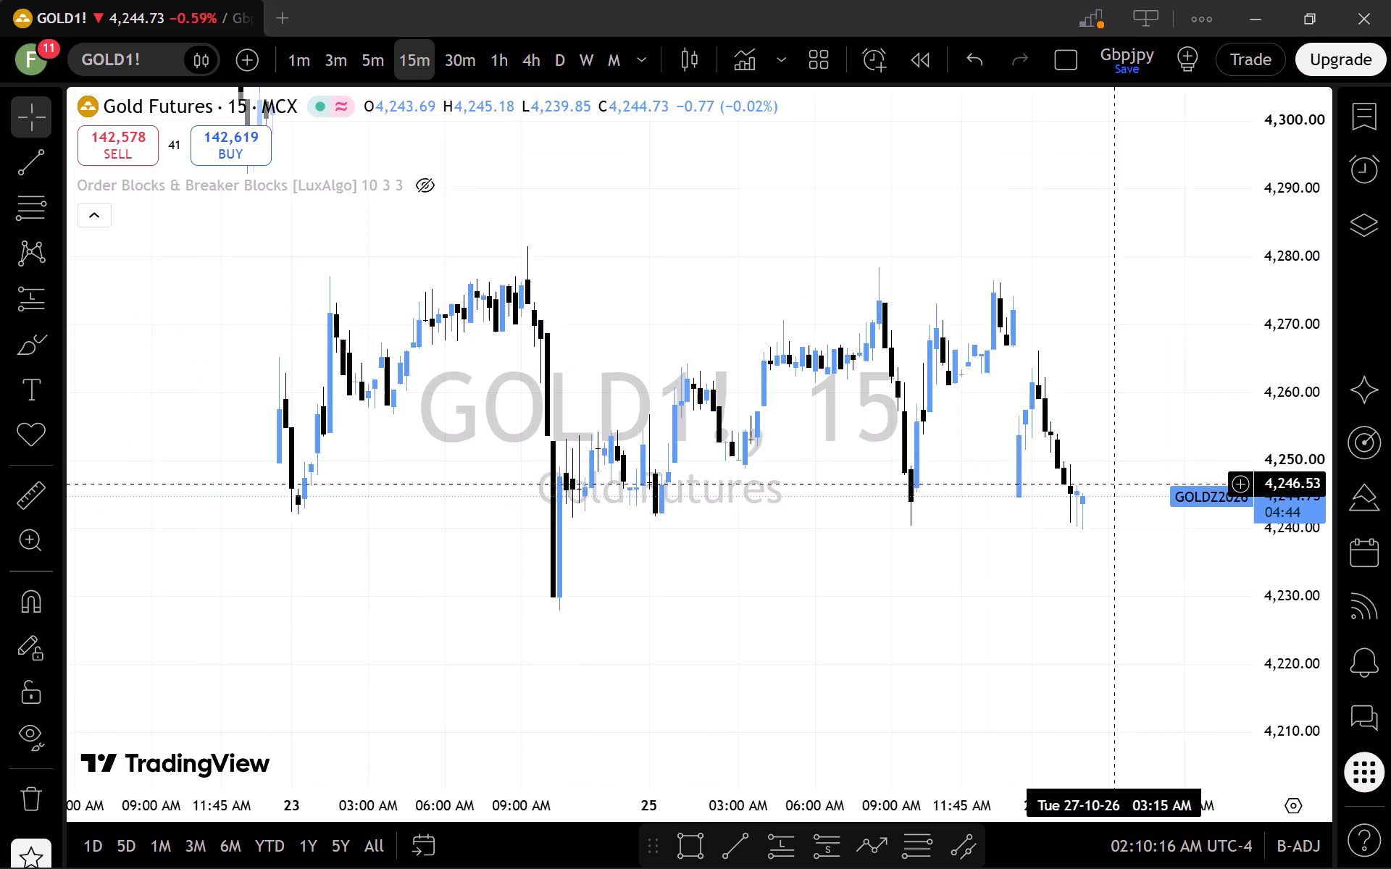
scroll(1116, 484, "down", 5)
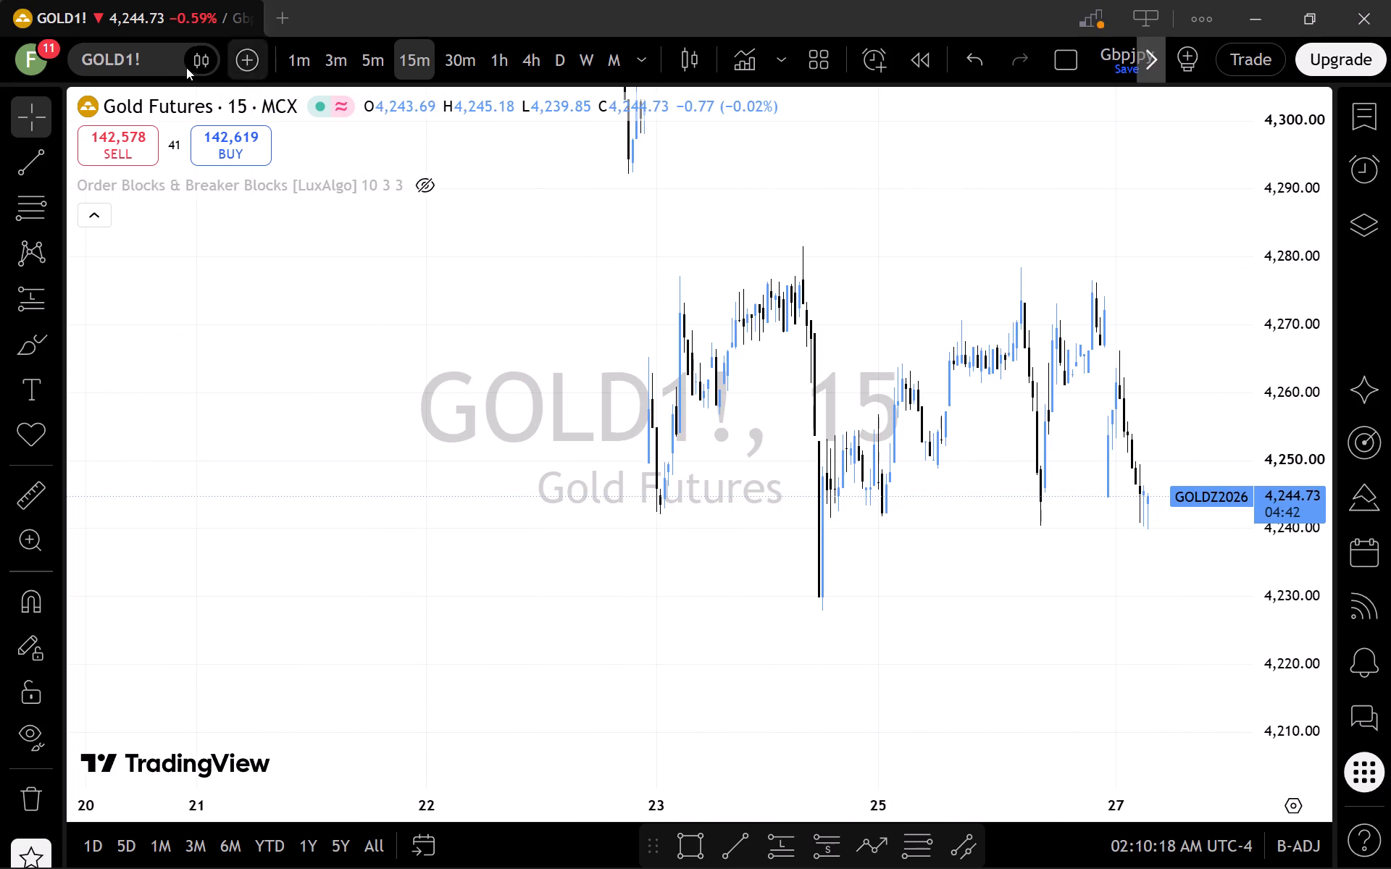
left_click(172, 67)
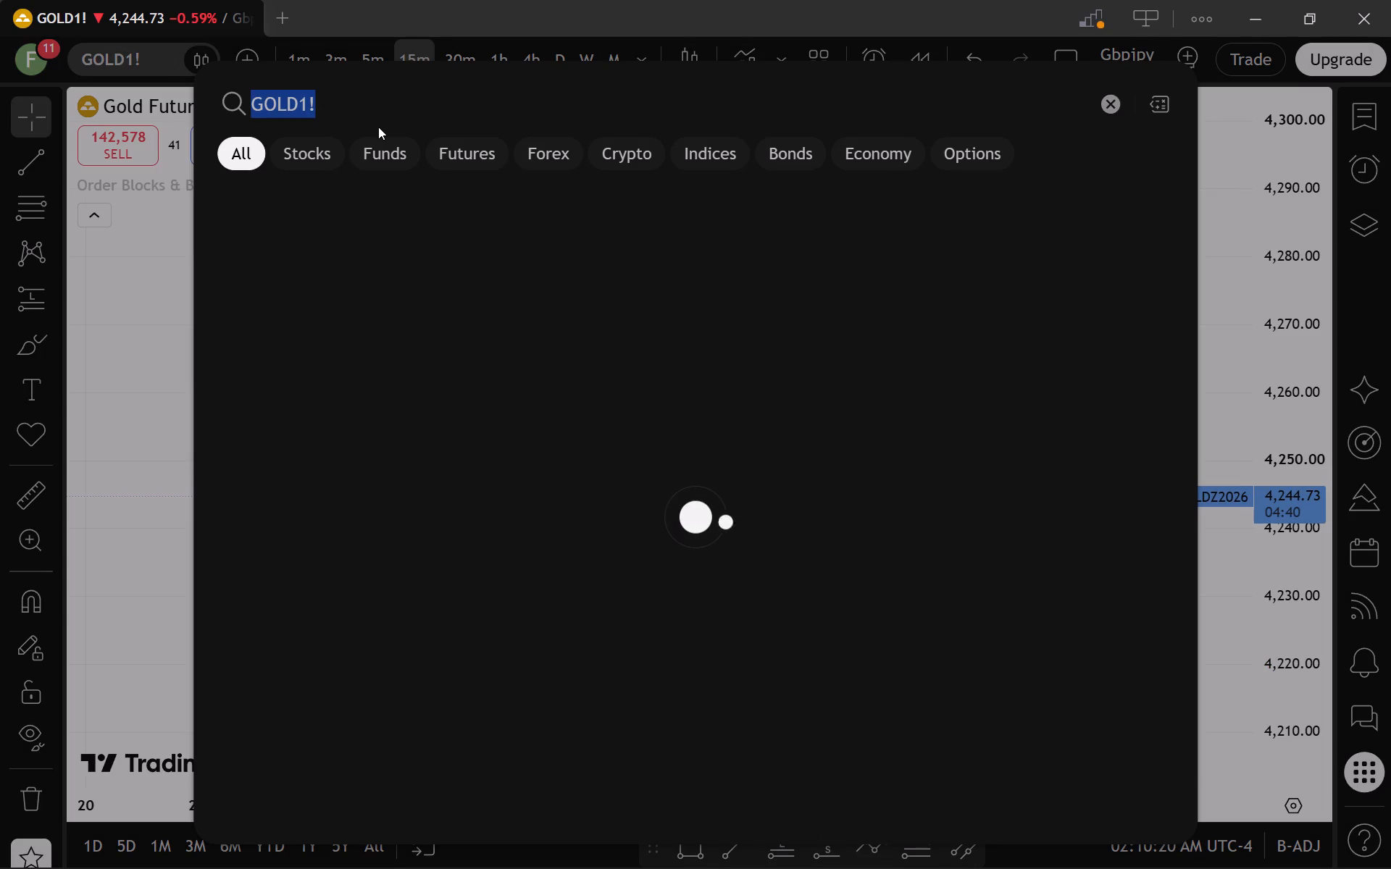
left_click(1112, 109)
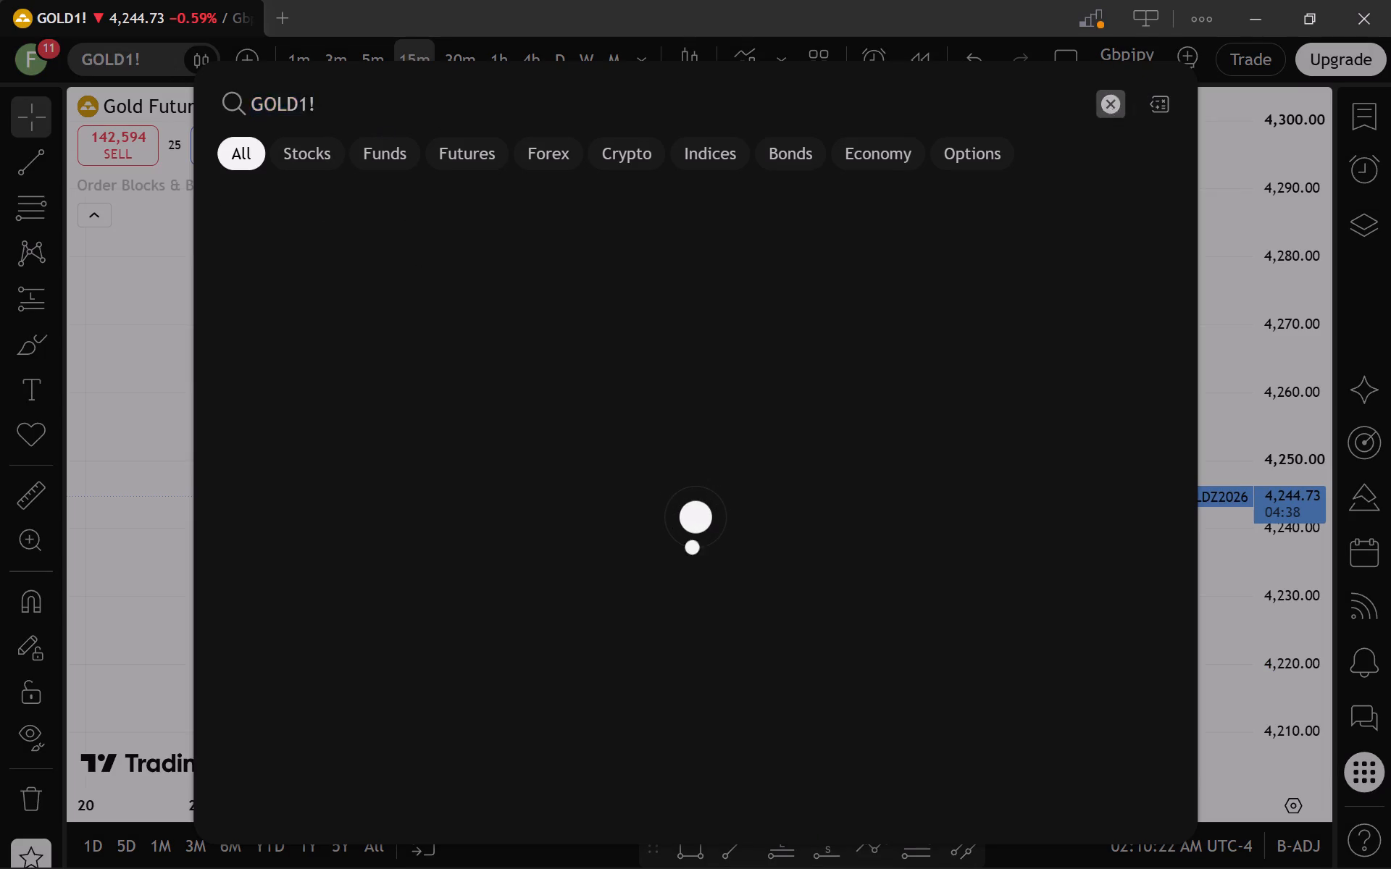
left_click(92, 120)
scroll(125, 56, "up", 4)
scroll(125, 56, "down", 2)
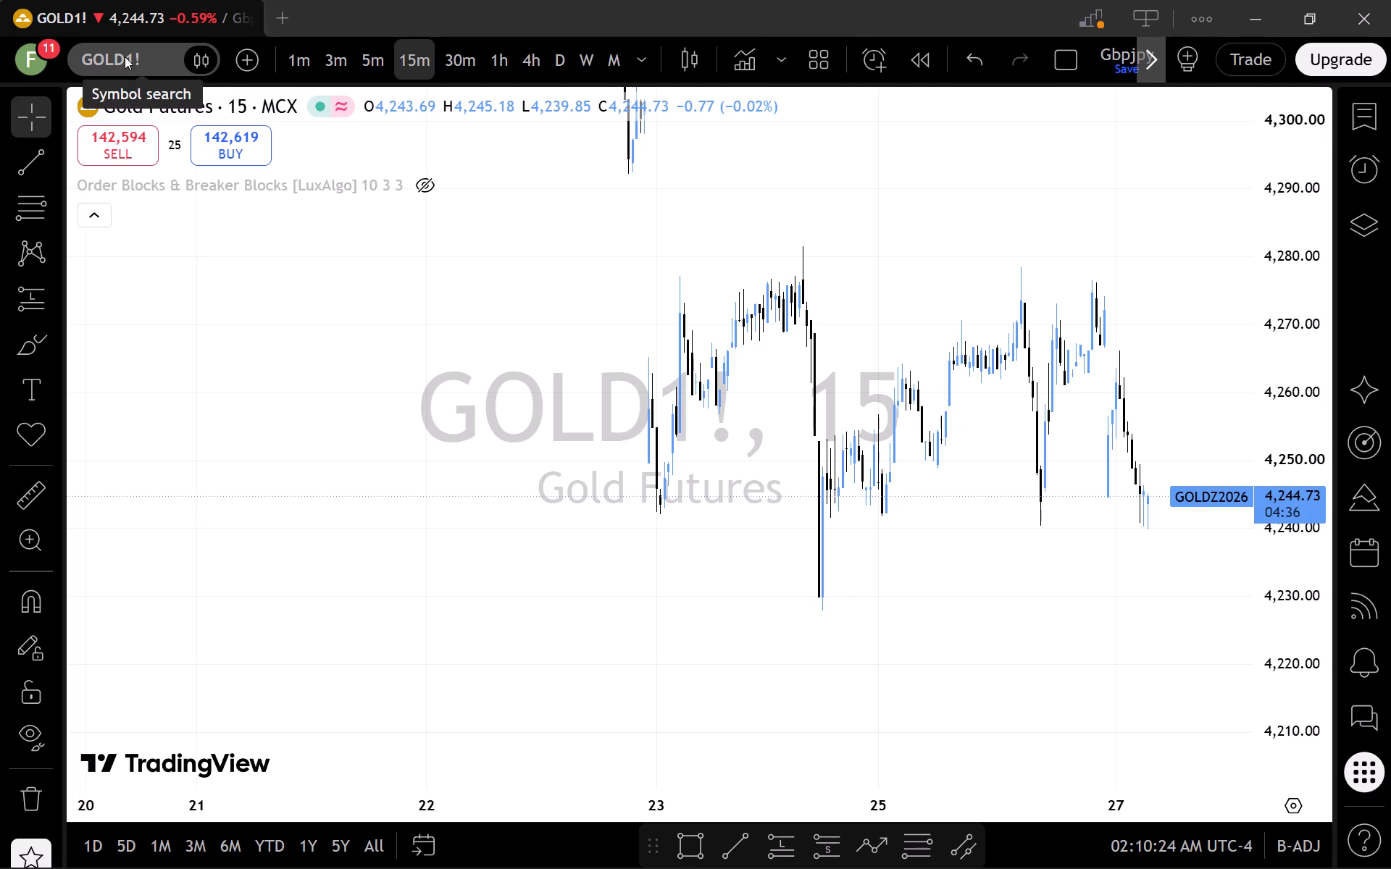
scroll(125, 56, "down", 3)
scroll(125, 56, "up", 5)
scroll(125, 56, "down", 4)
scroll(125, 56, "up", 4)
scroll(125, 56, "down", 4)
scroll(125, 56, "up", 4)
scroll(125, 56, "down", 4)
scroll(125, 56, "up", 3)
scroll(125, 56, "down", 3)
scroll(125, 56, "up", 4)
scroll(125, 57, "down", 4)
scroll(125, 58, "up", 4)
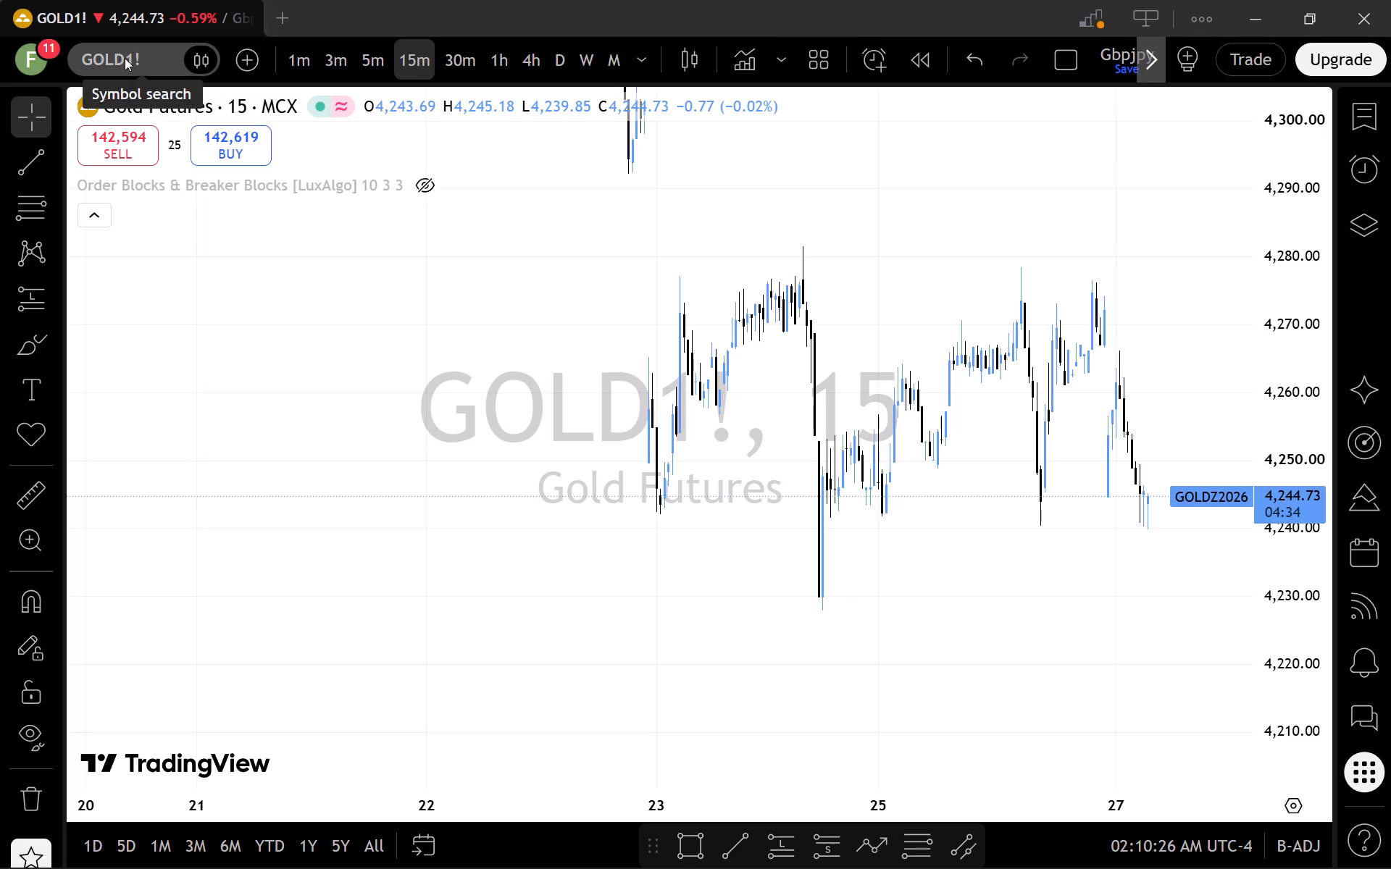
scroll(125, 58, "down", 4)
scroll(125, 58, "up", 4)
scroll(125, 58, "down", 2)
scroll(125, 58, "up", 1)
Clear the symbol search query and search for XAUUSD.
double_click(125, 58)
left_click(125, 58)
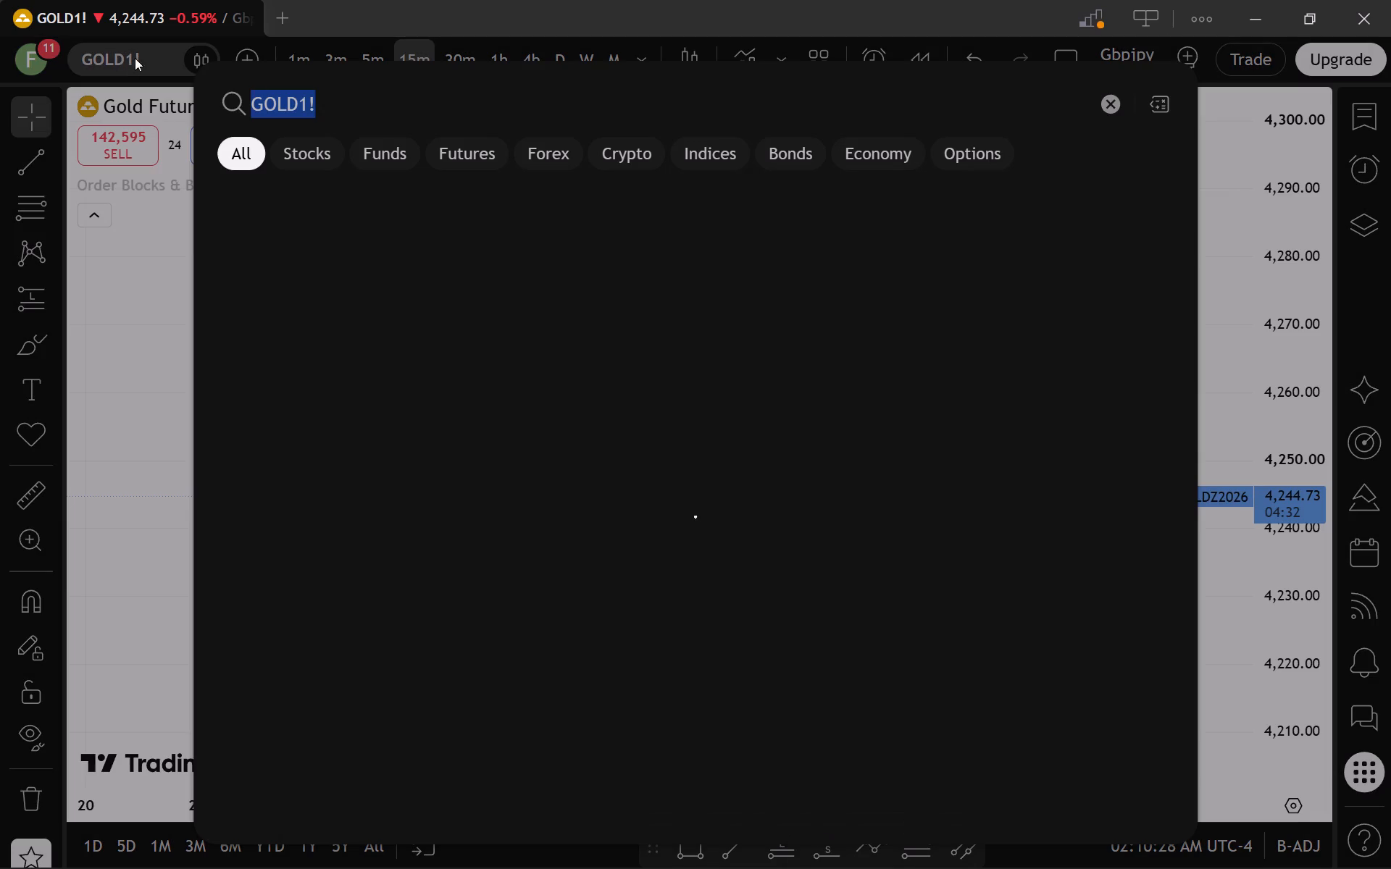
left_click(332, 122)
key("BackSpace")
key("BackSpace")
key("BackSpace")
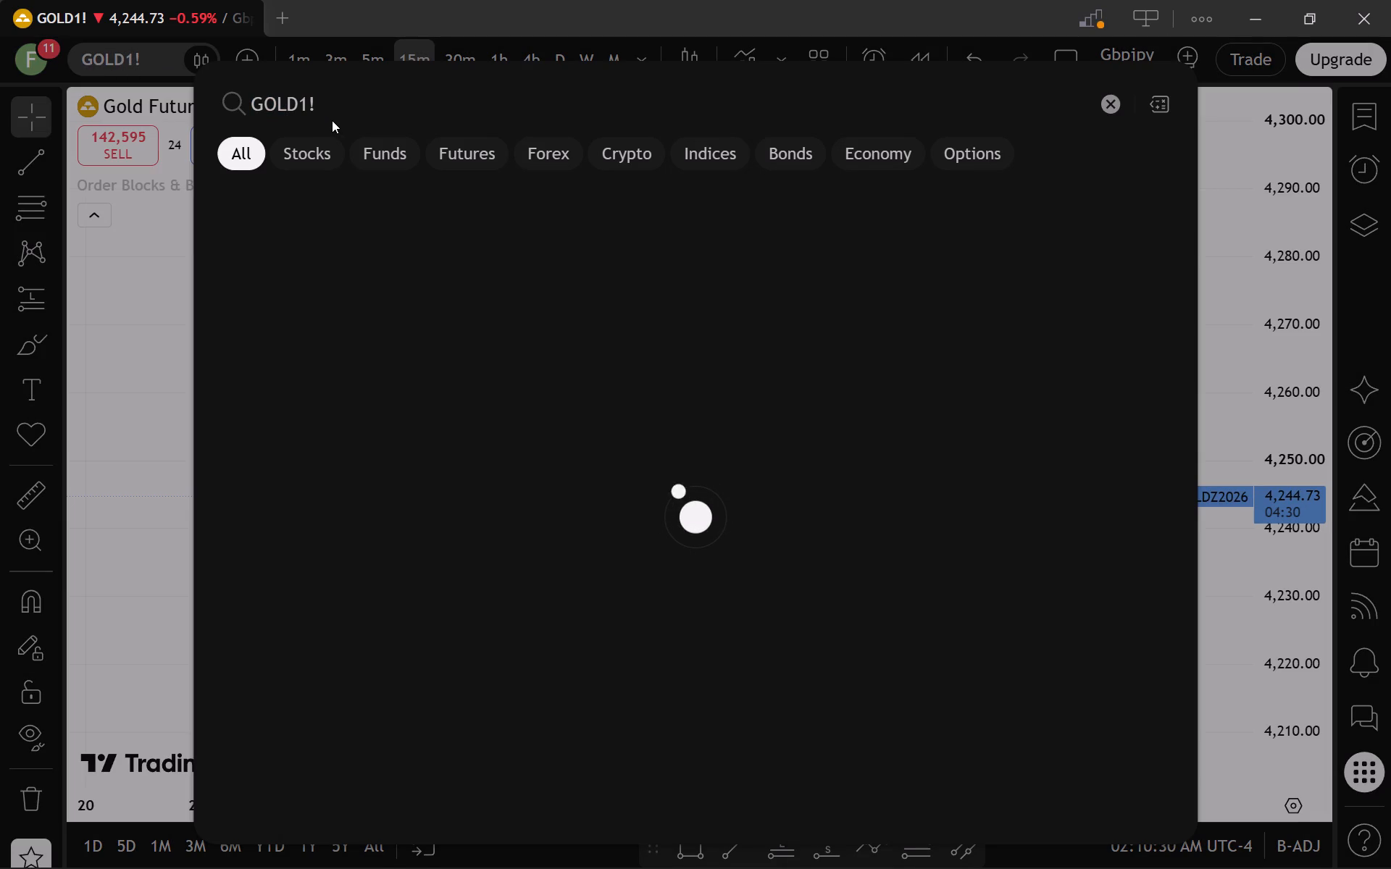
double_click(329, 103)
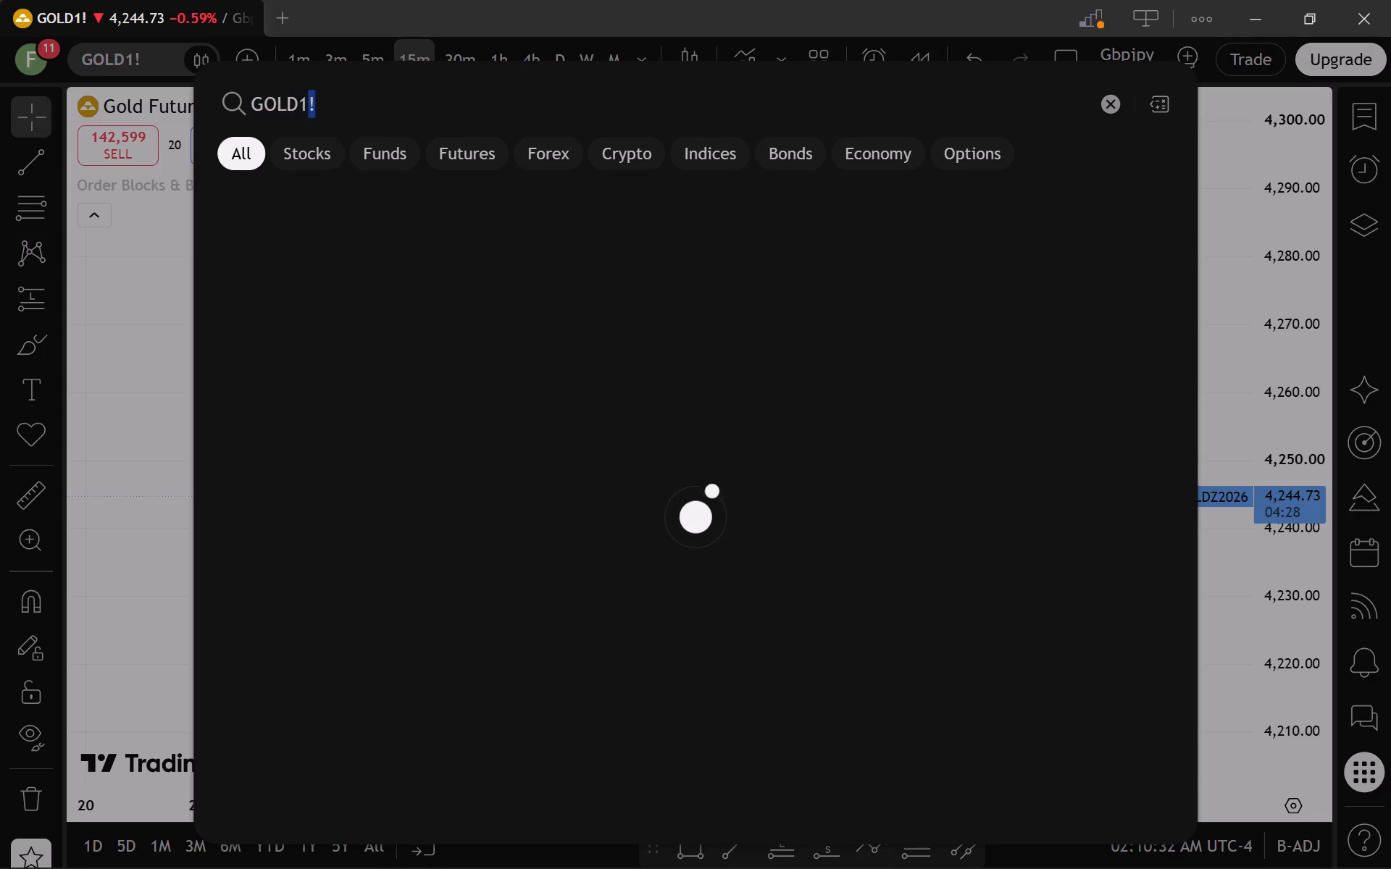
key("BackSpace")
key("BackSpace")
key("BackSpace")
key("BackSpace")
key("BackSpace")
key("BackSpace")
key("BackSpace")
key("BackSpace")
key("BackSpace")
key("BackSpace")
key("BackSpace")
key("BackSpace")
key("BackSpace")
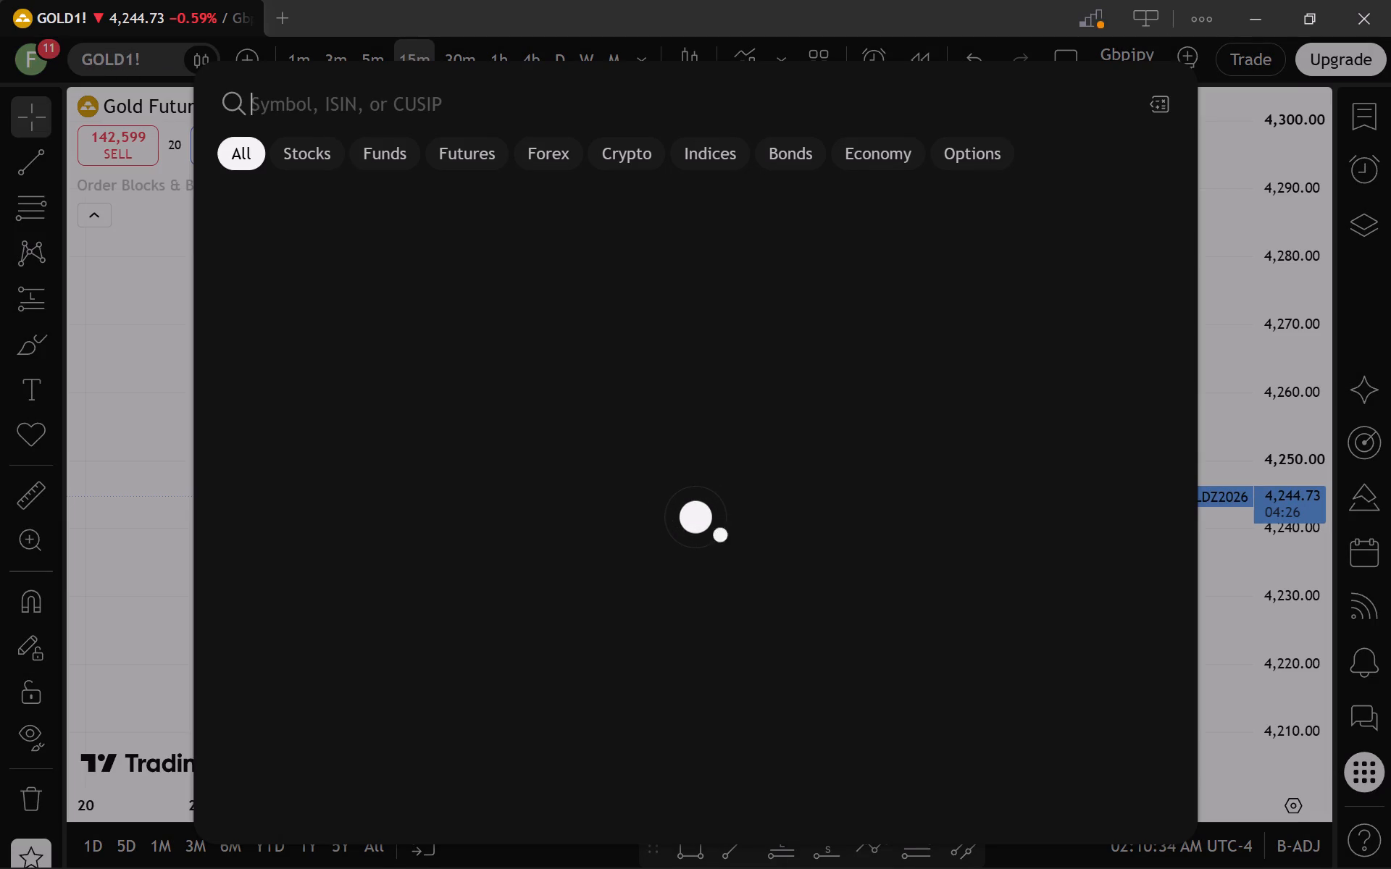
type("xauusd")
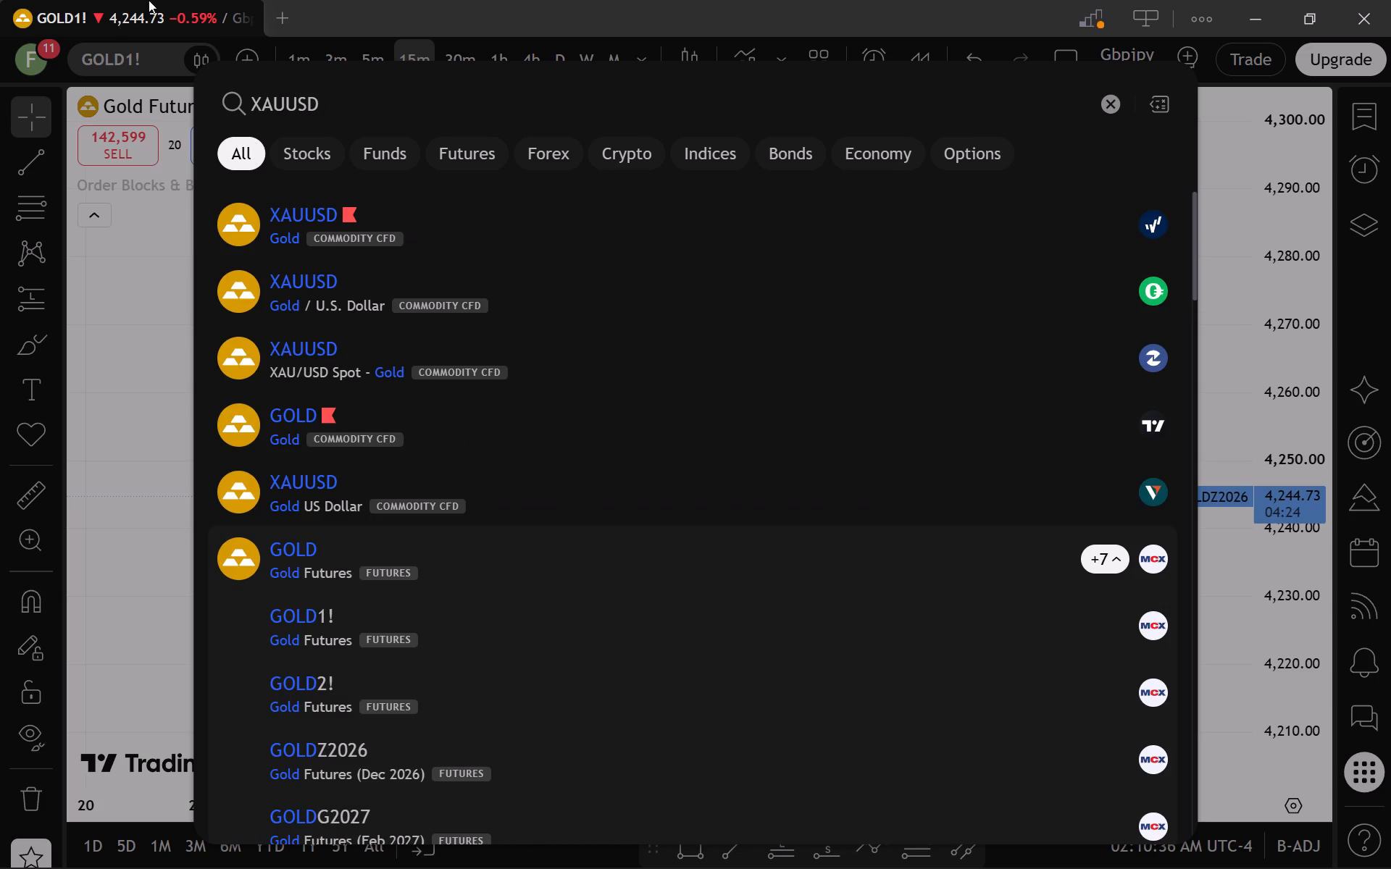
Browse the XAUUSD results and load the FOREX.com Gold / U.S. Dollar commodity CFD on the chart.
scroll(740, 698, "down", 10)
scroll(740, 697, "up", 3)
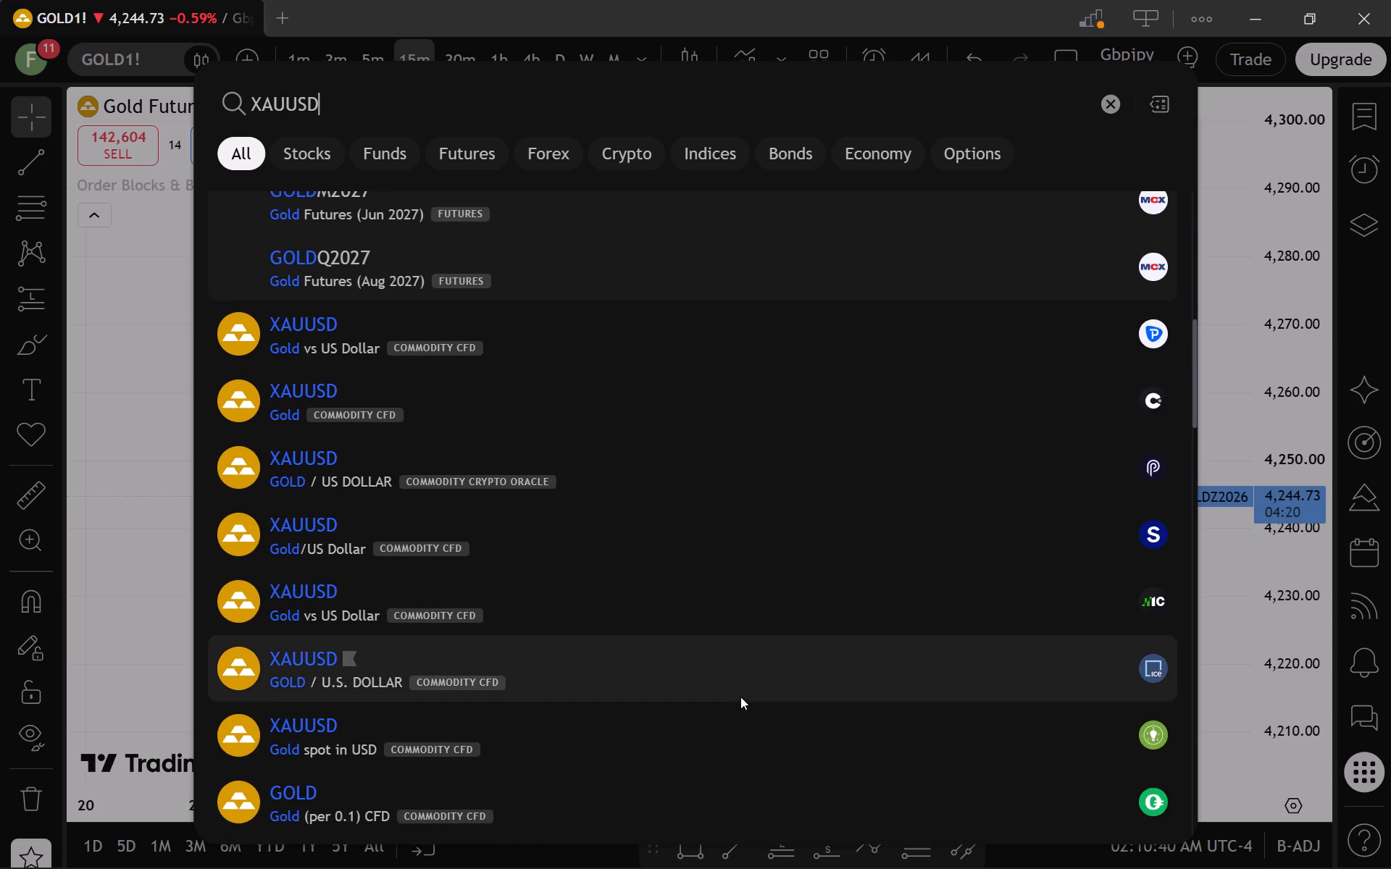
scroll(740, 697, "down", 7)
scroll(740, 697, "up", 14)
scroll(740, 697, "down", 1)
scroll(740, 697, "up", 9)
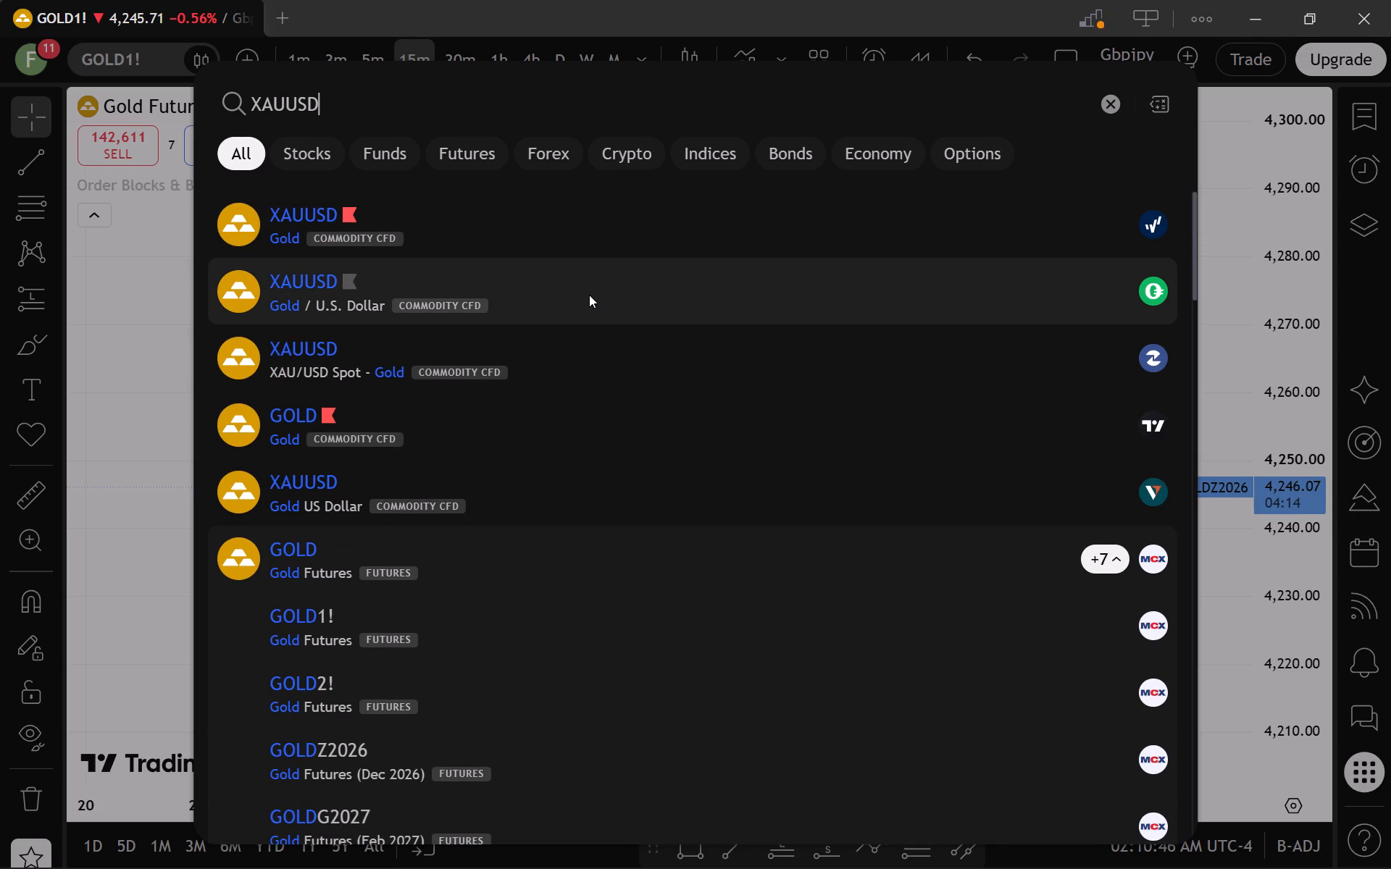
left_click(589, 295)
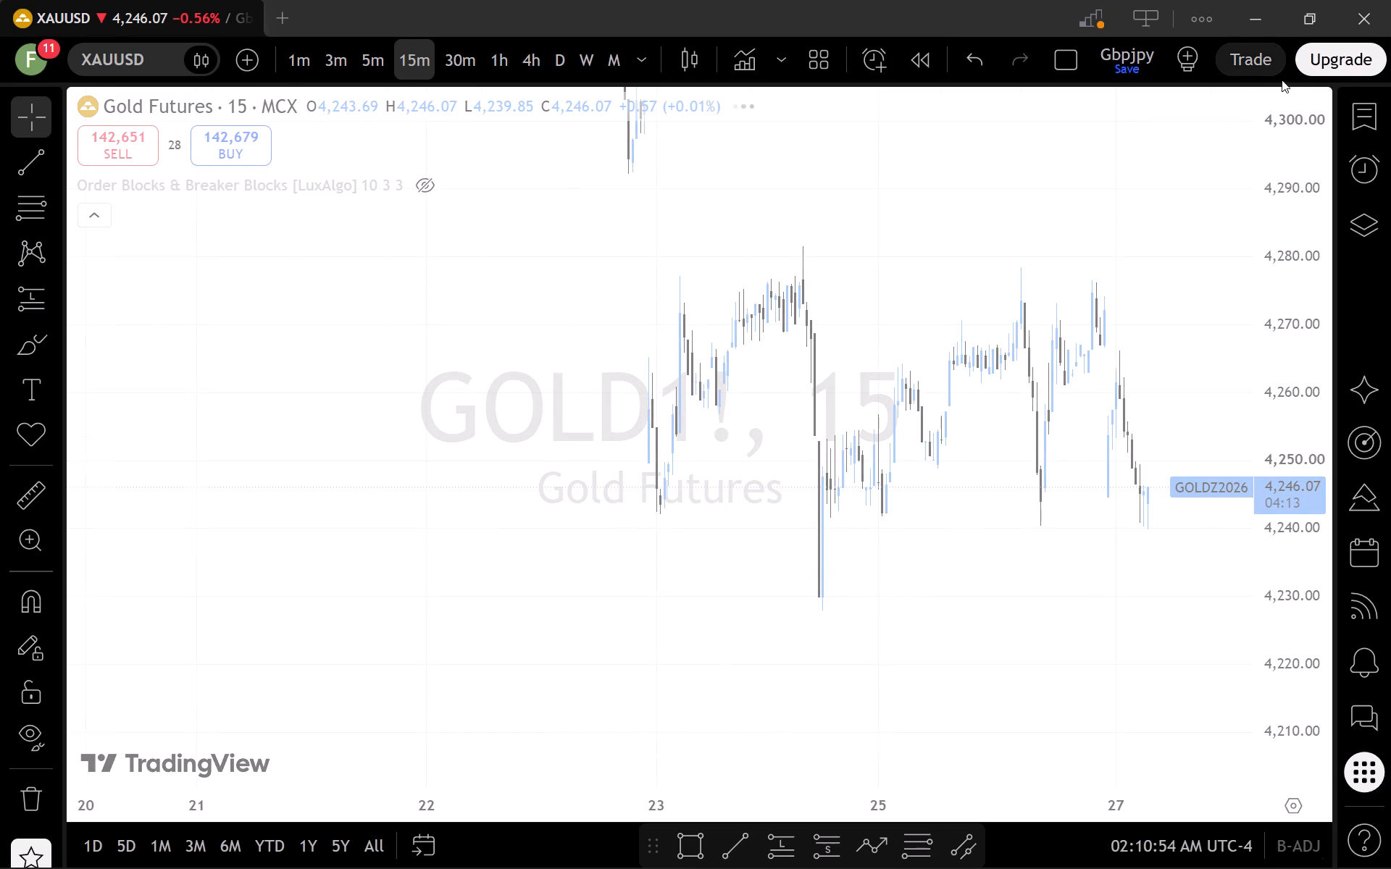
Examine the 15-minute price action of XAUUSD from the 22nd to the 27th.
scroll(1068, 616, "up", 4)
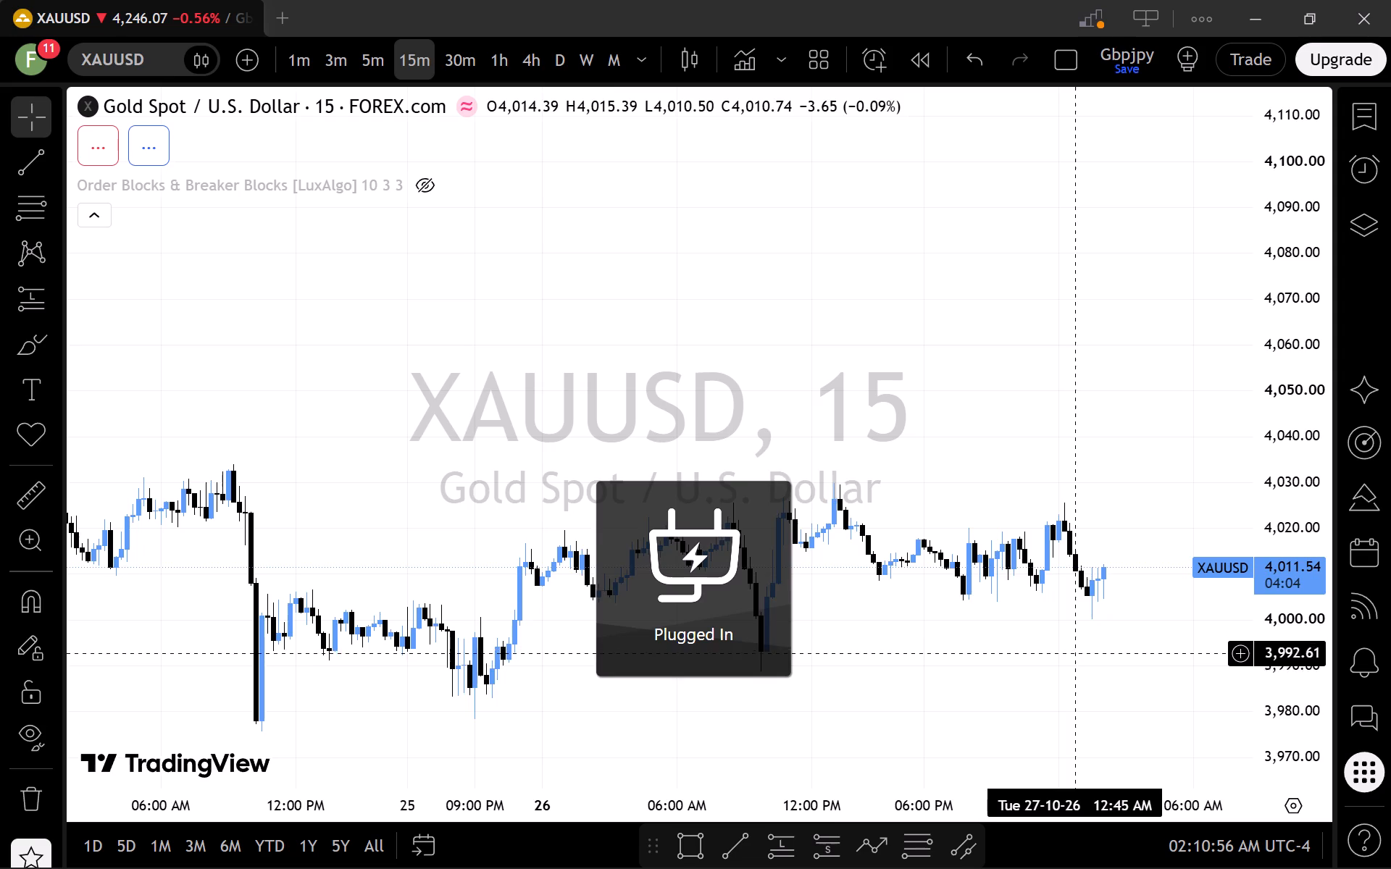
left_click_drag(1077, 654, 1052, 502)
scroll(1123, 561, "down", 4)
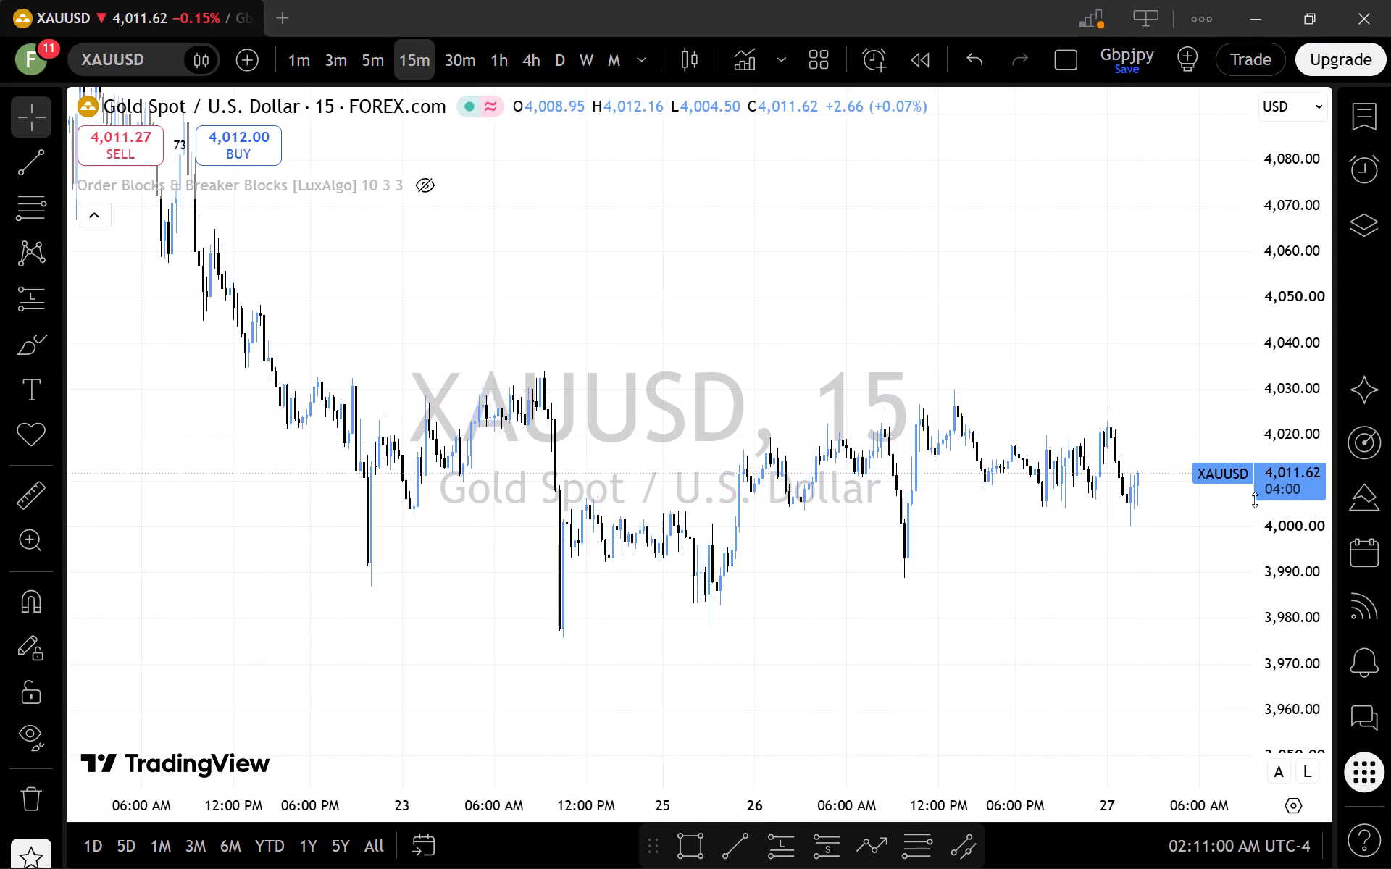
scroll(1271, 505, "down", 7)
scroll(1142, 534, "down", 5)
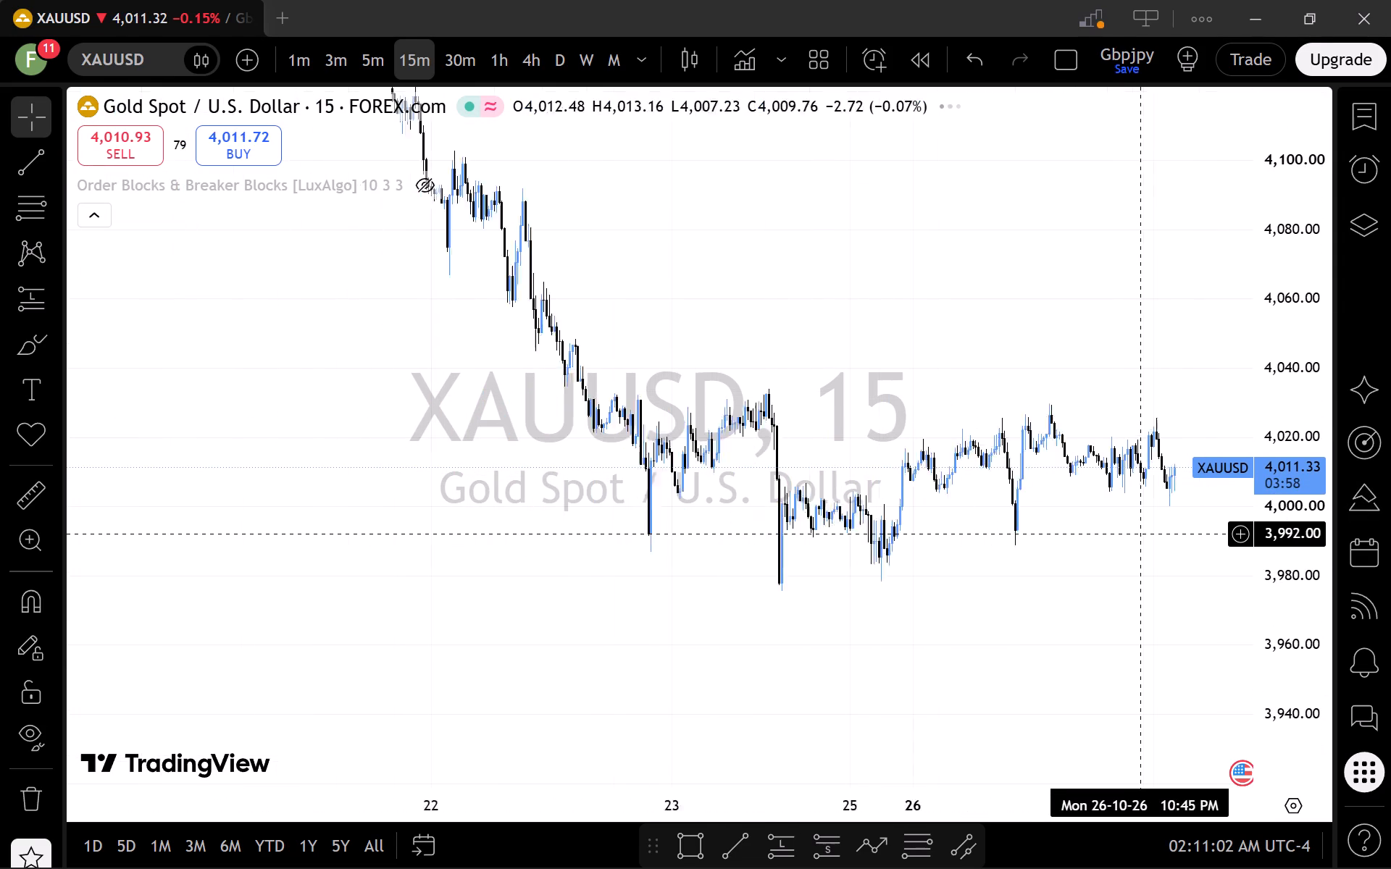
scroll(1142, 534, "down", 6)
scroll(1258, 455, "down", 2)
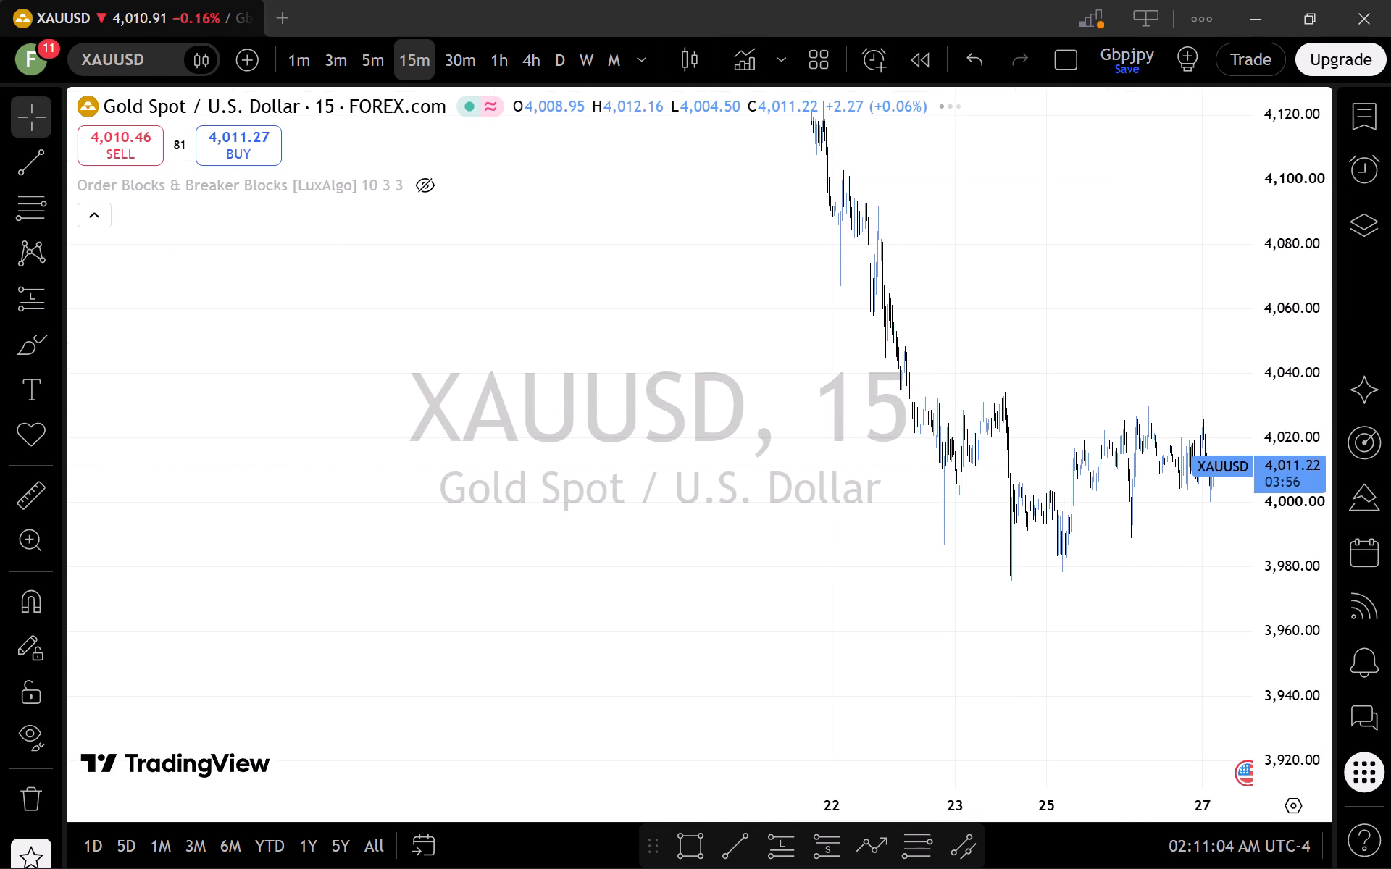
Switch the XAUUSD chart to the 4-hour timeframe and reset the chart view.
left_click(542, 67)
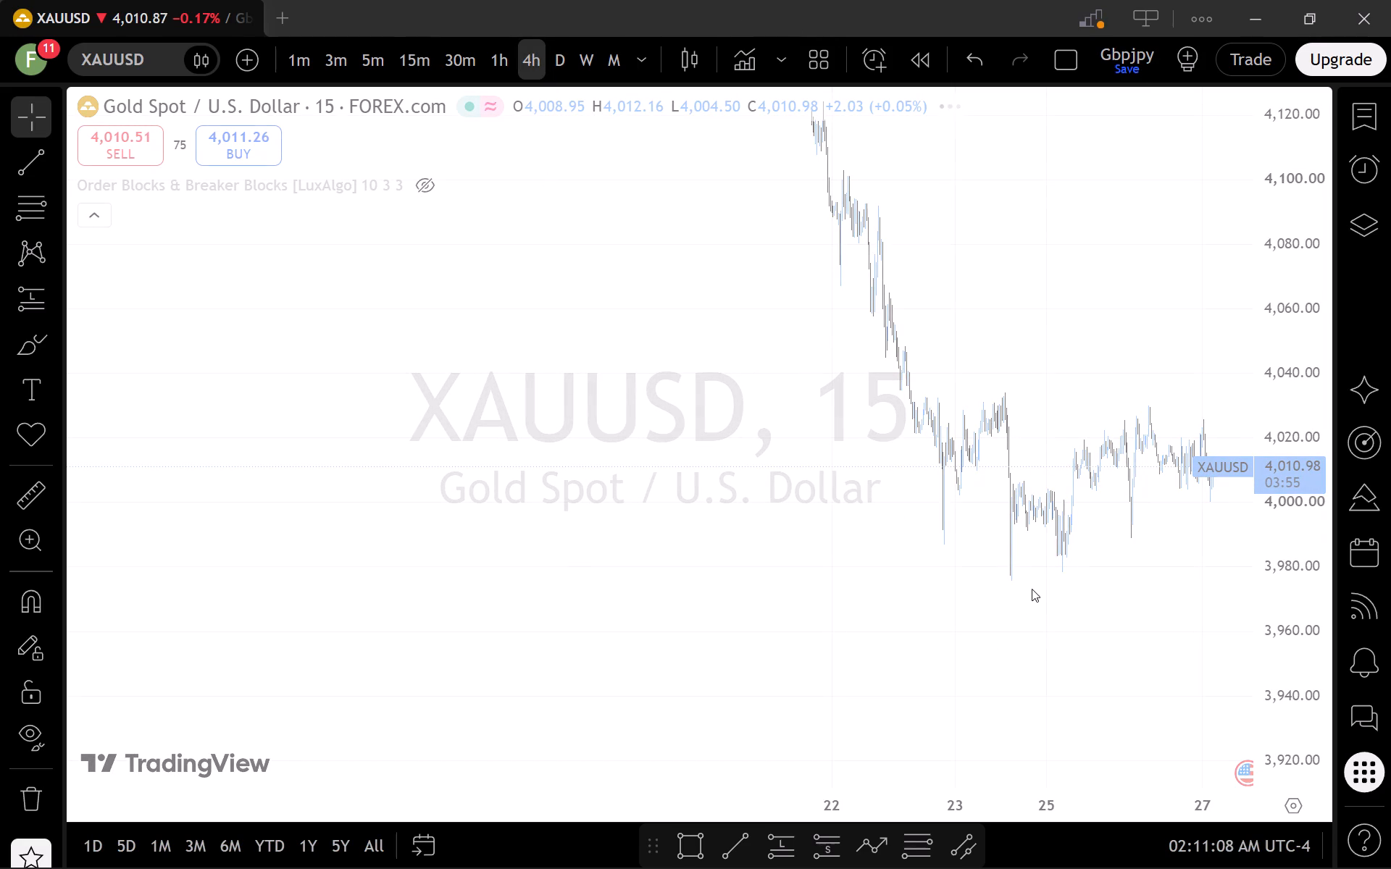
scroll(1032, 587, "up", 3)
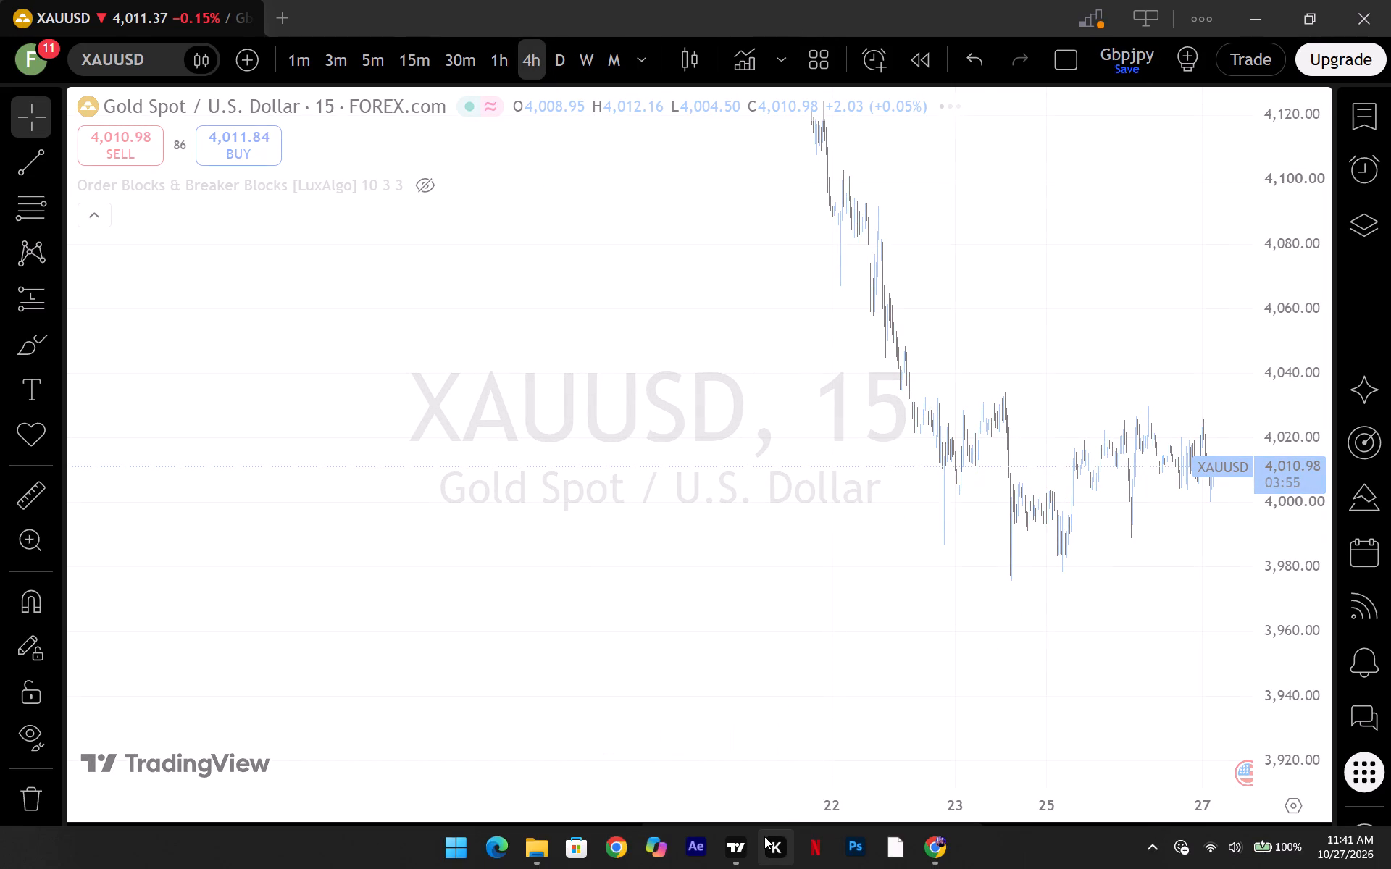
right_click(1063, 555)
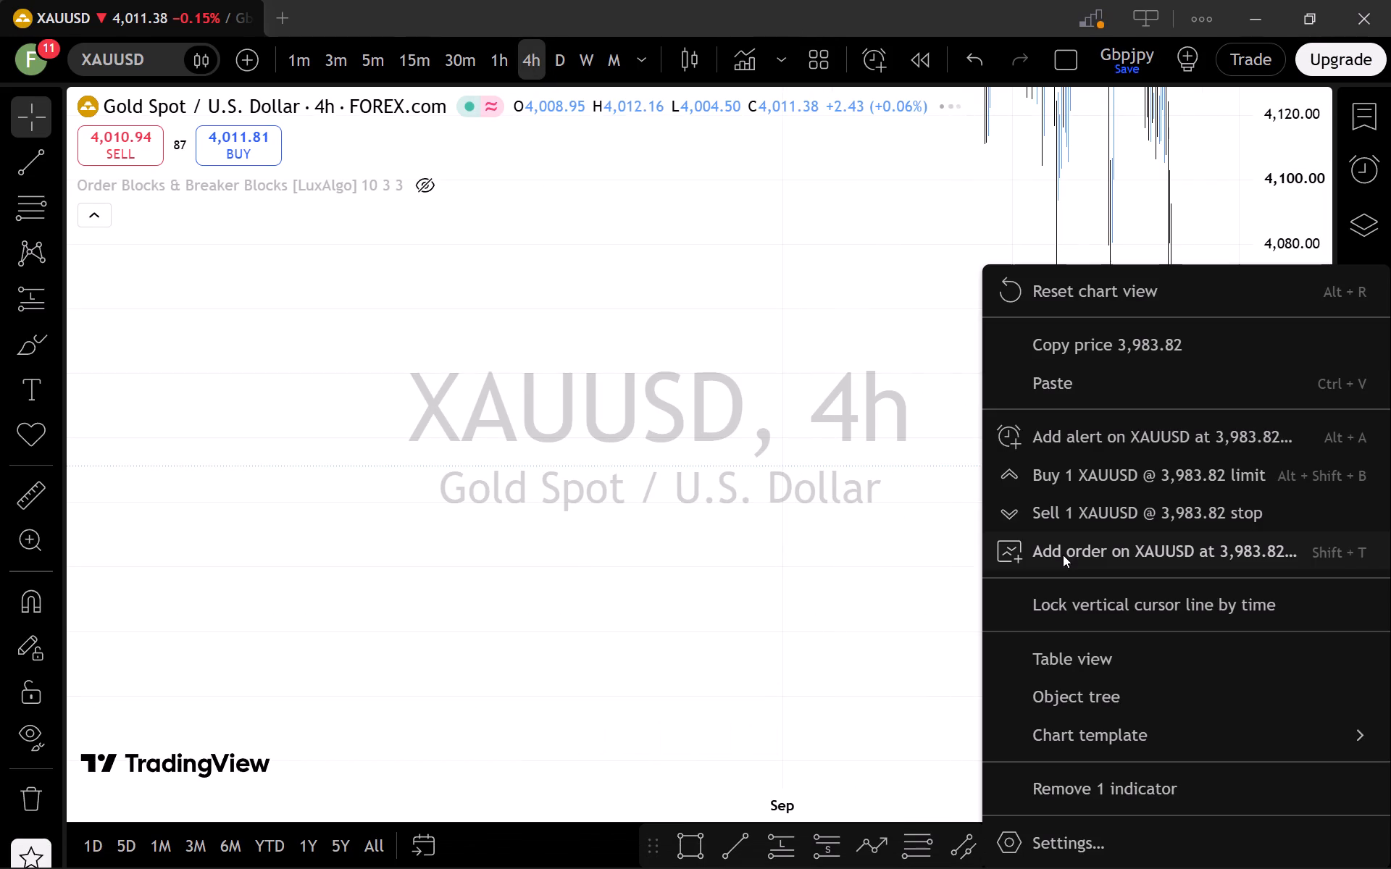
left_click(1055, 277)
Examine the 4-hour XAUUSD decline from early September to 27 October, focusing on the most recent candles.
scroll(1197, 471, "down", 4)
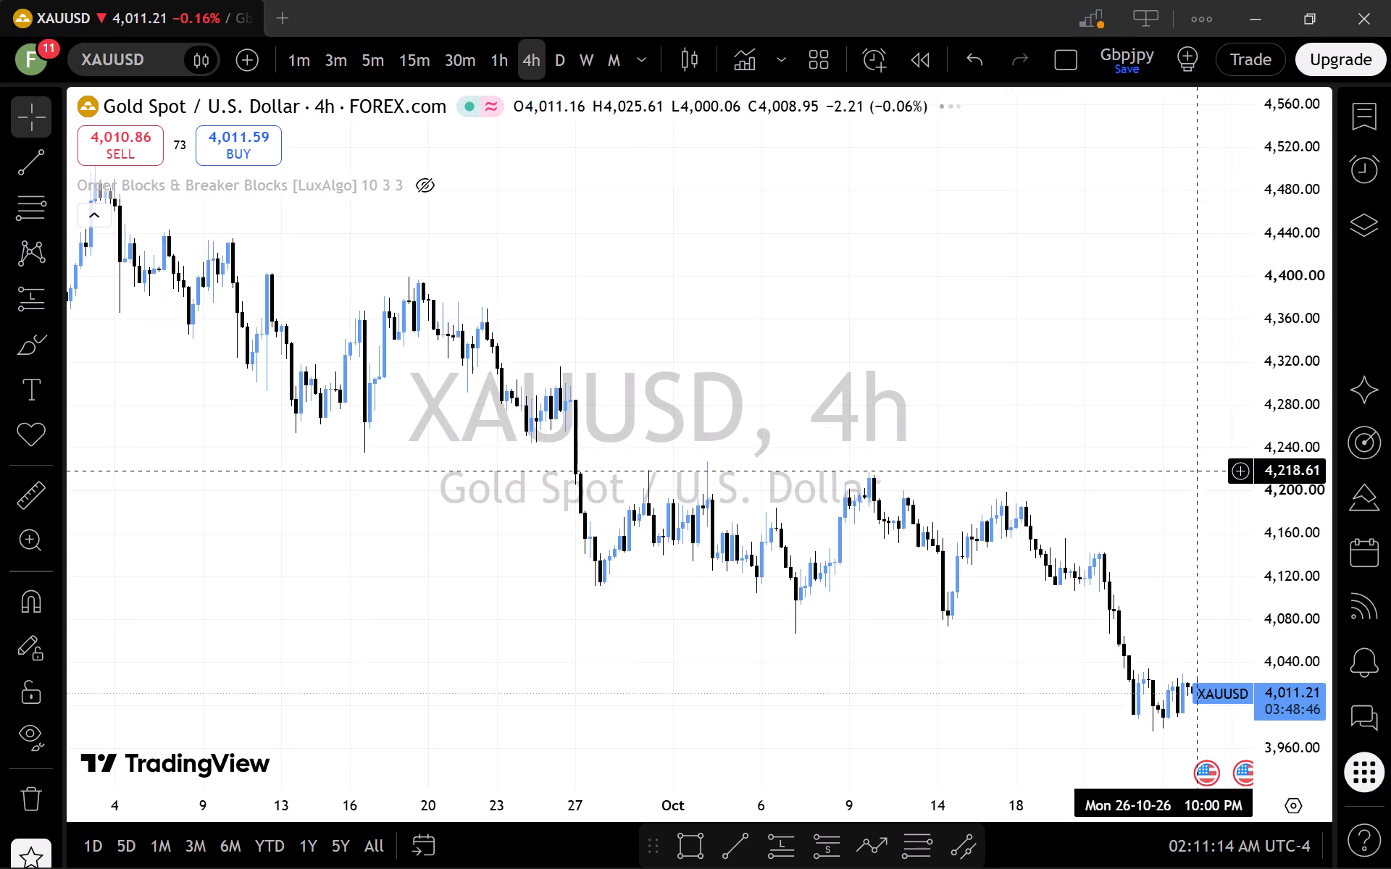
scroll(1197, 471, "down", 4)
left_click_drag(1139, 513, 863, 311)
left_click_drag(1283, 642, 1282, 642)
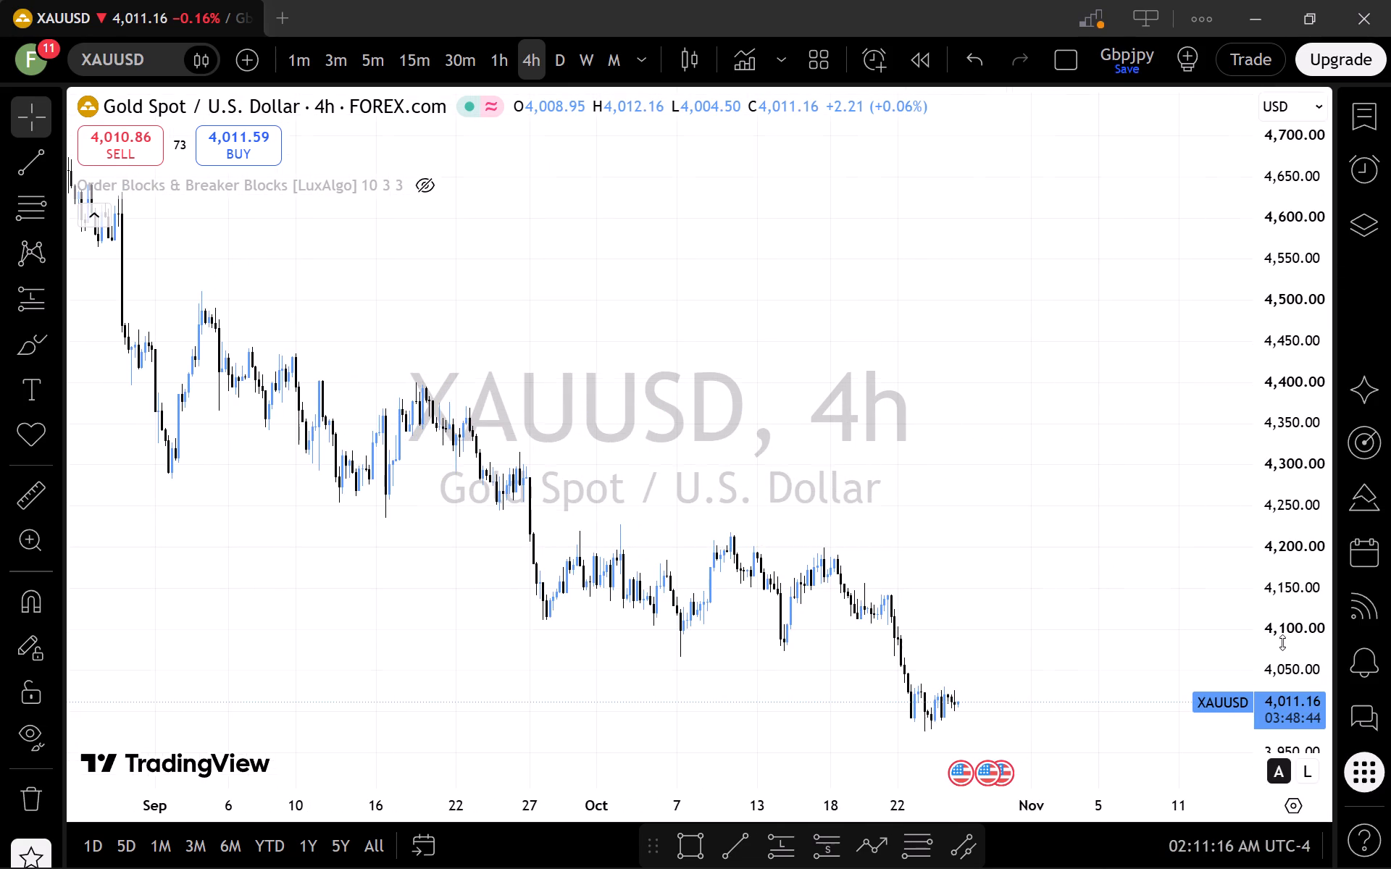
left_click_drag(1282, 642, 1020, 382)
left_click_drag(1200, 648, 1095, 203)
left_click_drag(1123, 564, 1112, 479)
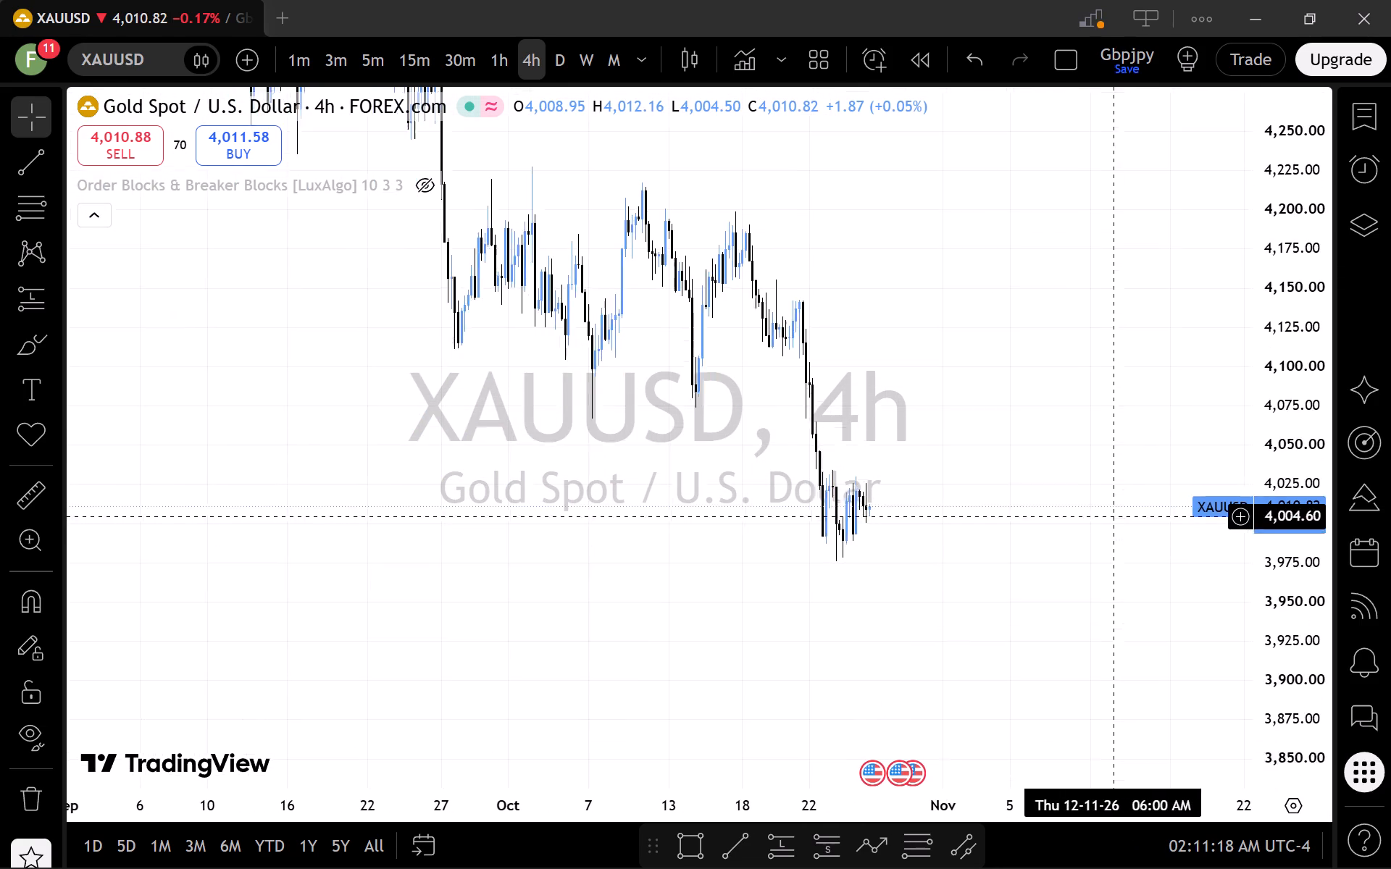
left_click_drag(1112, 479, 1098, 430)
scroll(943, 504, "up", 1)
scroll(943, 504, "down", 1)
scroll(943, 504, "up", 6)
left_click_drag(772, 542, 1118, 650)
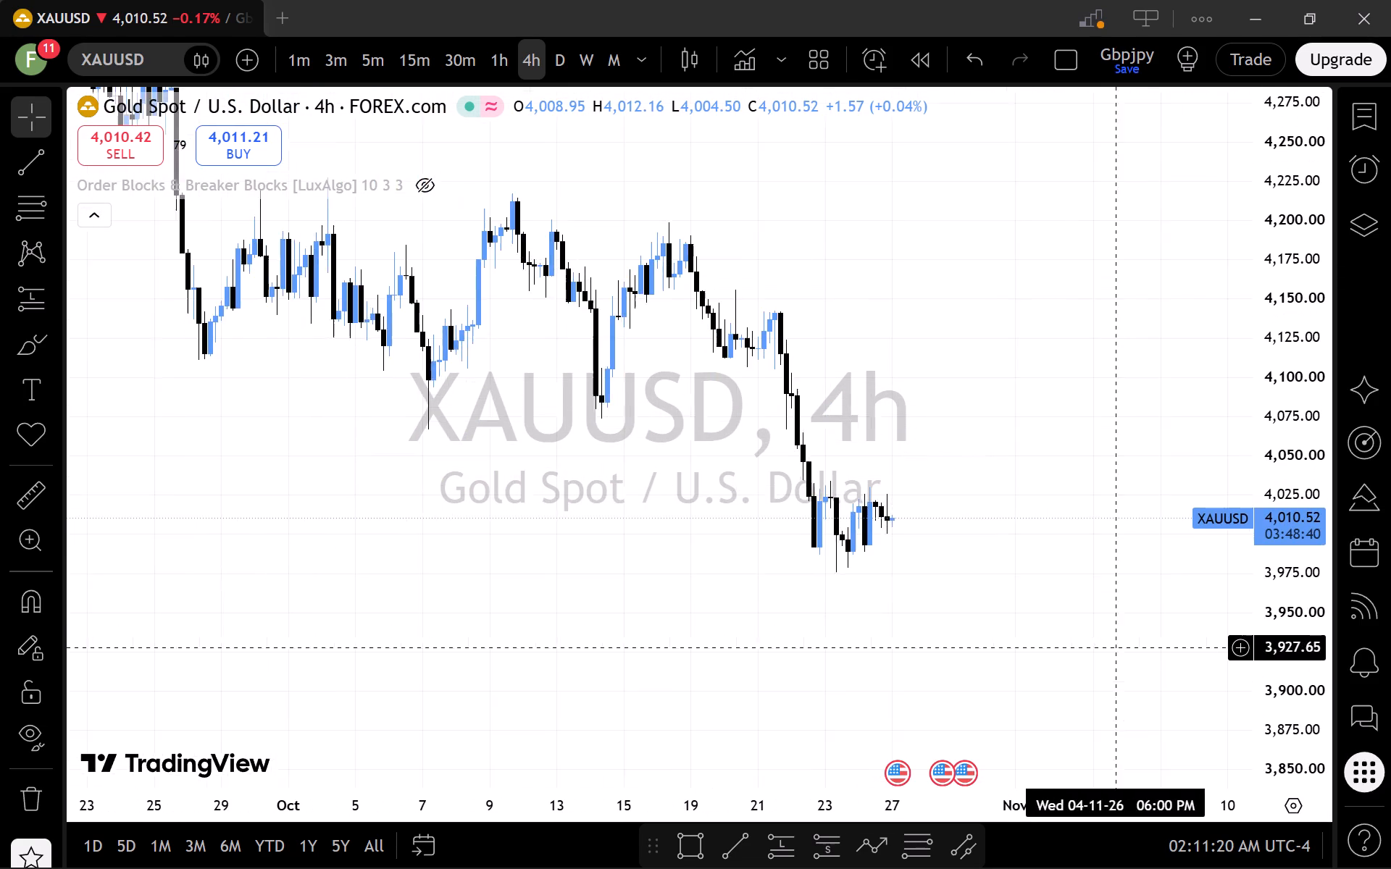
left_click_drag(1118, 650, 1121, 652)
scroll(1277, 464, "down", 7)
scroll(1174, 540, "down", 3)
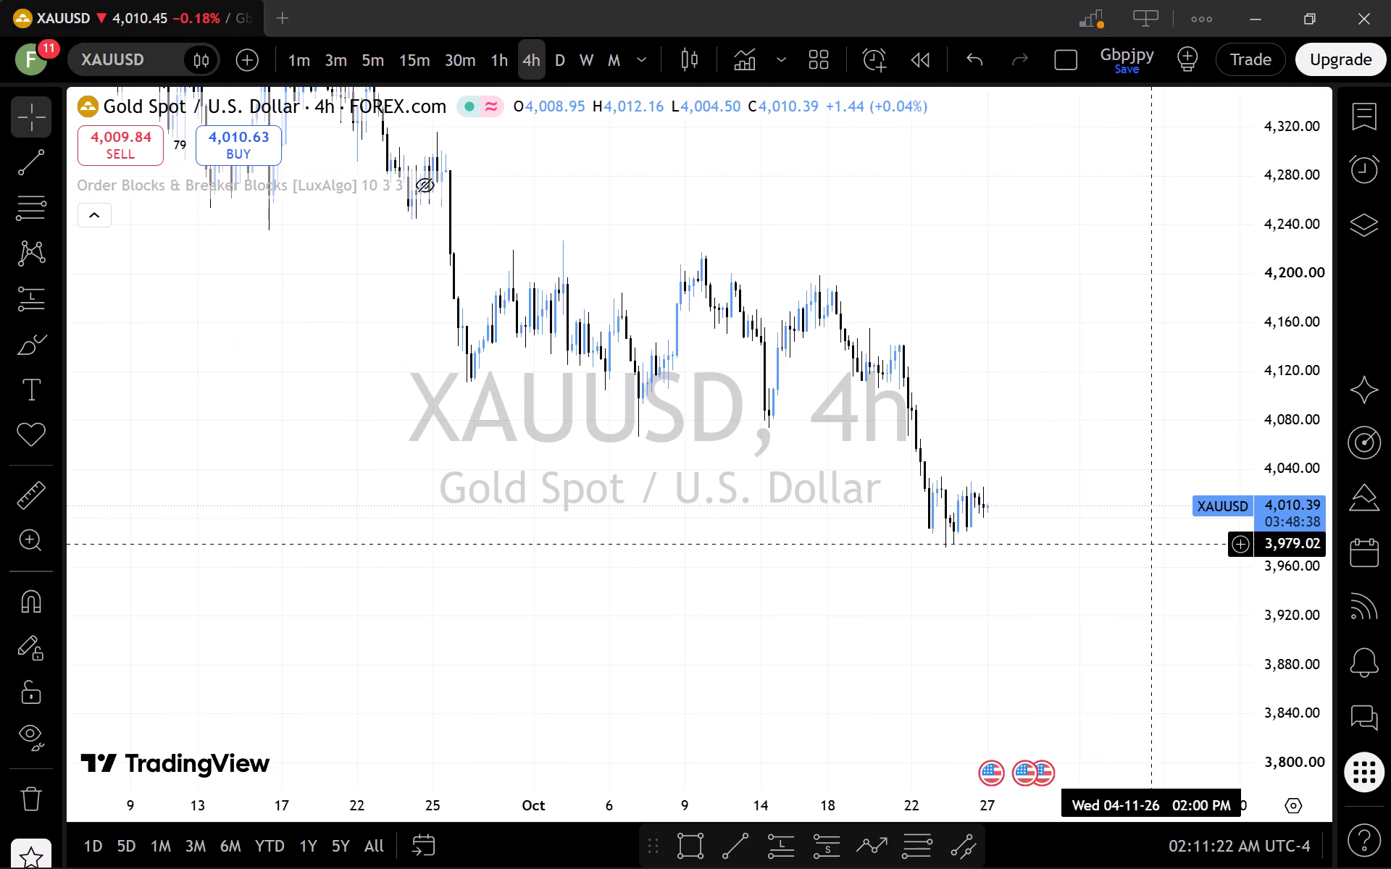
left_click_drag(1151, 544, 1152, 610)
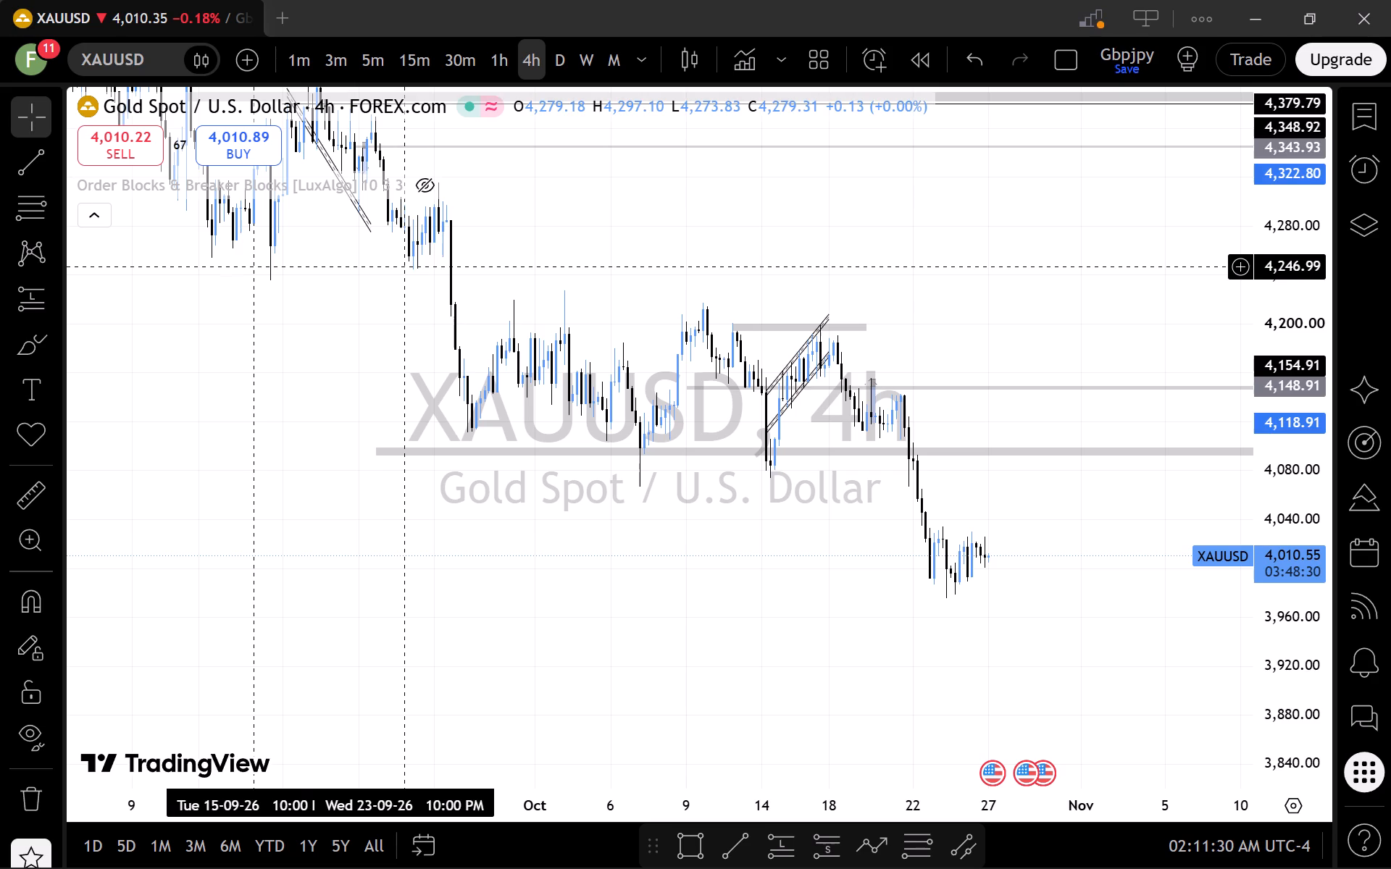
scroll(758, 540, "up", 7)
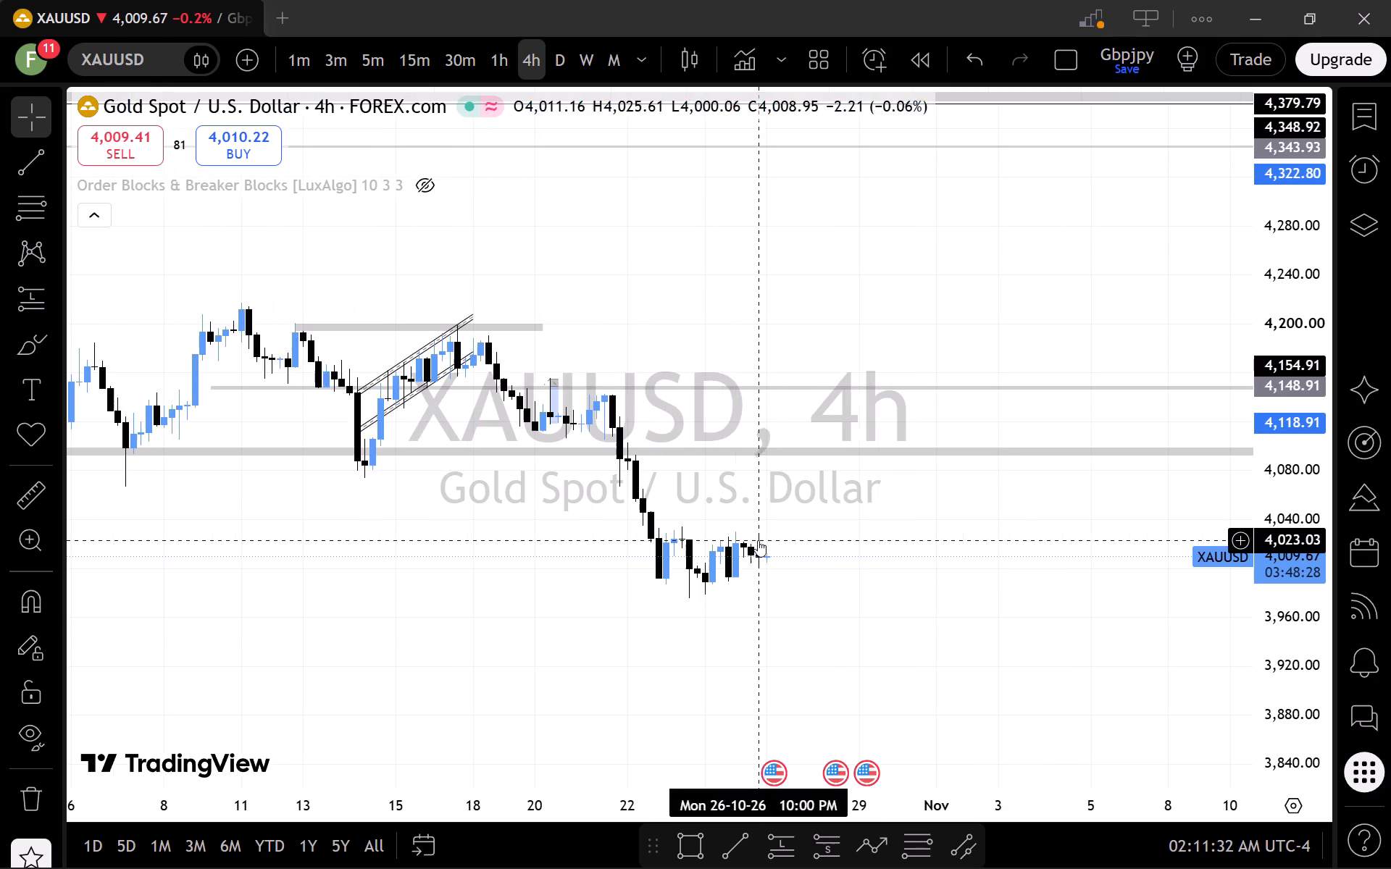
left_click_drag(582, 540, 919, 584)
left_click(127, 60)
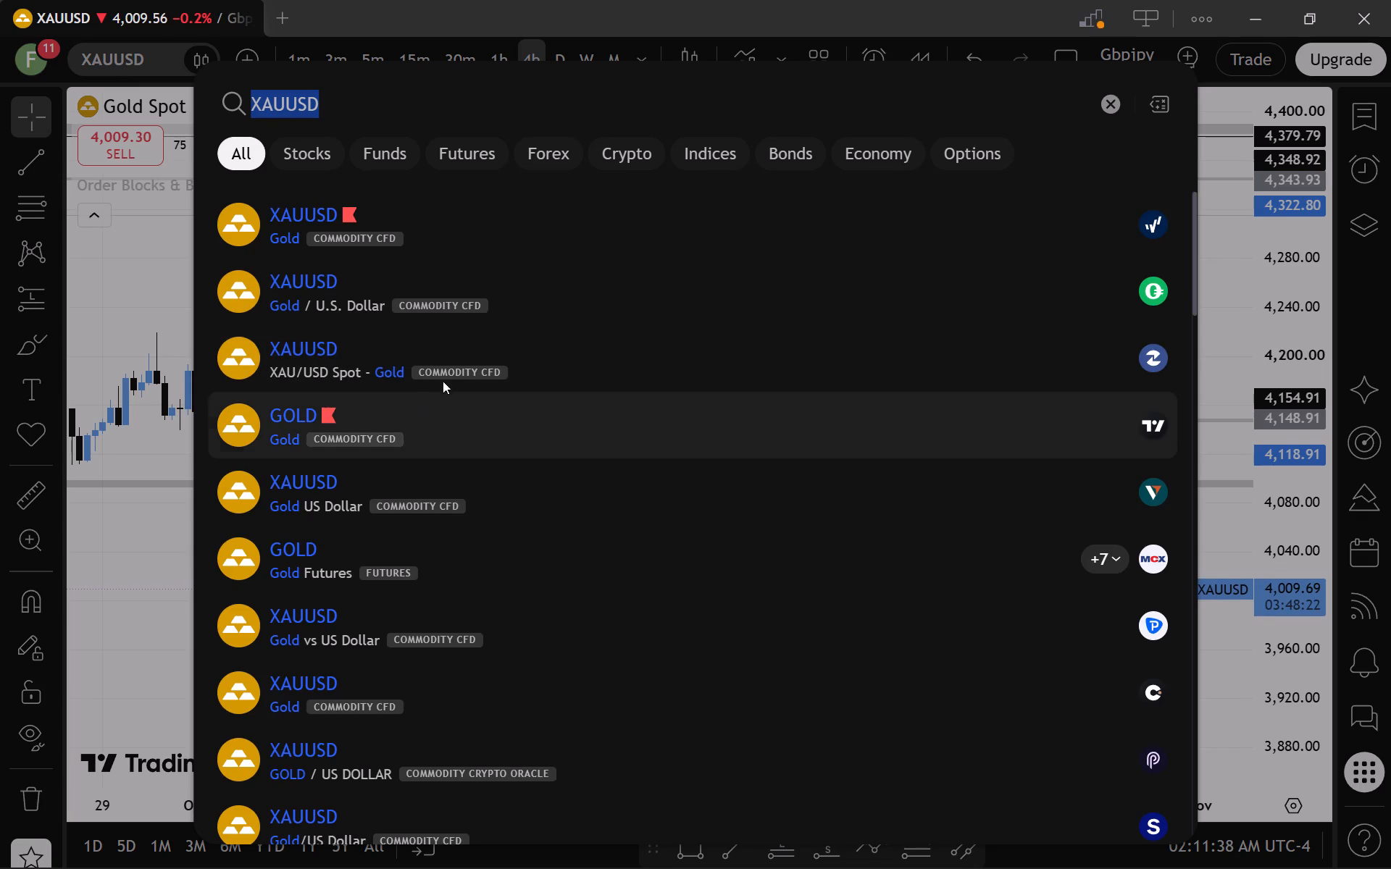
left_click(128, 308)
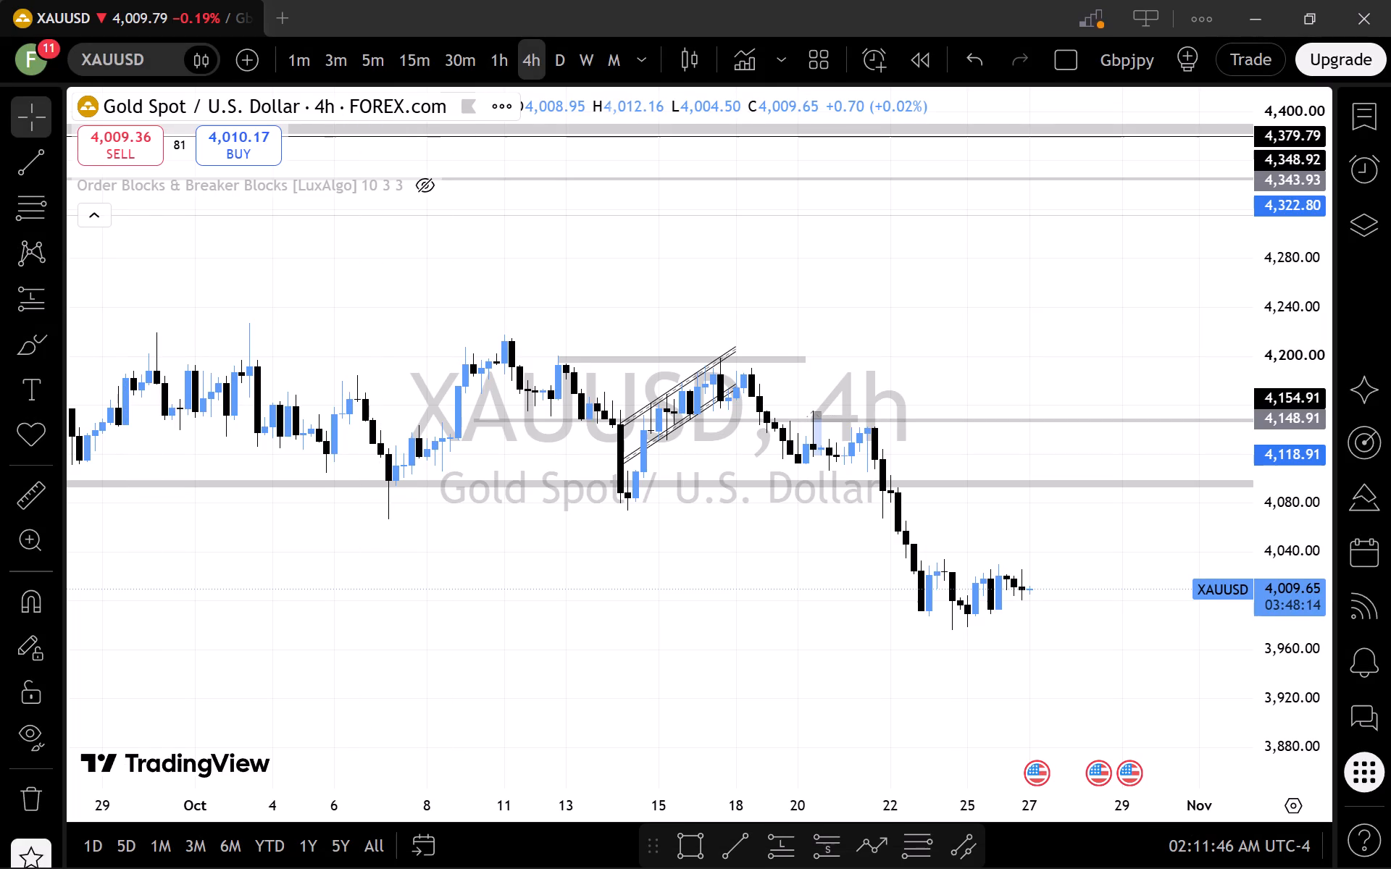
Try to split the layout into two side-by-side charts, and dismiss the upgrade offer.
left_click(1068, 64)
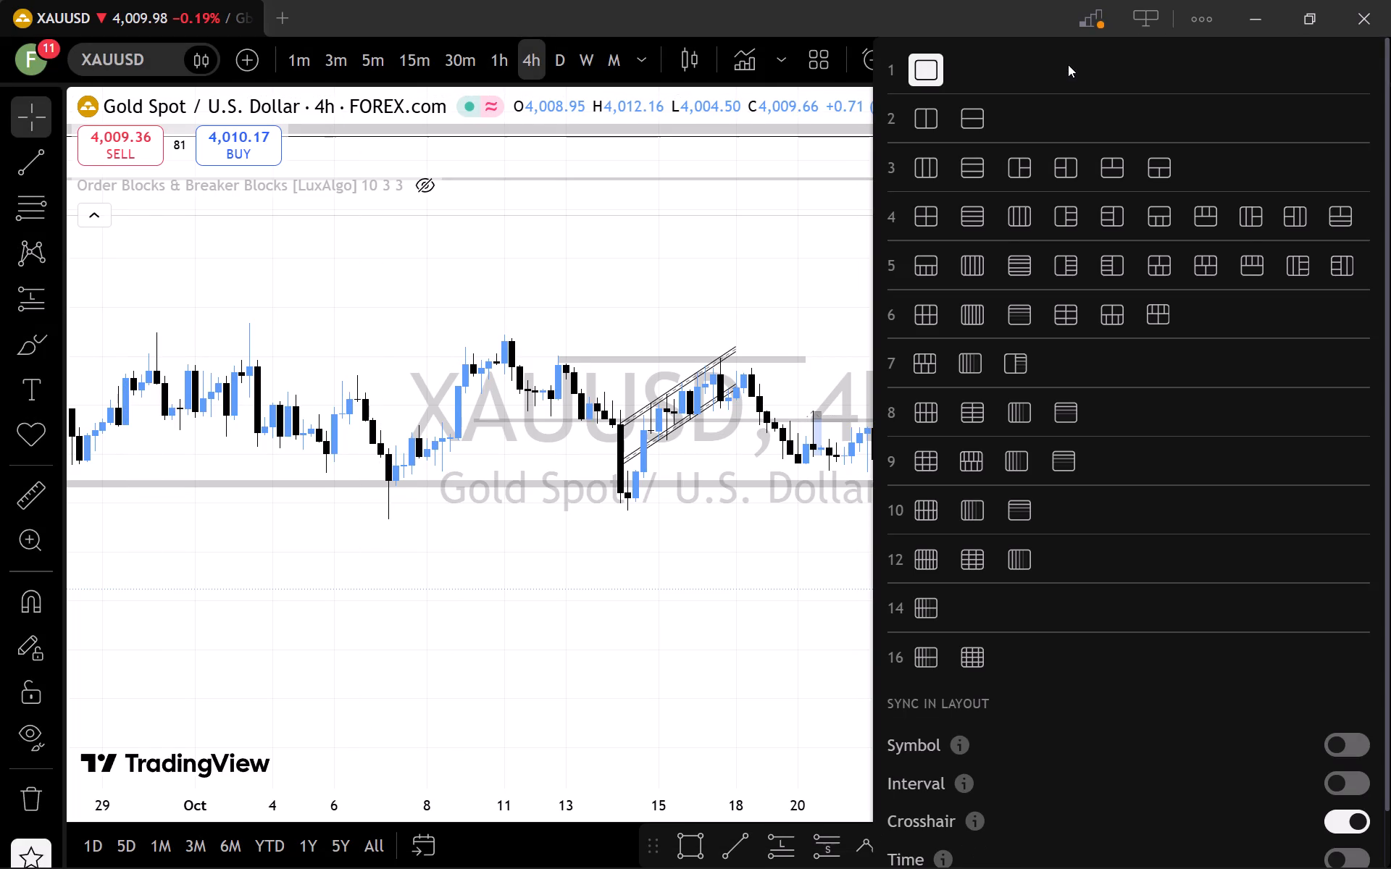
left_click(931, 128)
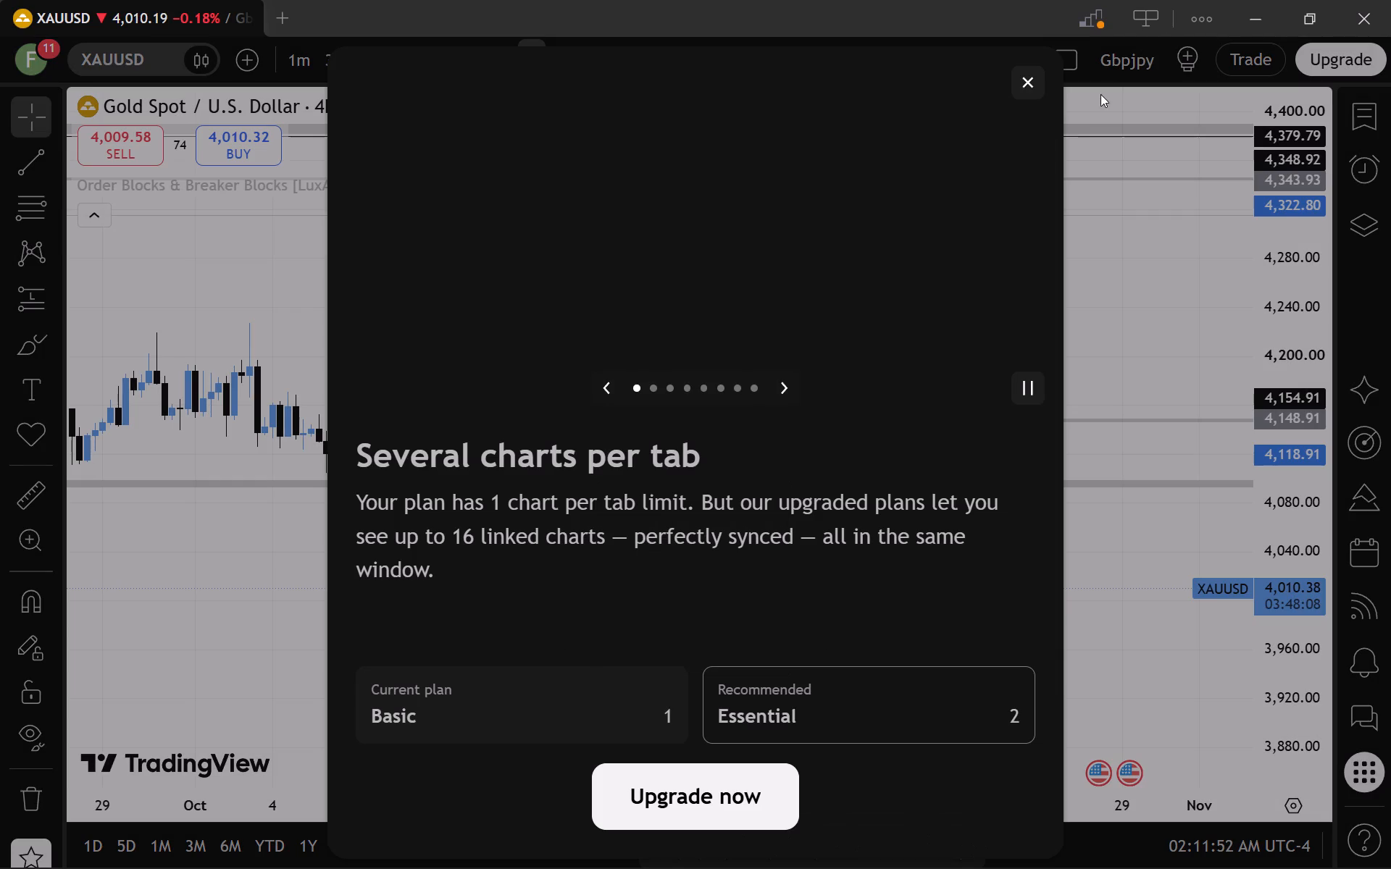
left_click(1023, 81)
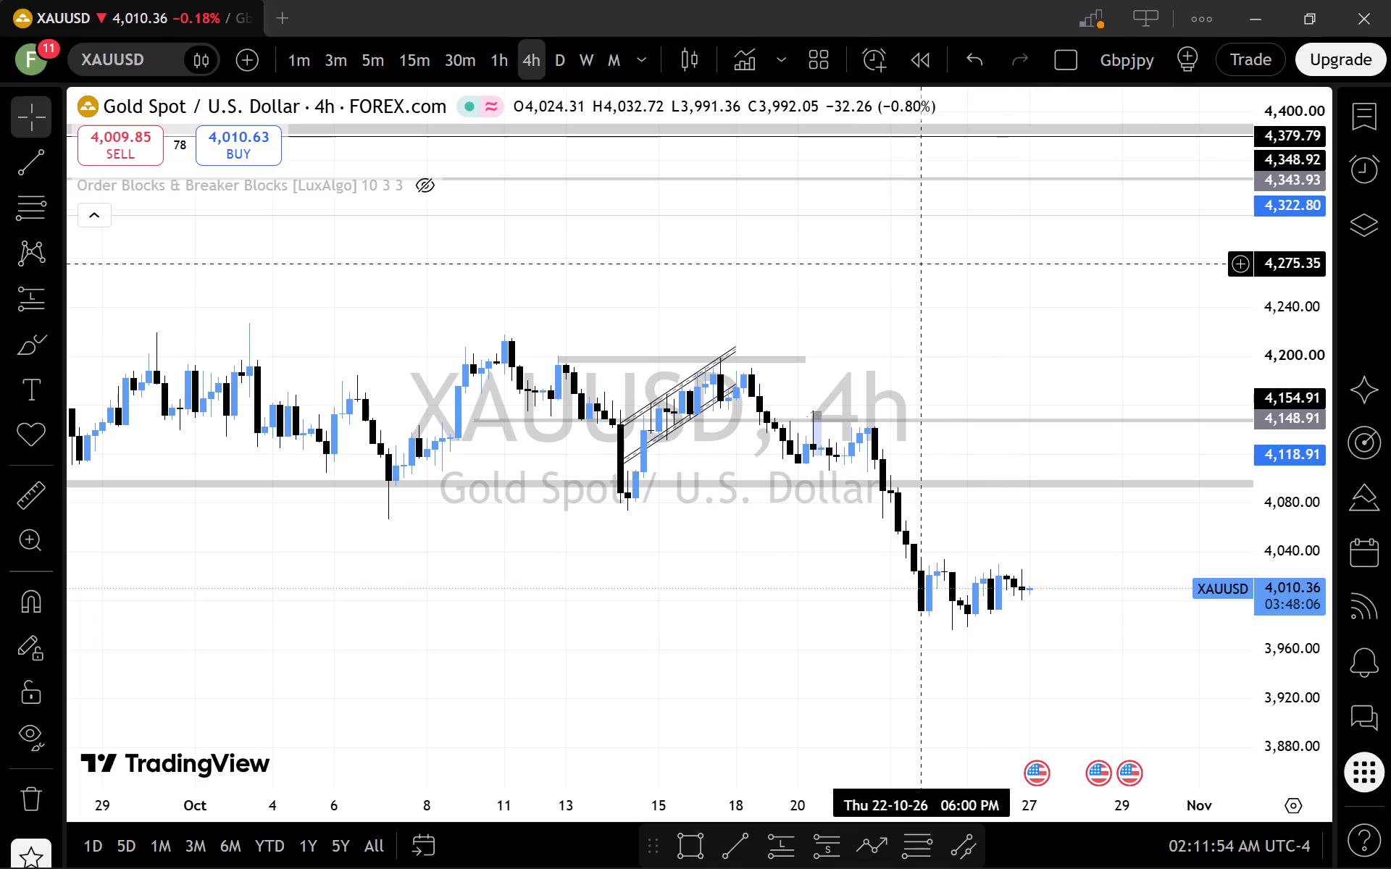
Examine the 4-hour candles from 14 to 27 October against the grey zones near 4,148 and 4,095.
scroll(926, 264, "up", 4)
scroll(1242, 602, "up", 3)
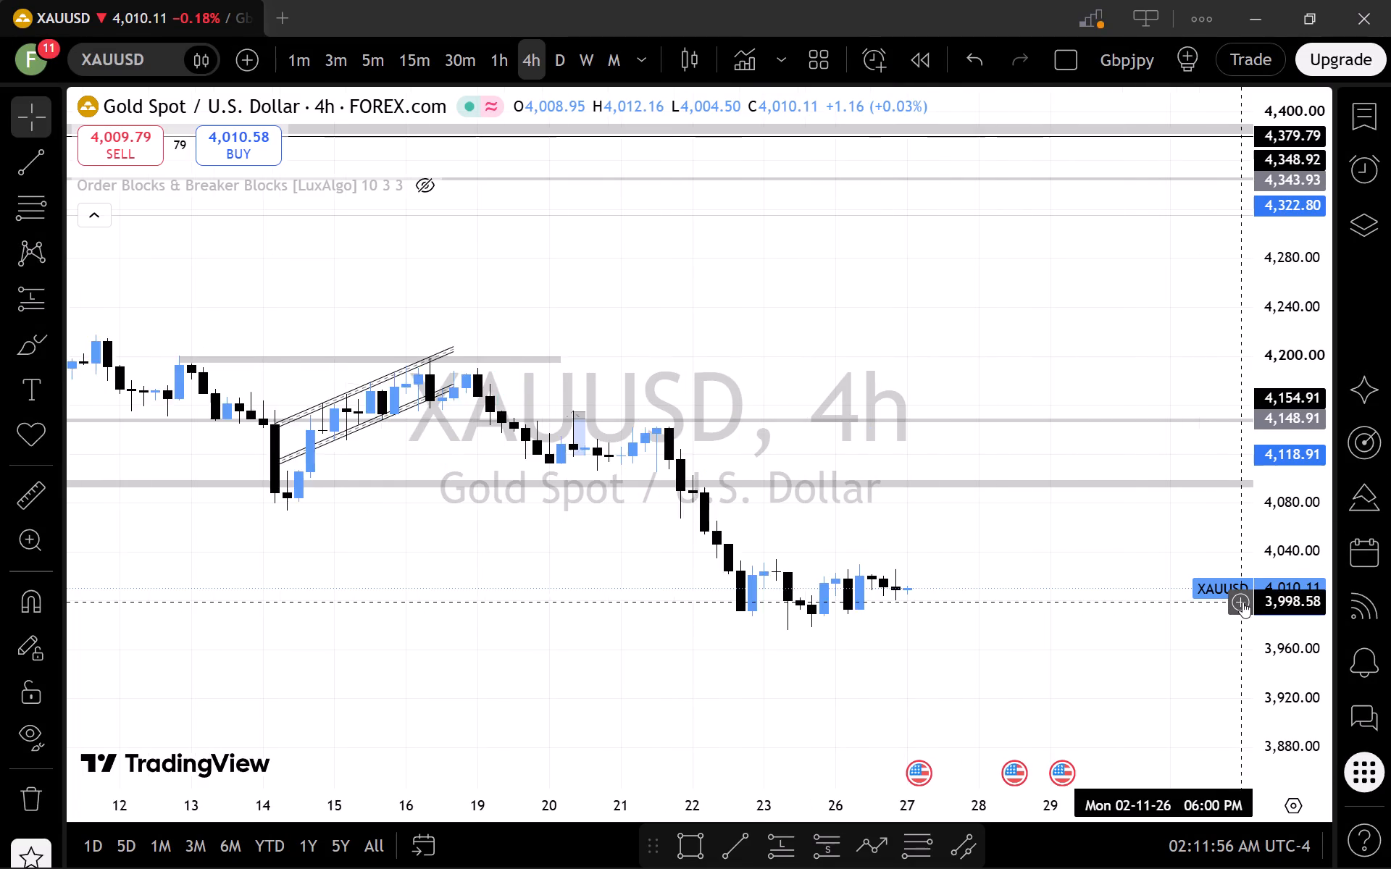
scroll(1242, 602, "up", 2)
scroll(1275, 544, "up", 13)
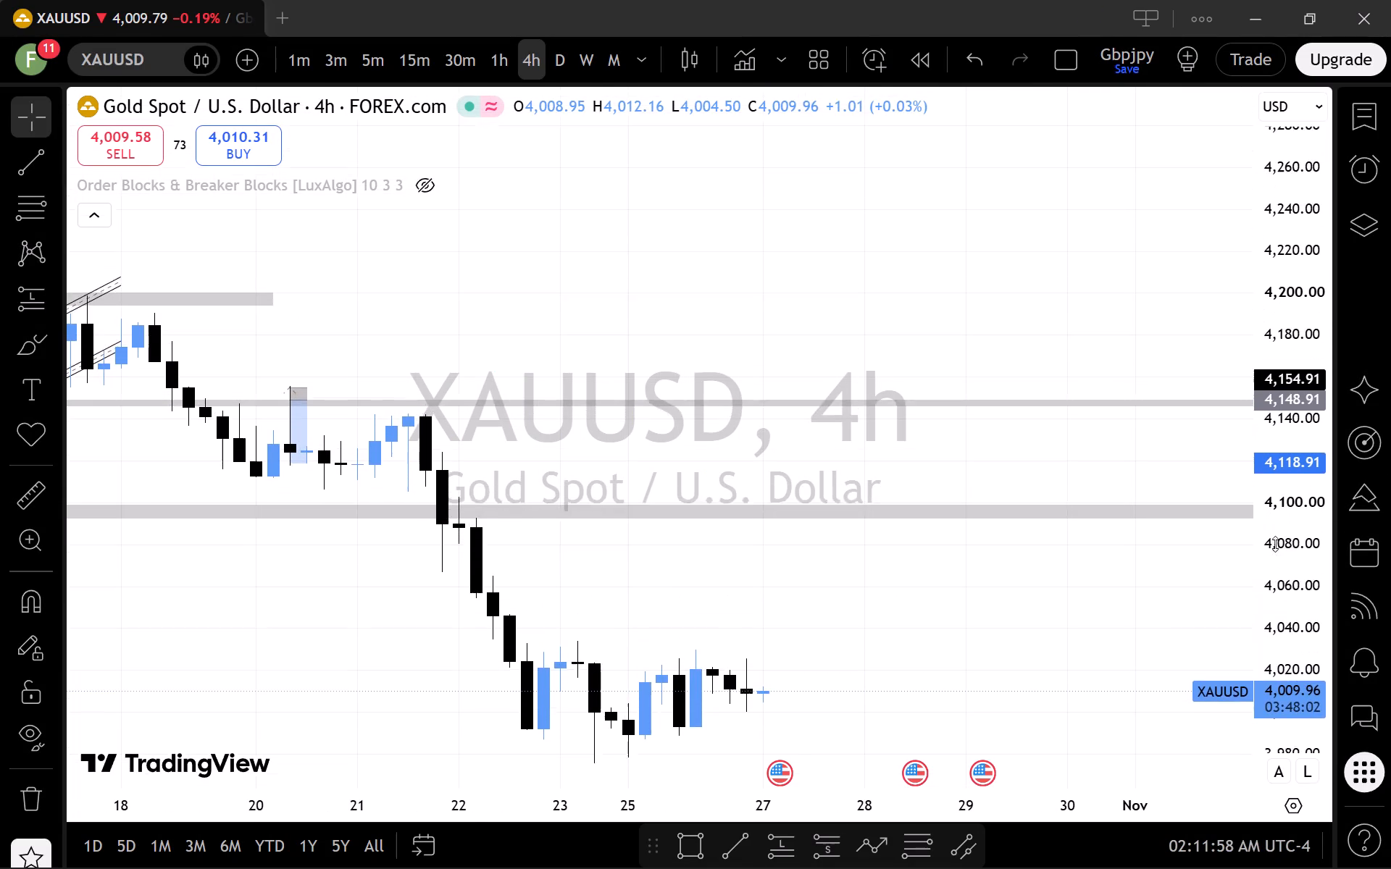
scroll(1275, 544, "up", 10)
scroll(1275, 544, "down", 1)
scroll(1275, 544, "up", 13)
scroll(811, 428, "up", 3)
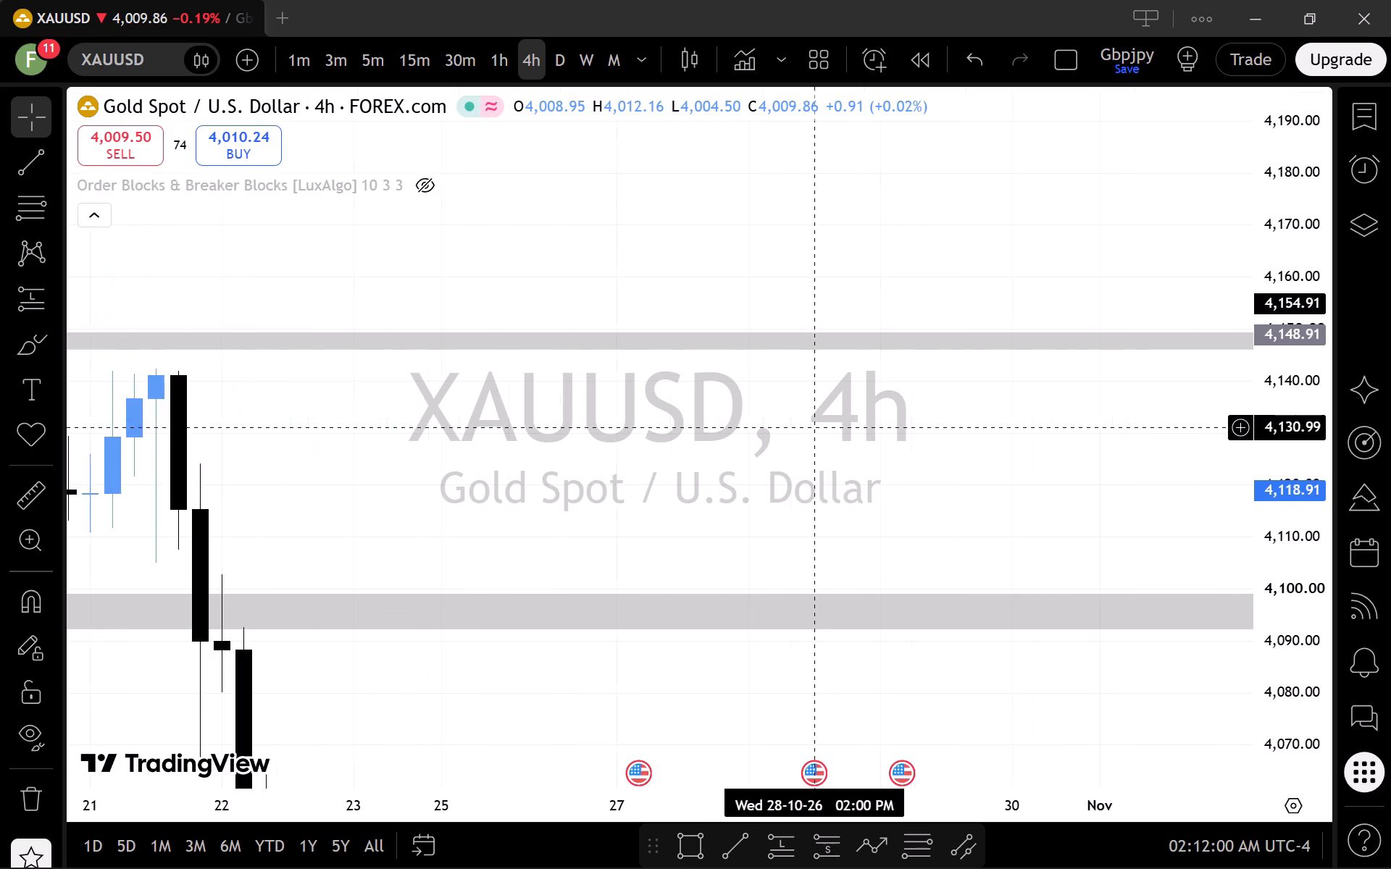
left_click_drag(748, 439, 1124, 153)
scroll(1295, 364, "down", 4)
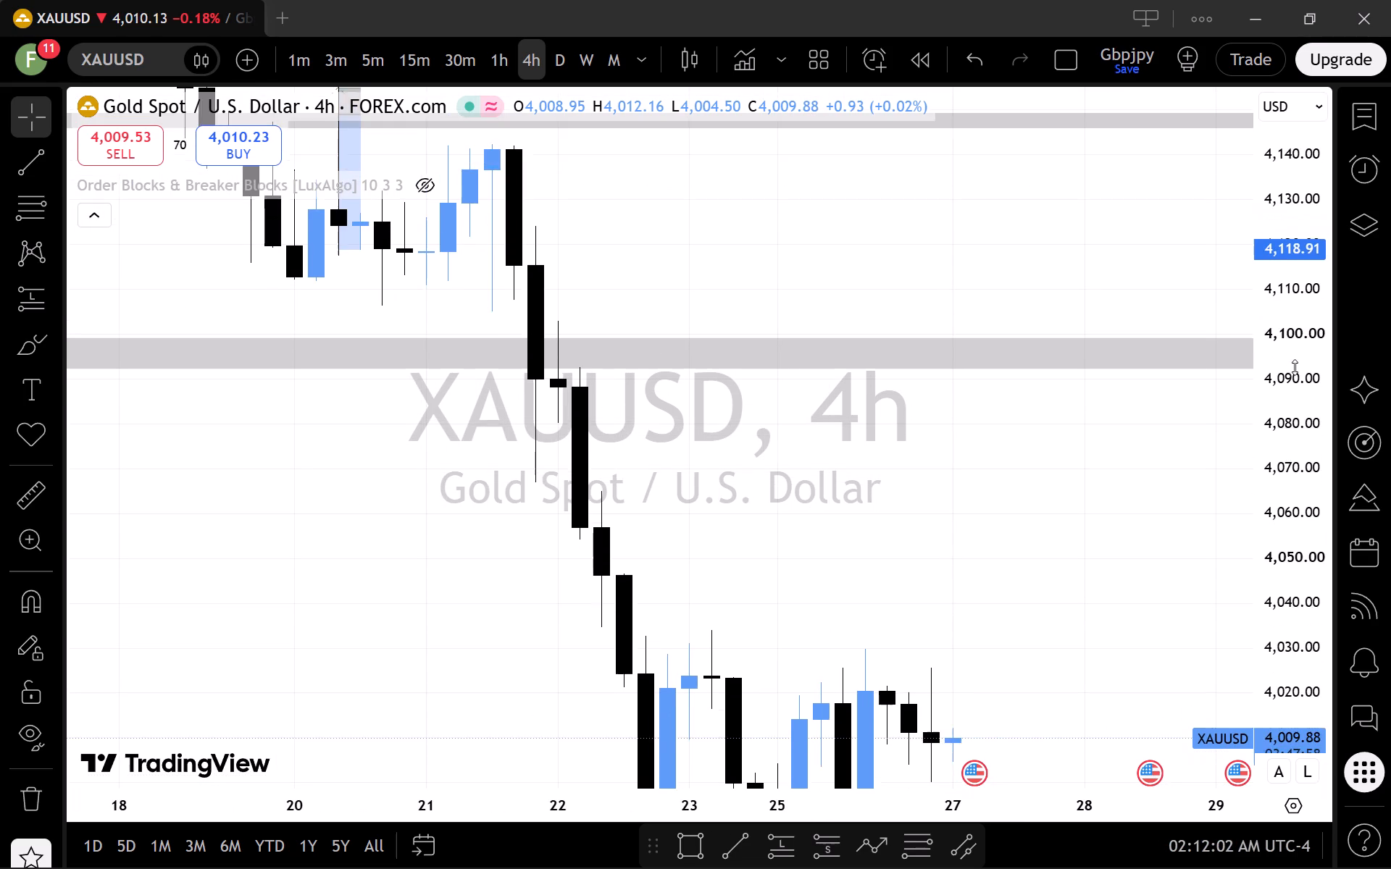
scroll(1295, 367, "down", 5)
scroll(1137, 480, "down", 3)
scroll(1270, 475, "down", 9)
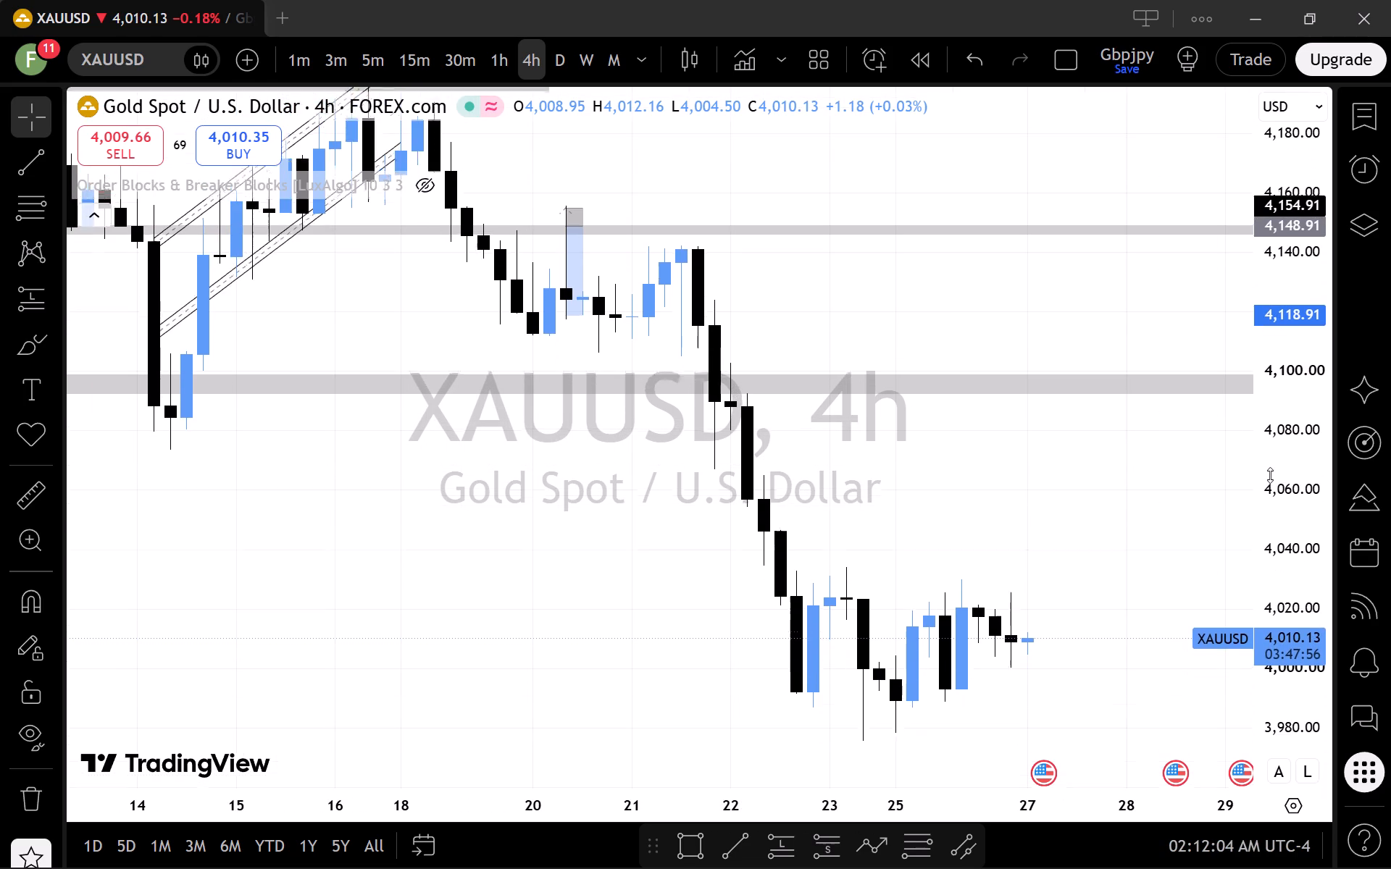
scroll(1258, 479, "up", 1)
scroll(1155, 513, "up", 3)
scroll(1058, 537, "down", 1)
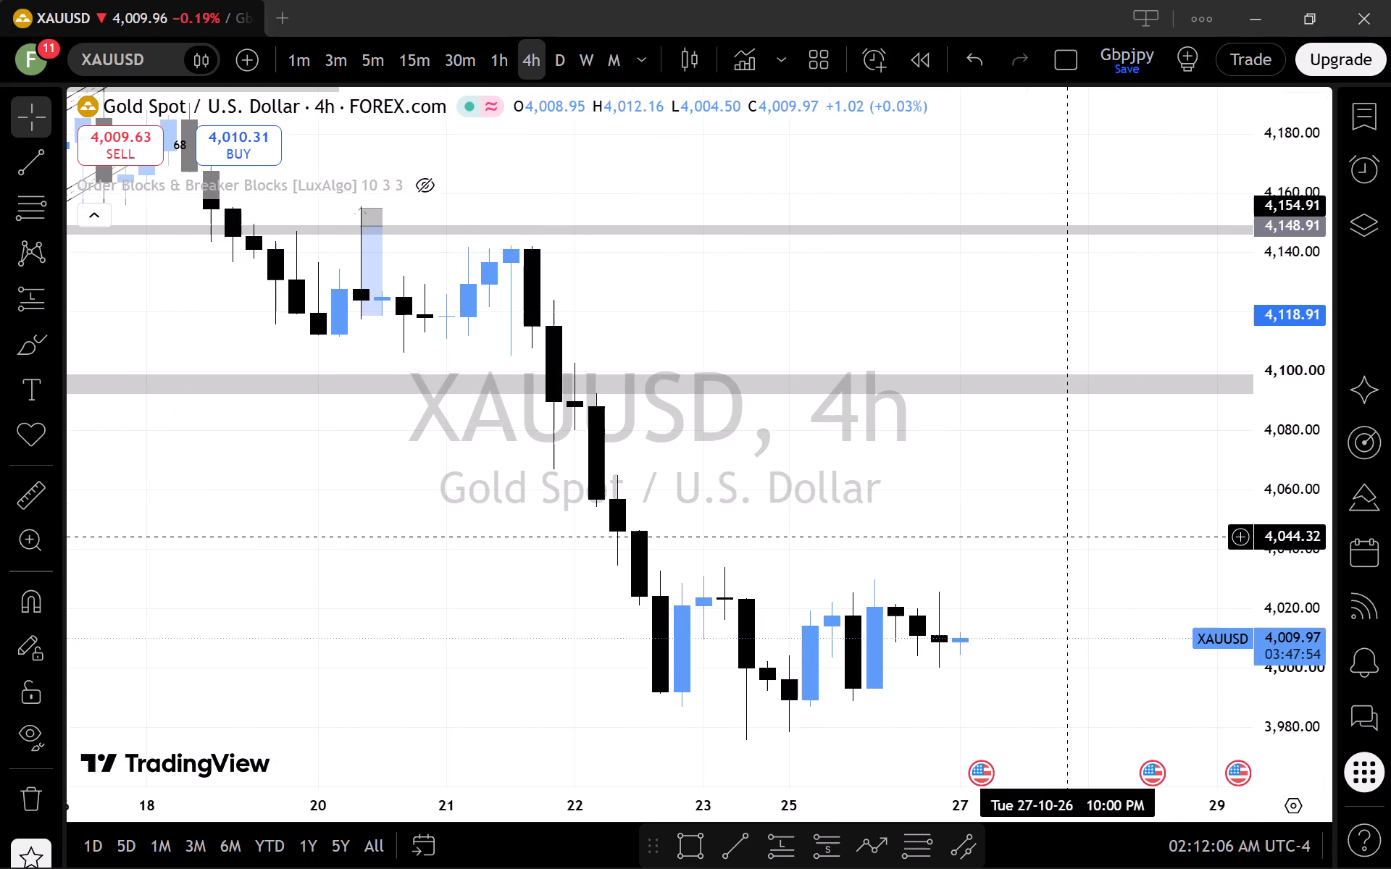
left_click_drag(1058, 537, 1152, 553)
scroll(1271, 524, "up", 6)
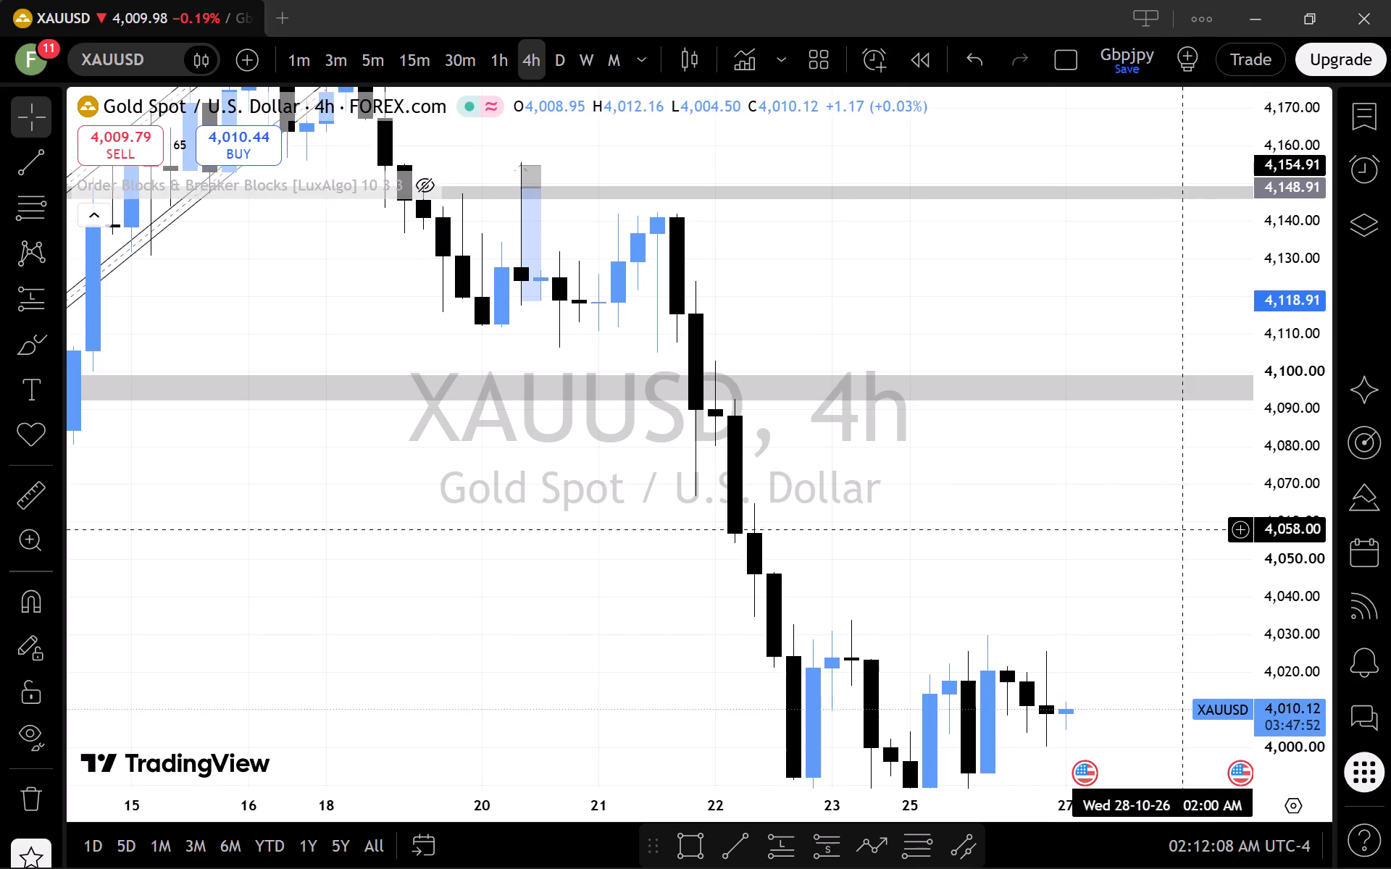
scroll(1175, 529, "down", 3)
scroll(1295, 488, "down", 6)
scroll(1152, 505, "up", 3)
scroll(1144, 503, "down", 1)
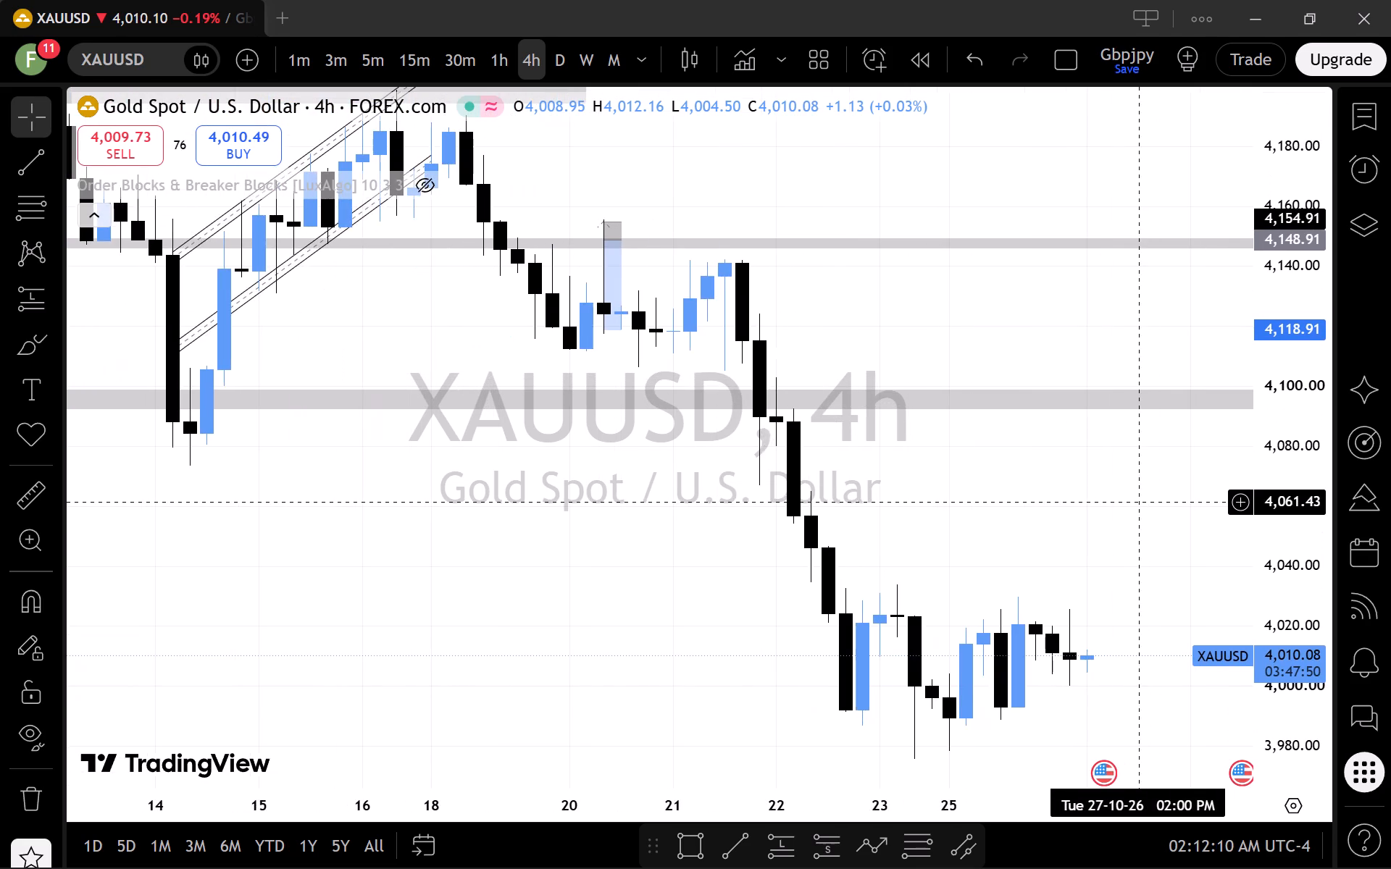
scroll(1143, 503, "up", 3)
left_click_drag(1130, 503, 1139, 429)
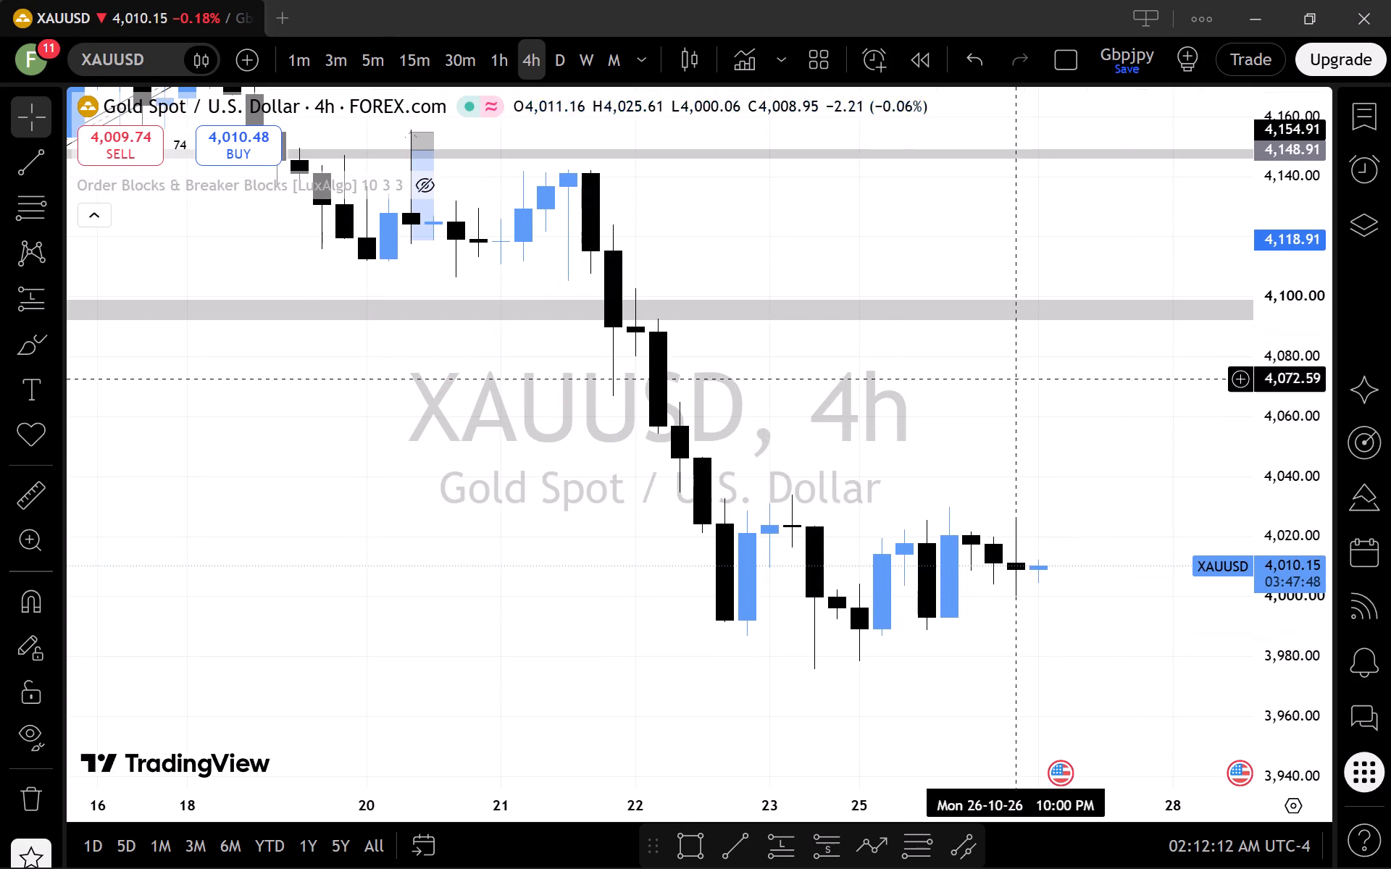
Switch the XAUUSD chart to the 15-minute timeframe and go back to the decline of 21 to 23 October.
left_click(399, 61)
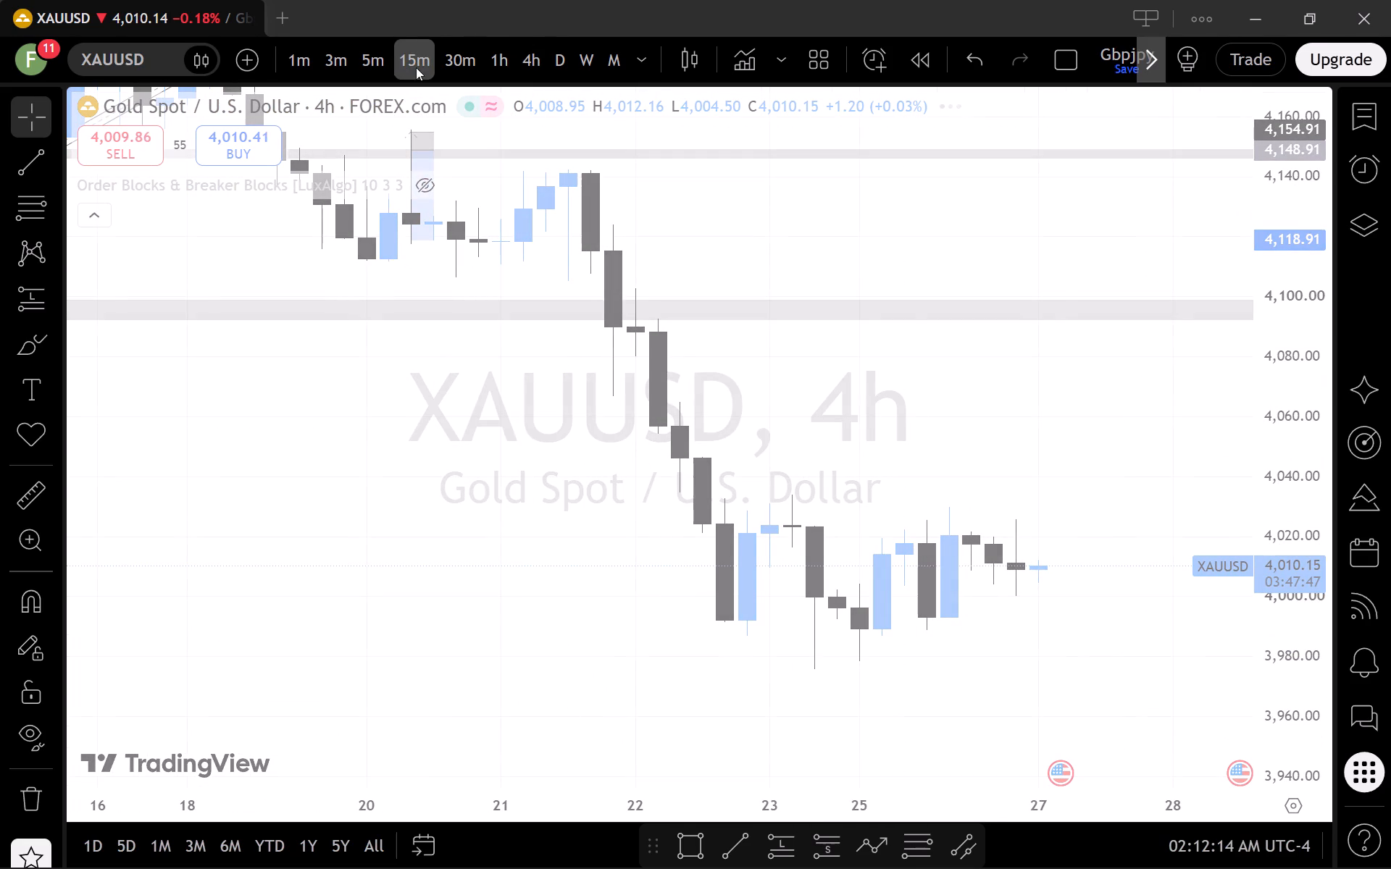
scroll(1121, 520, "down", 1)
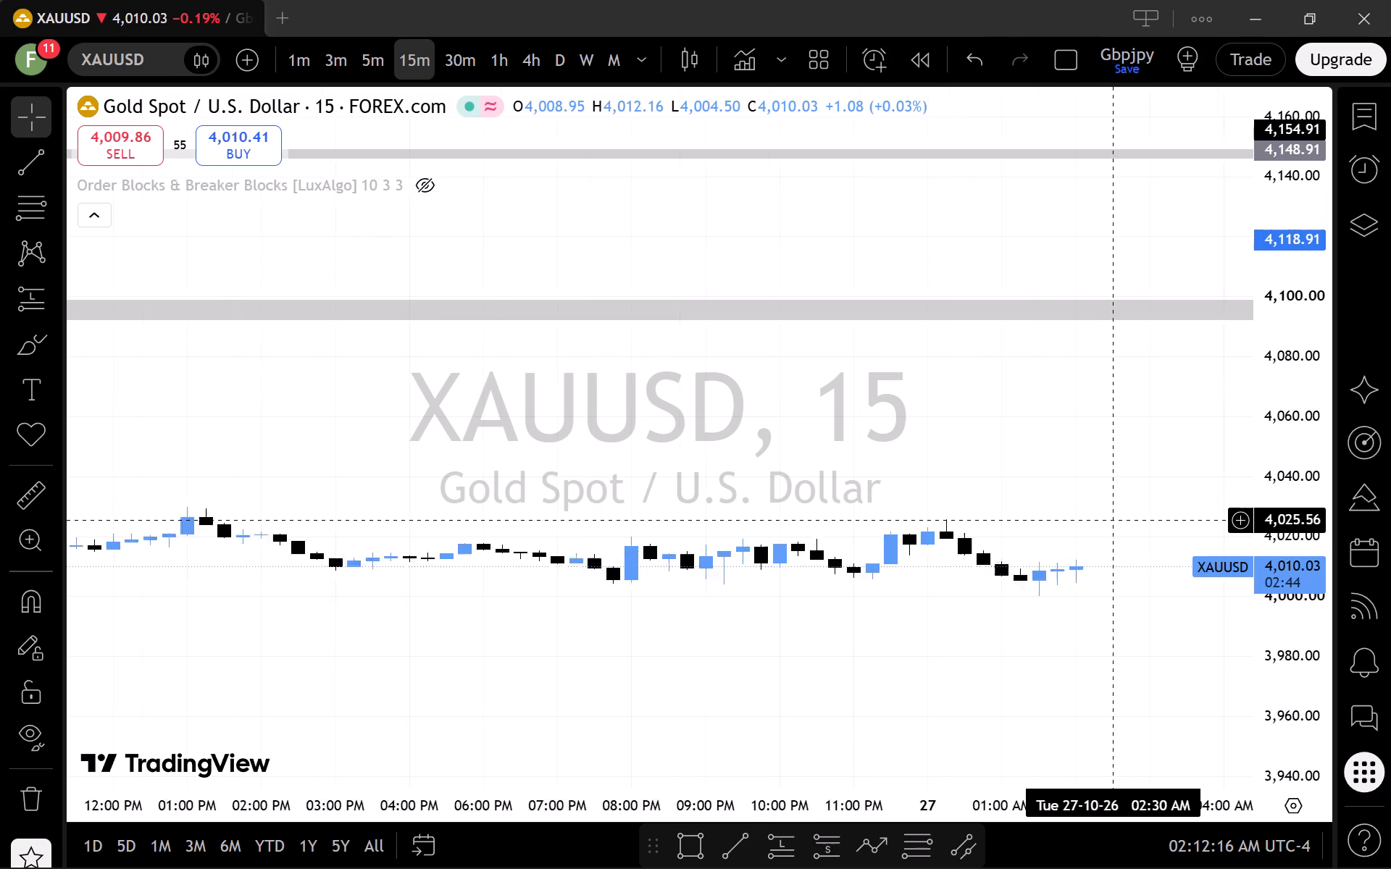
scroll(1121, 520, "down", 20)
scroll(1121, 520, "down", 6)
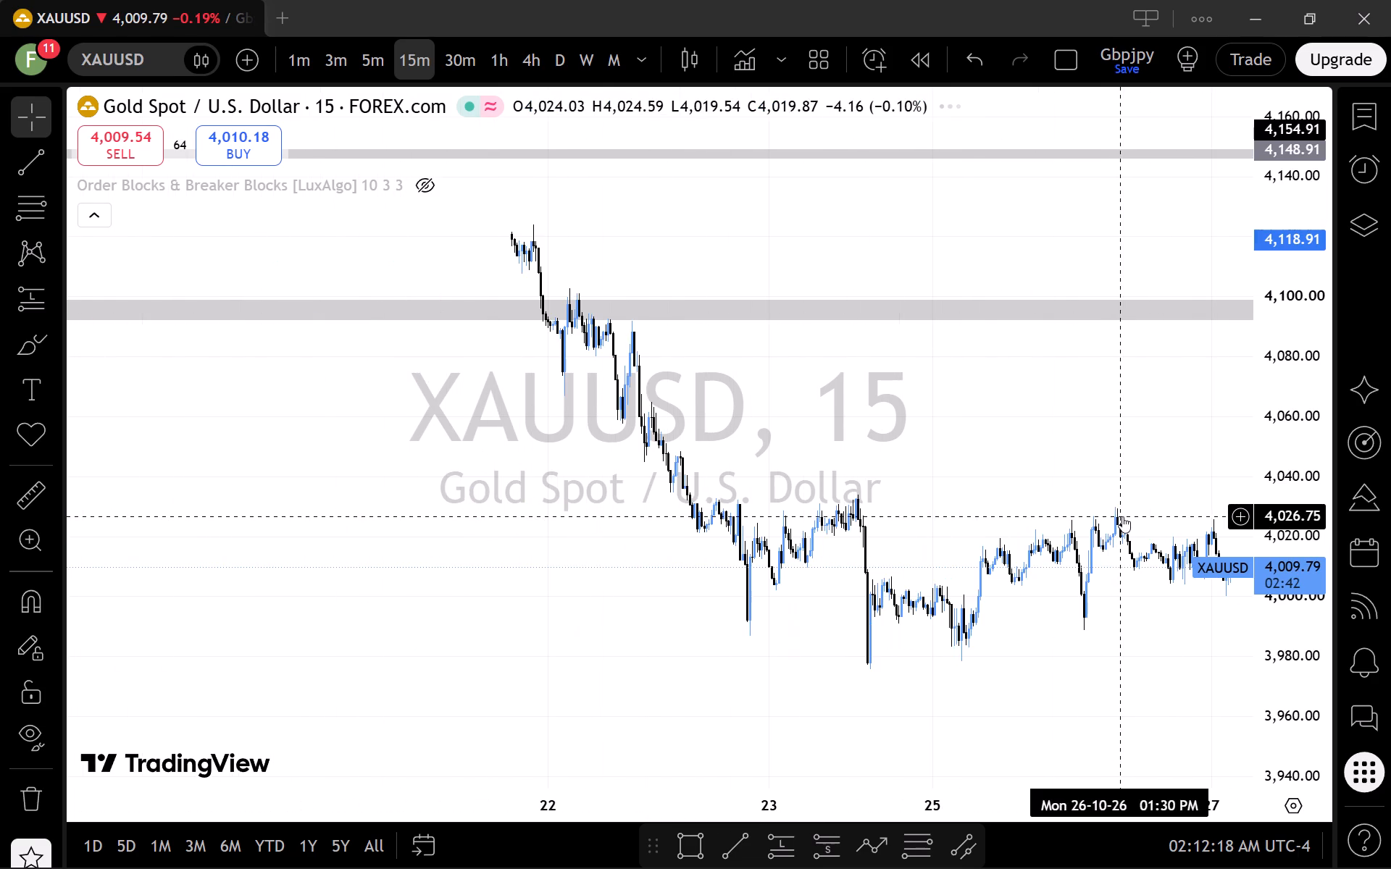
left_click_drag(612, 358, 852, 600)
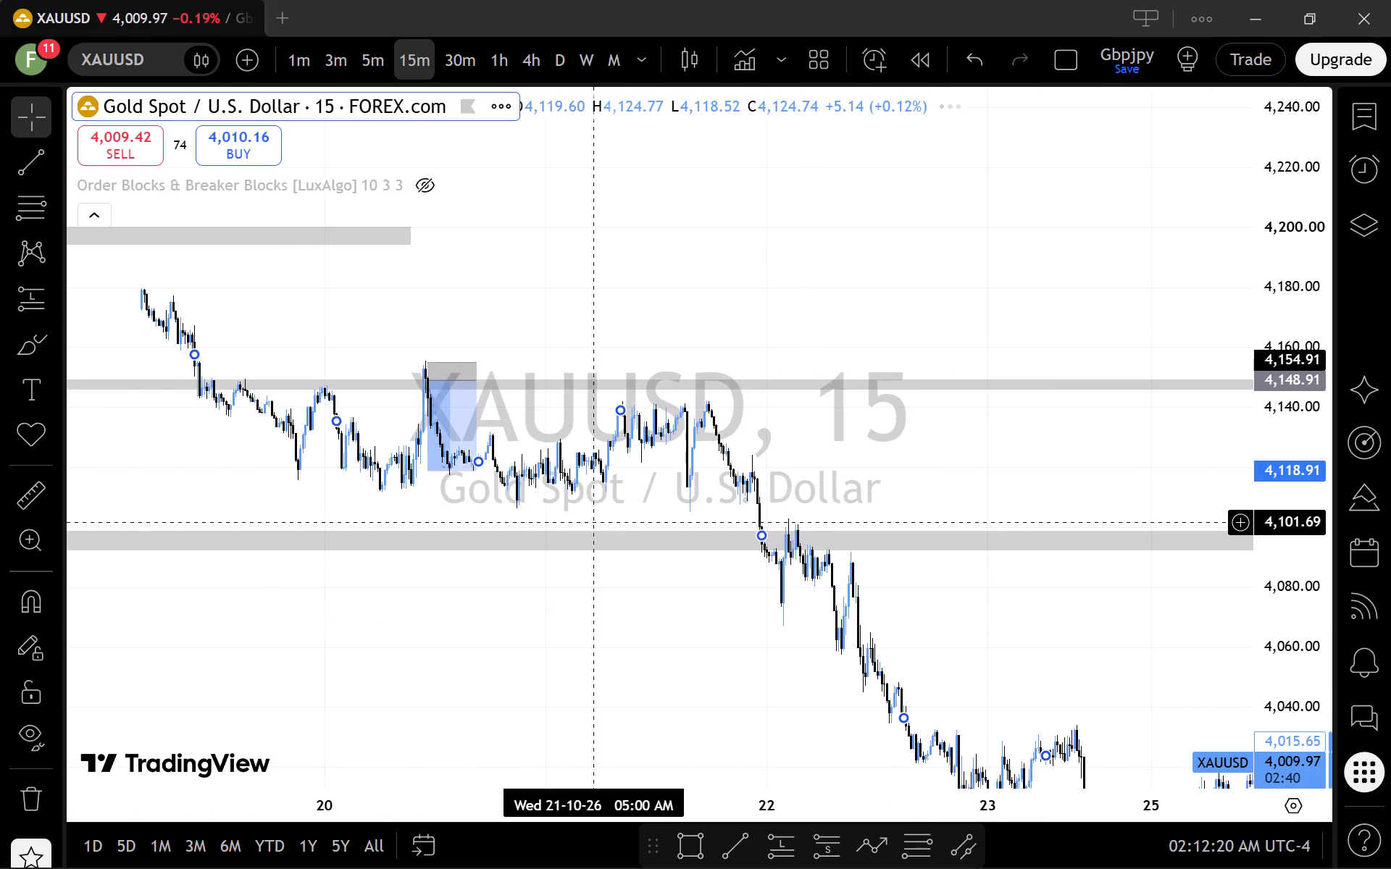
scroll(593, 523, "up", 3)
left_click_drag(692, 492, 873, 489)
scroll(865, 490, "up", 4)
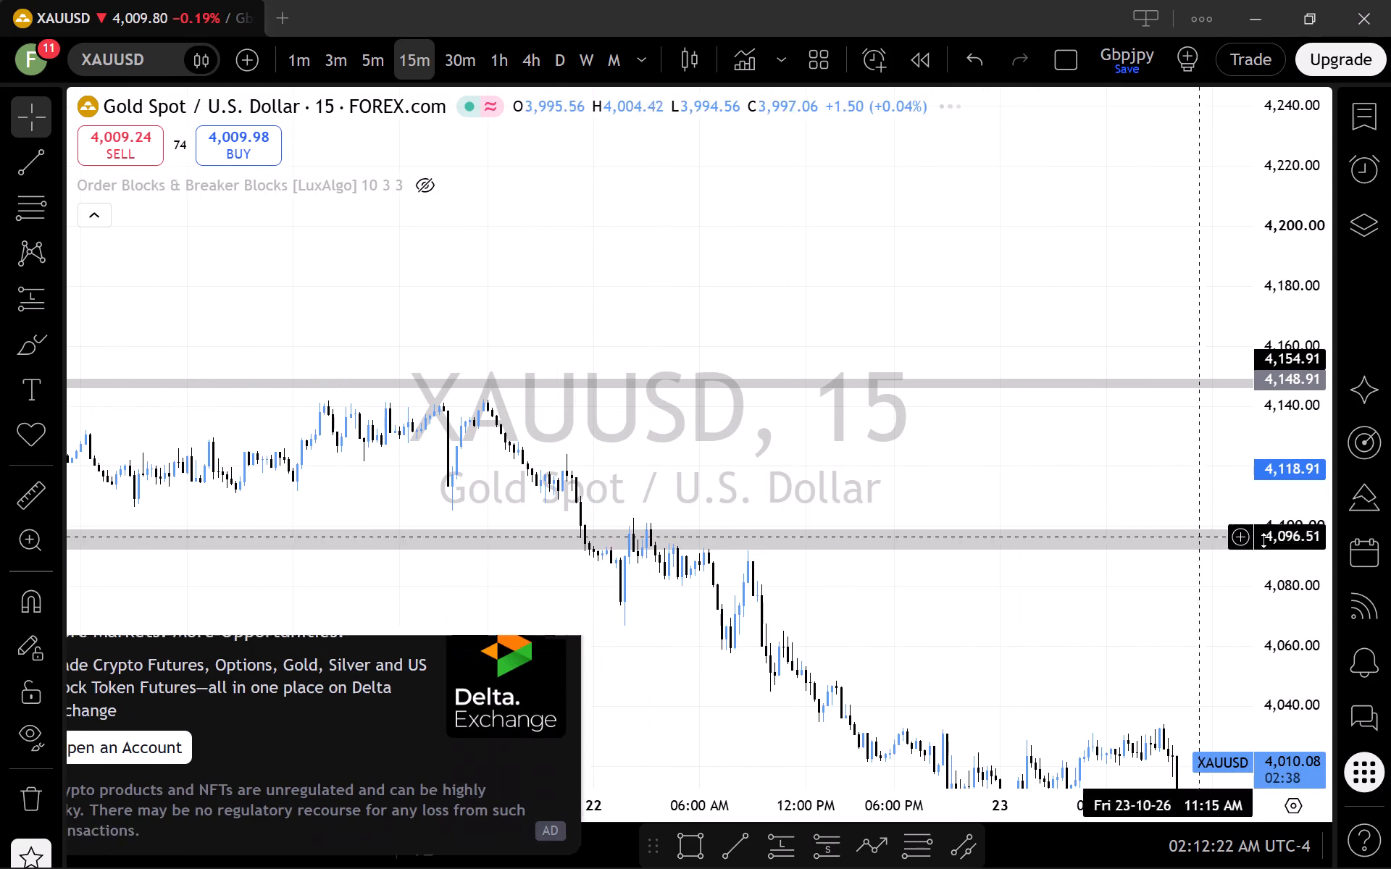
scroll(1256, 540, "up", 7)
left_click_drag(986, 655, 1105, 433)
Dismiss the advertisement over the chart and the ad-free upgrade offer.
left_click(603, 629)
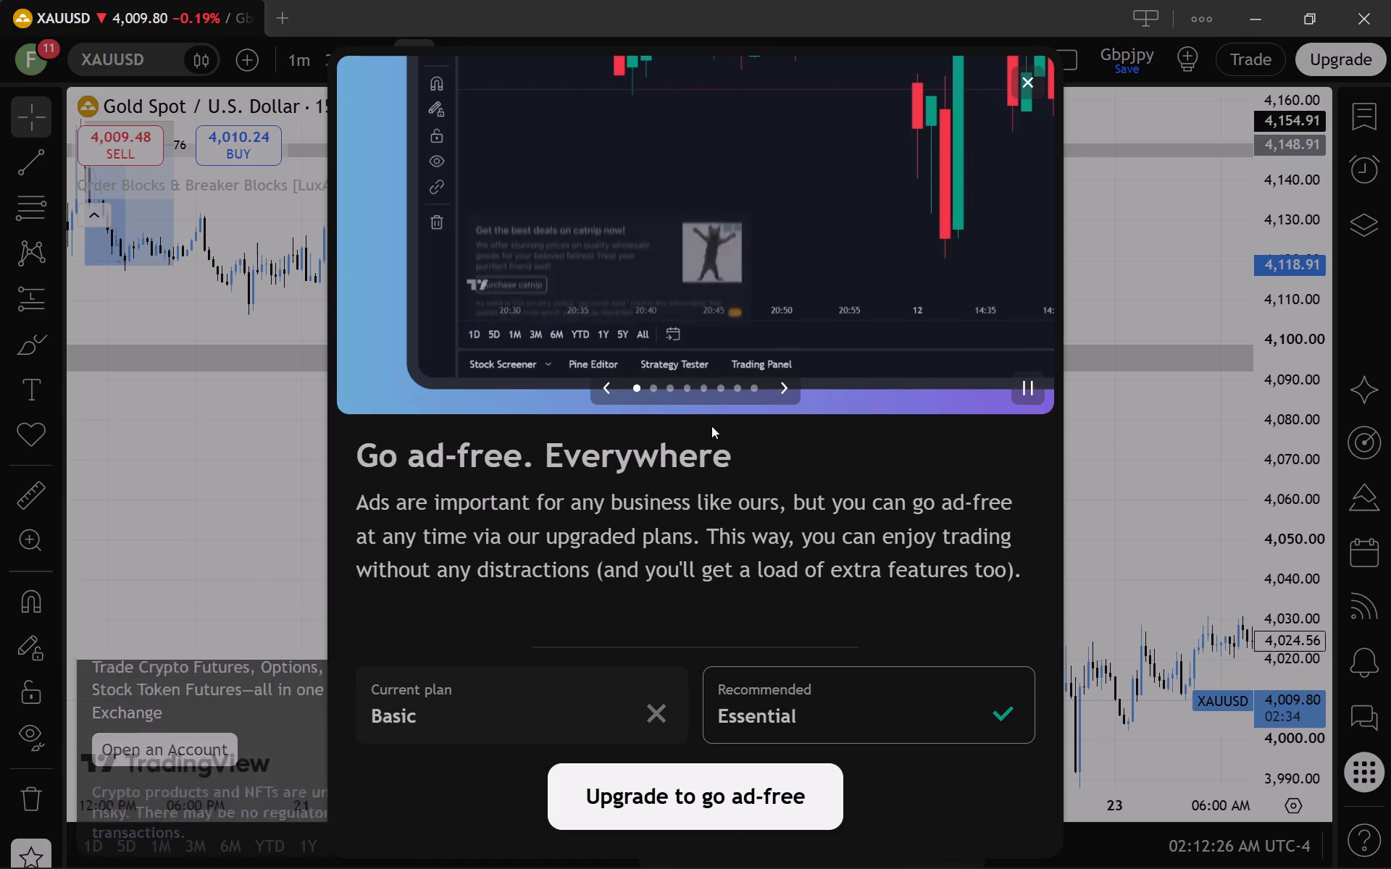
left_click(1031, 86)
Examine the 15-minute sell-off on 22 October below the grey zone near 4,095 for a short entry.
scroll(751, 487, "up", 3)
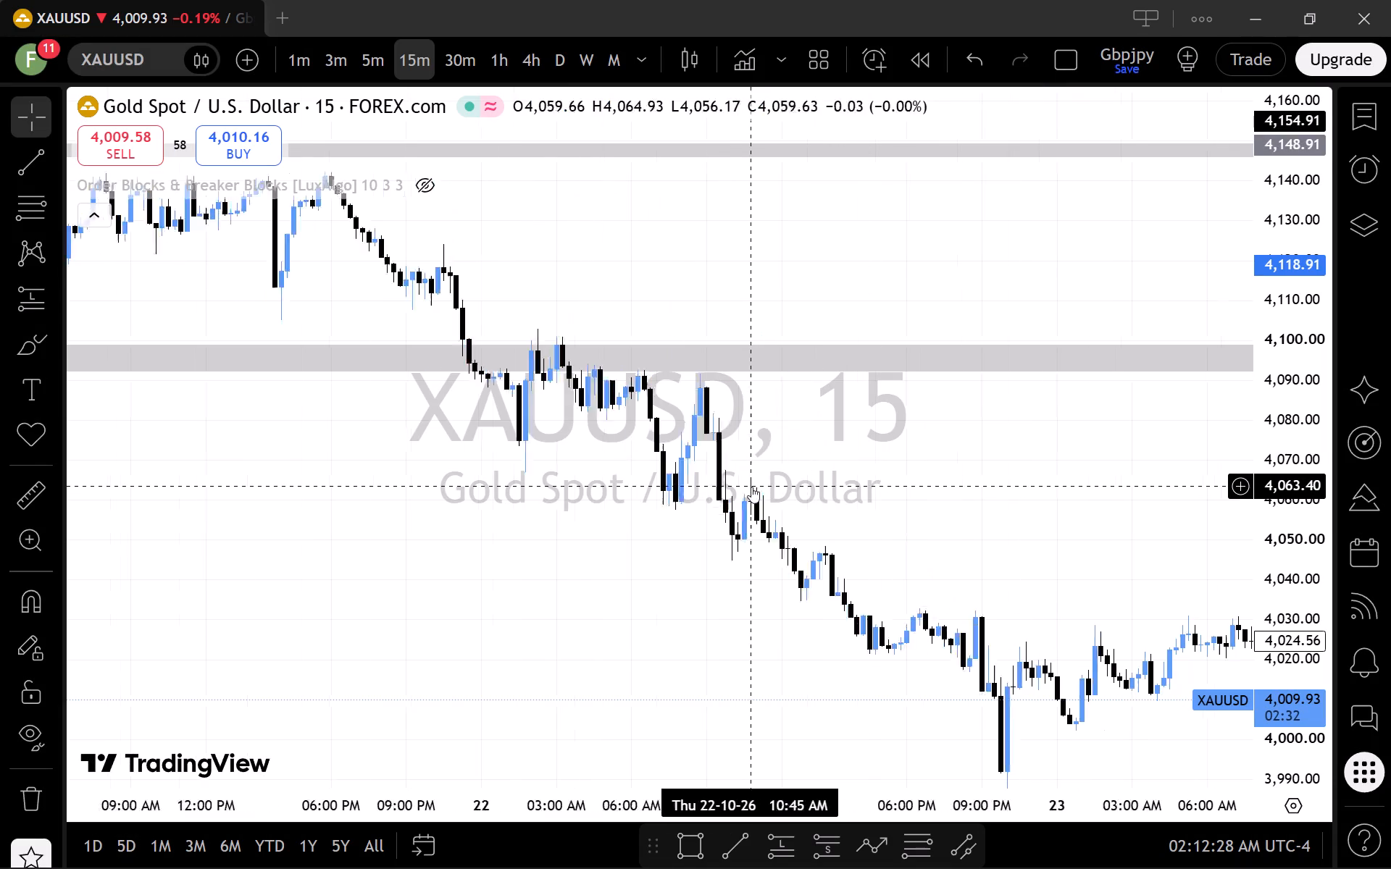
scroll(751, 487, "up", 6)
scroll(1274, 540, "up", 7)
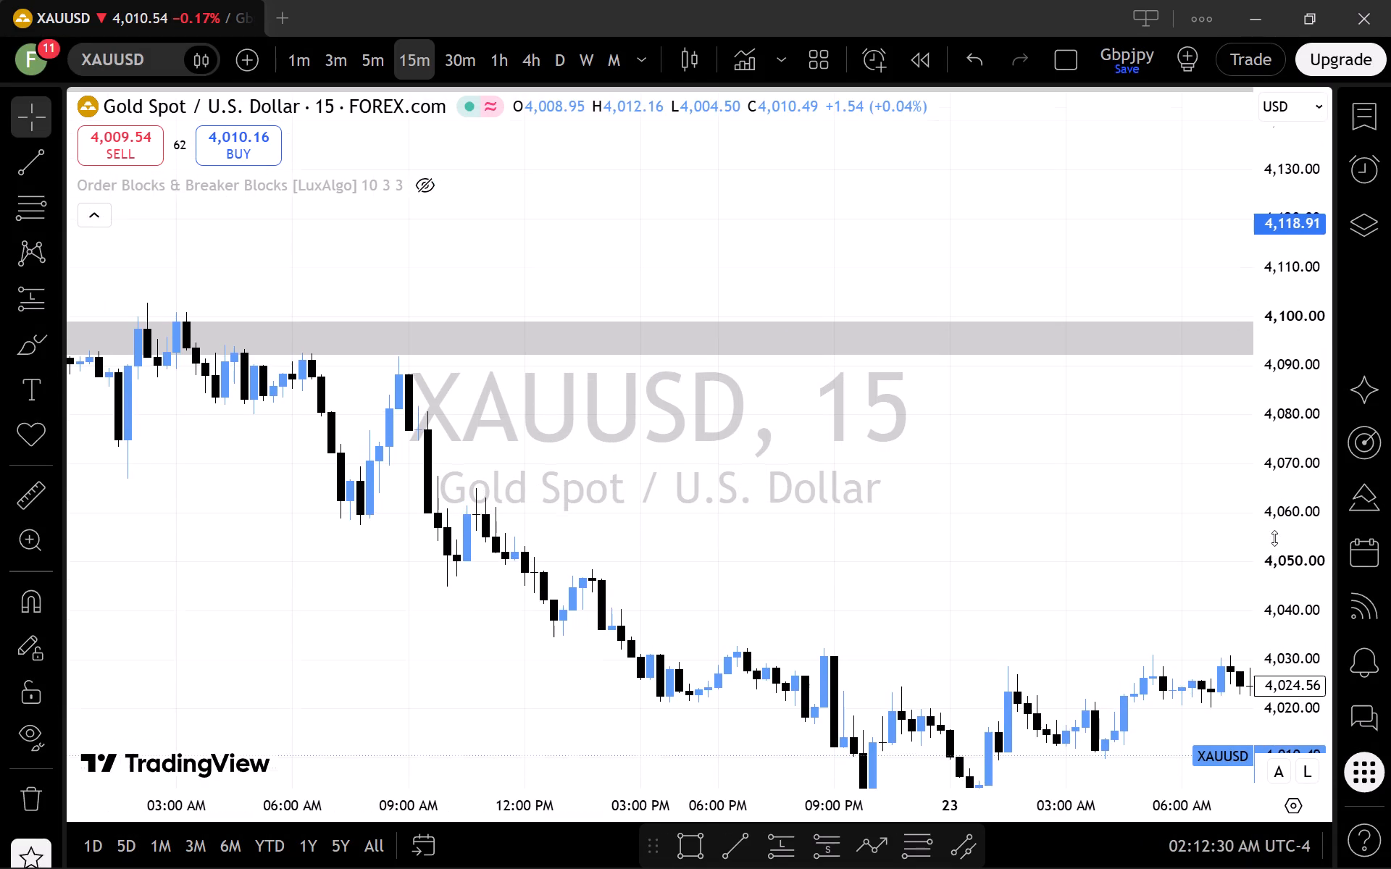
scroll(1274, 538, "up", 8)
left_click_drag(814, 501, 911, 270)
scroll(912, 269, "down", 4)
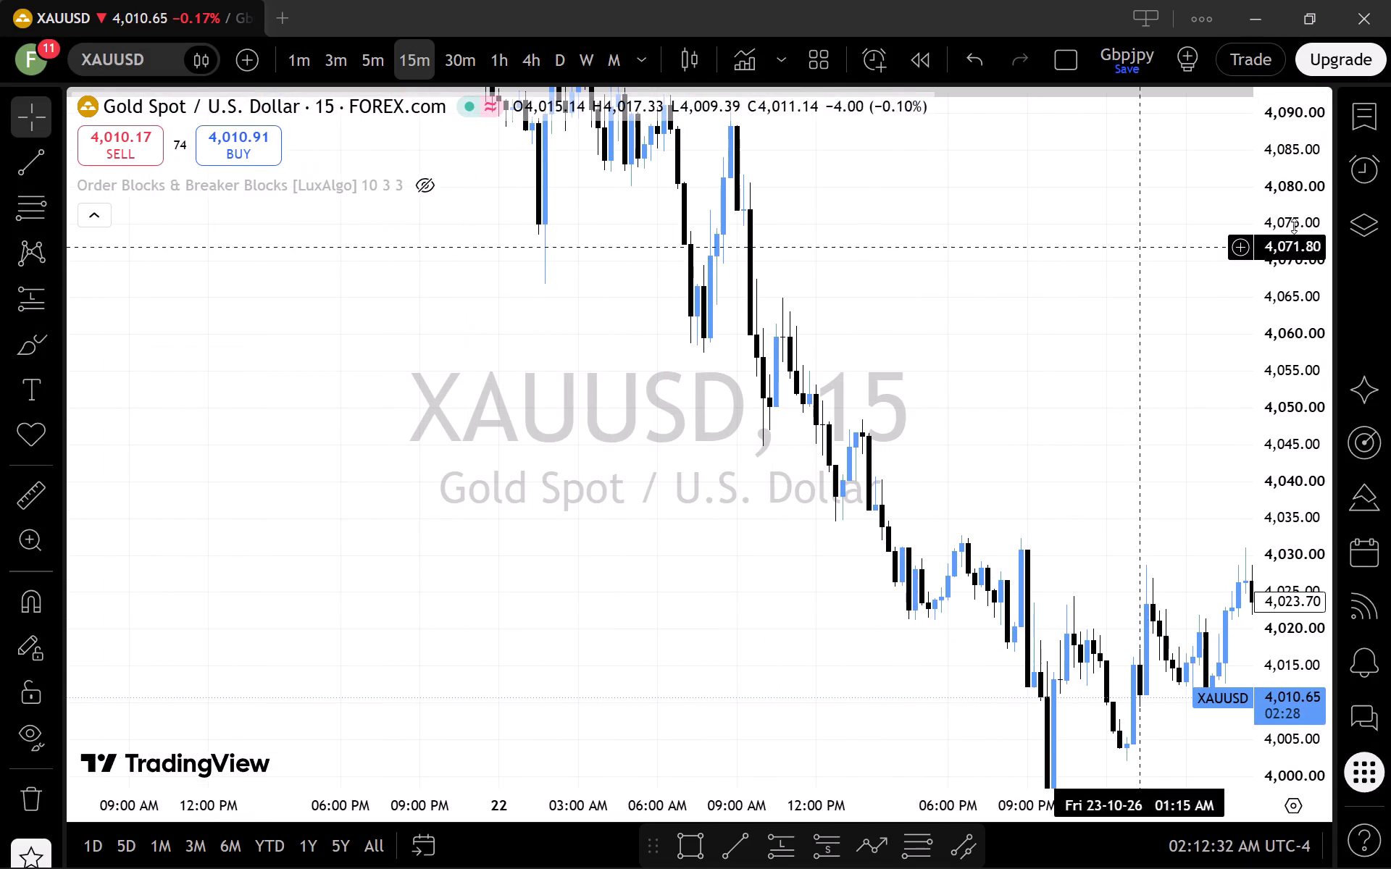
scroll(1298, 308, "down", 14)
scroll(727, 218, "up", 3)
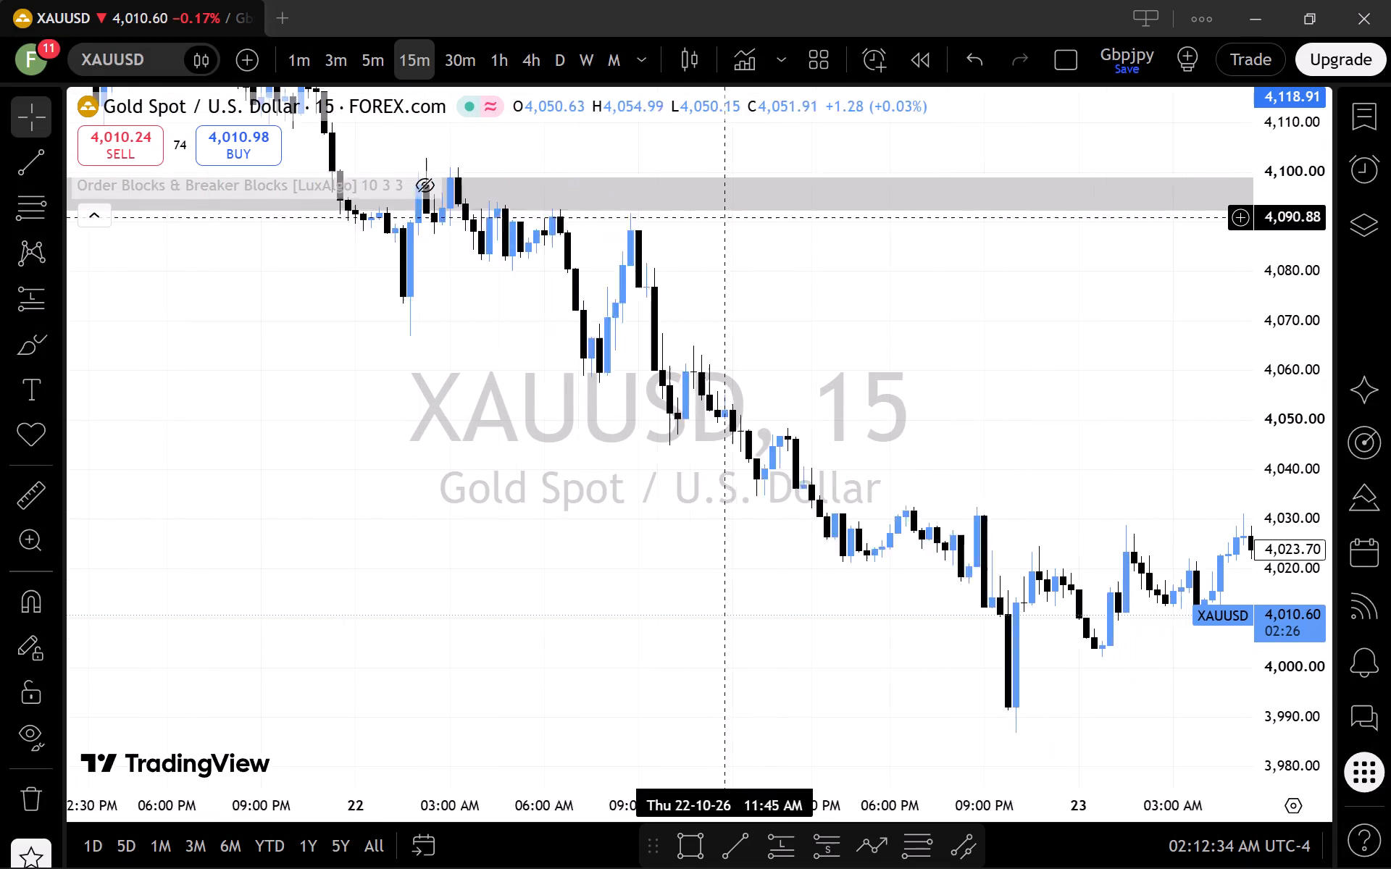
scroll(727, 218, "up", 1)
left_click_drag(606, 278, 672, 348)
scroll(595, 324, "up", 5)
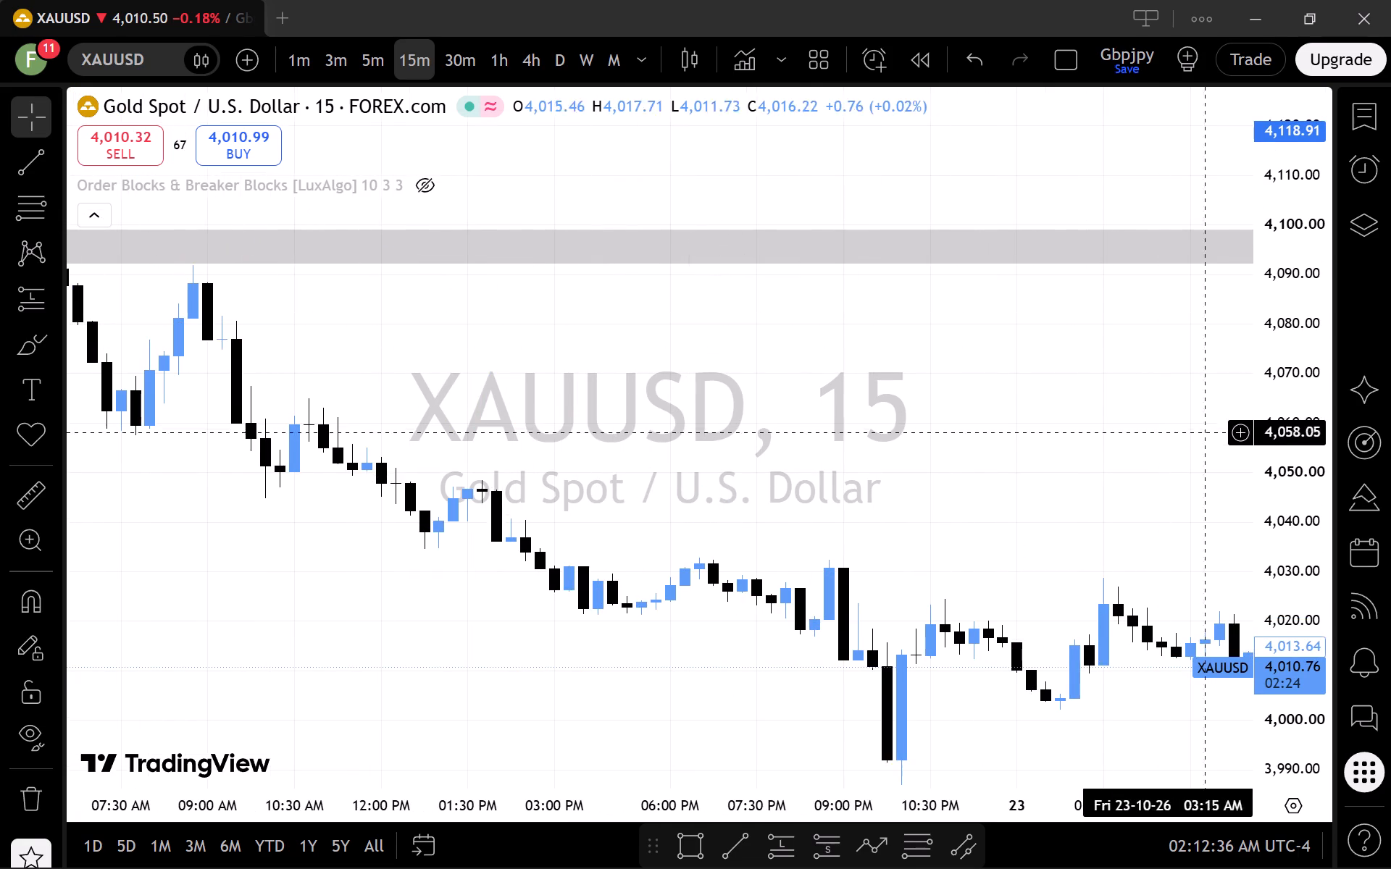
scroll(1282, 463, "up", 4)
left_click_drag(521, 480, 713, 537)
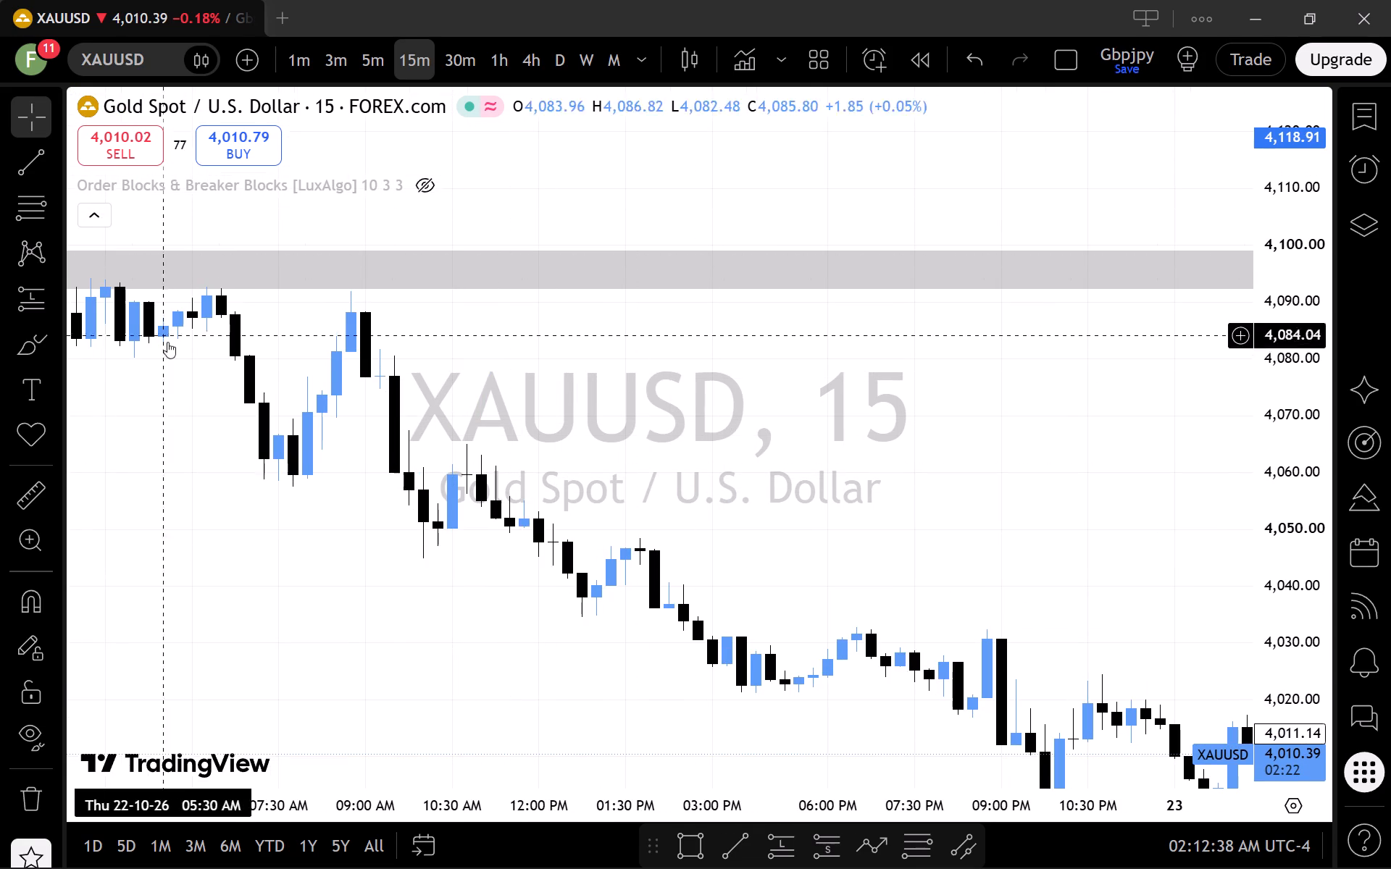
Place a short position at 09:15 AM on 22 October with entry about 4,076.47, stop about 4,097.94 and target about 4,055.00.
left_click(61, 301)
left_click(157, 277)
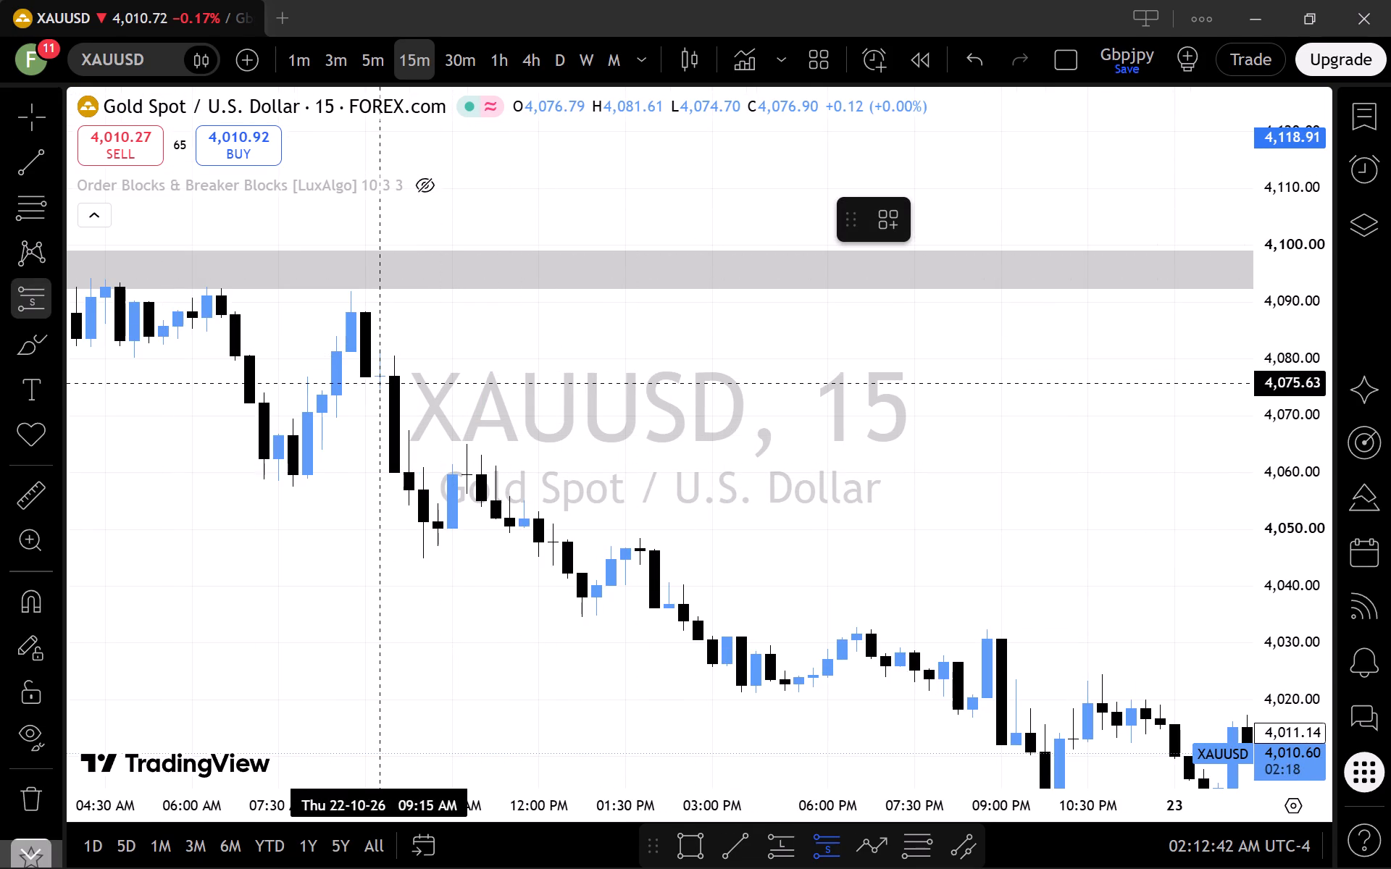
left_click(380, 379)
left_click(638, 361)
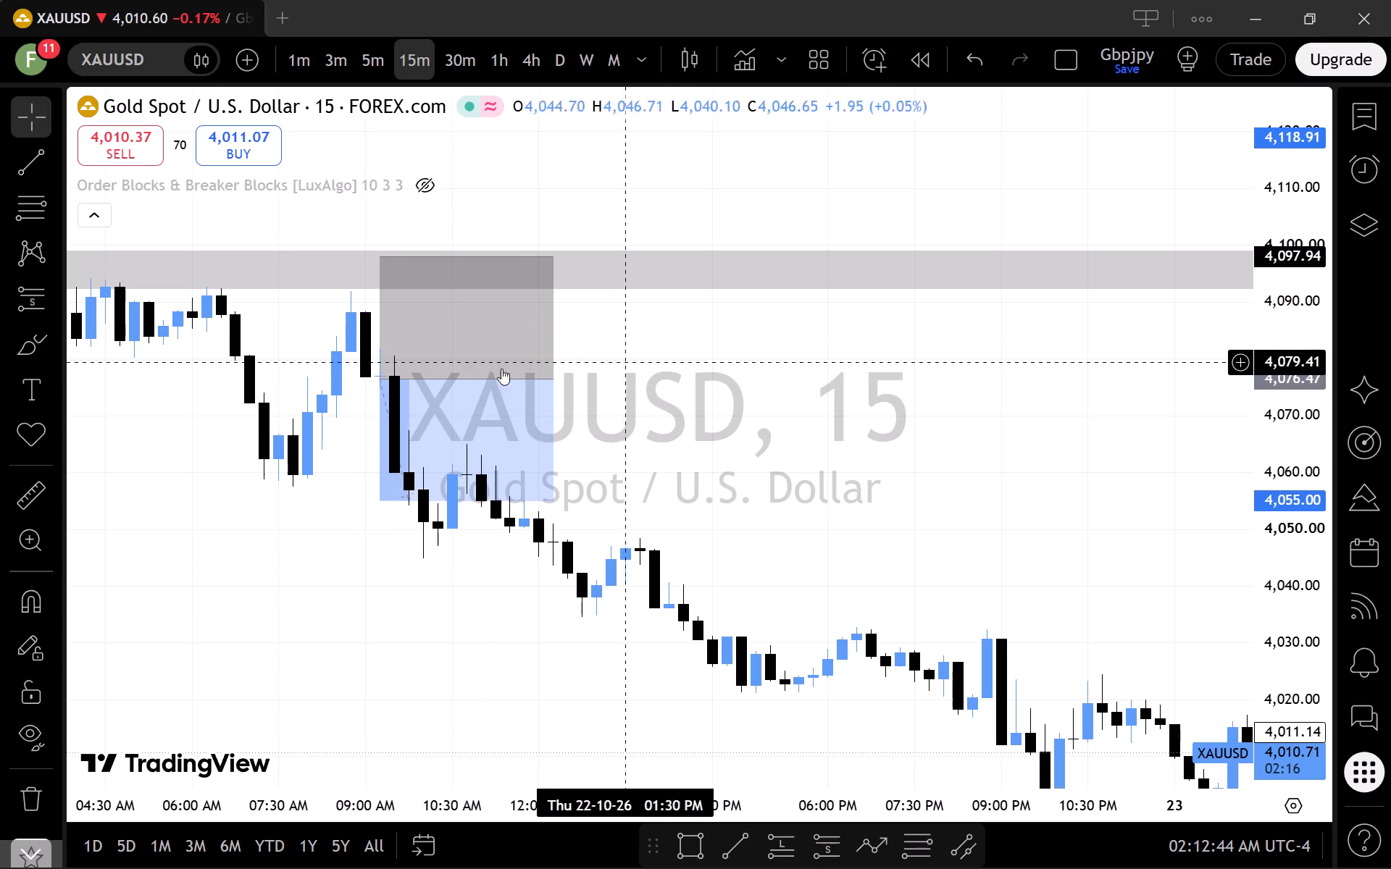
Move the 22 October short position up to an entry of about 4,080.68 and tighten its stop to about 4,091.19.
left_click(467, 363)
left_click_drag(484, 399, 477, 369)
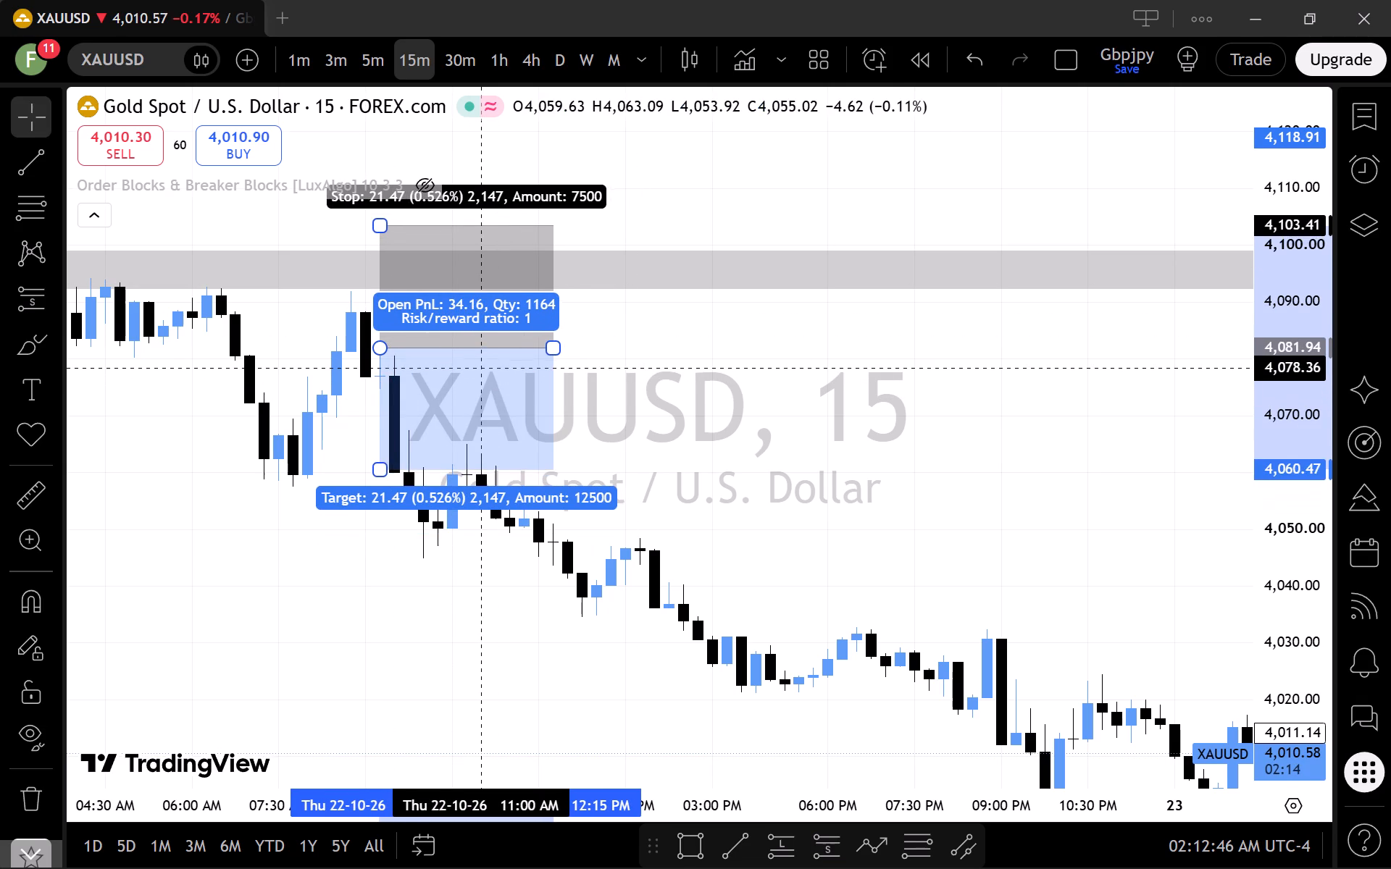
left_click_drag(477, 369, 476, 375)
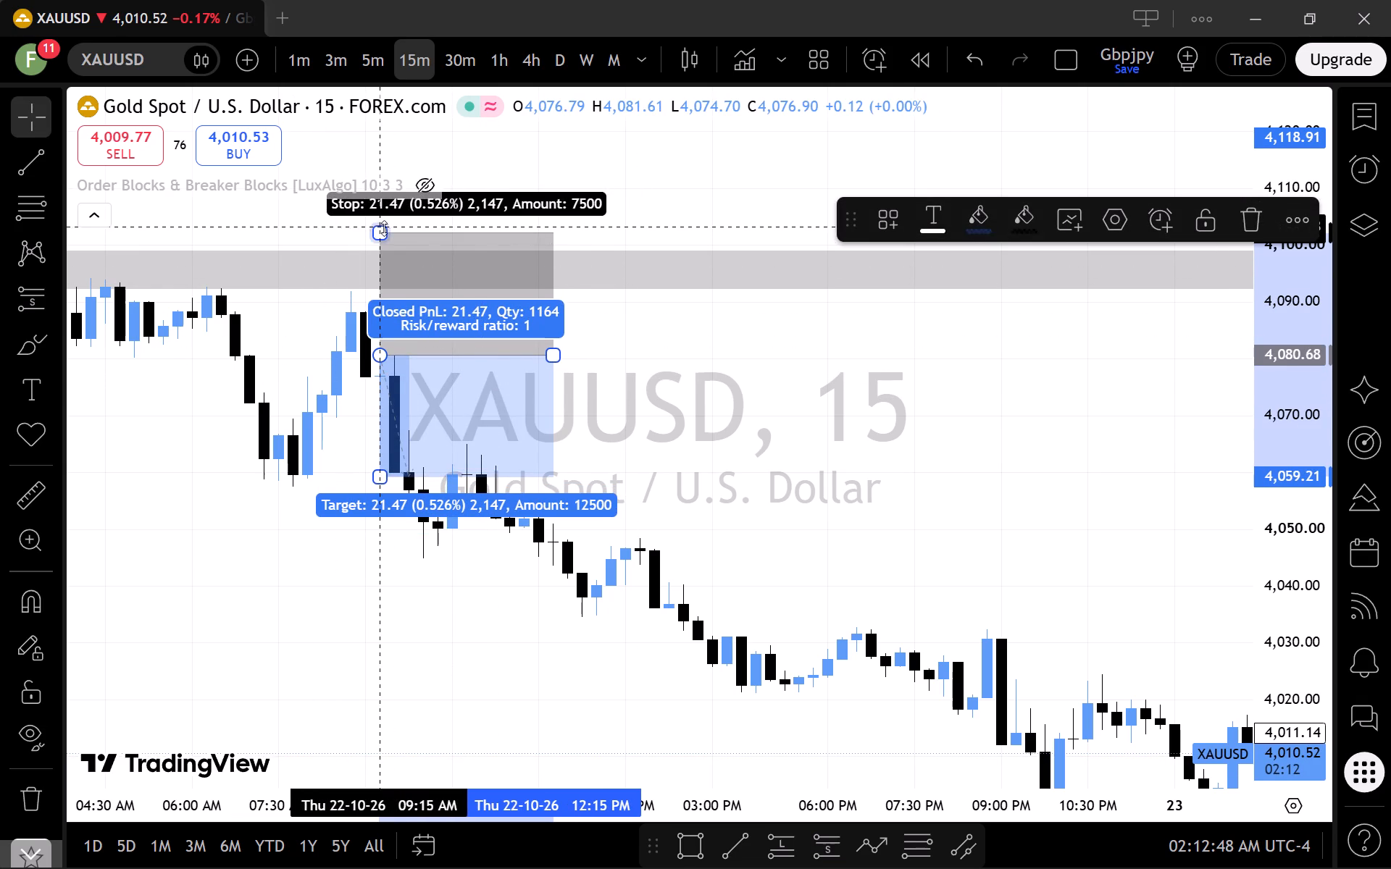
left_click_drag(385, 232, 481, 295)
left_click(644, 369)
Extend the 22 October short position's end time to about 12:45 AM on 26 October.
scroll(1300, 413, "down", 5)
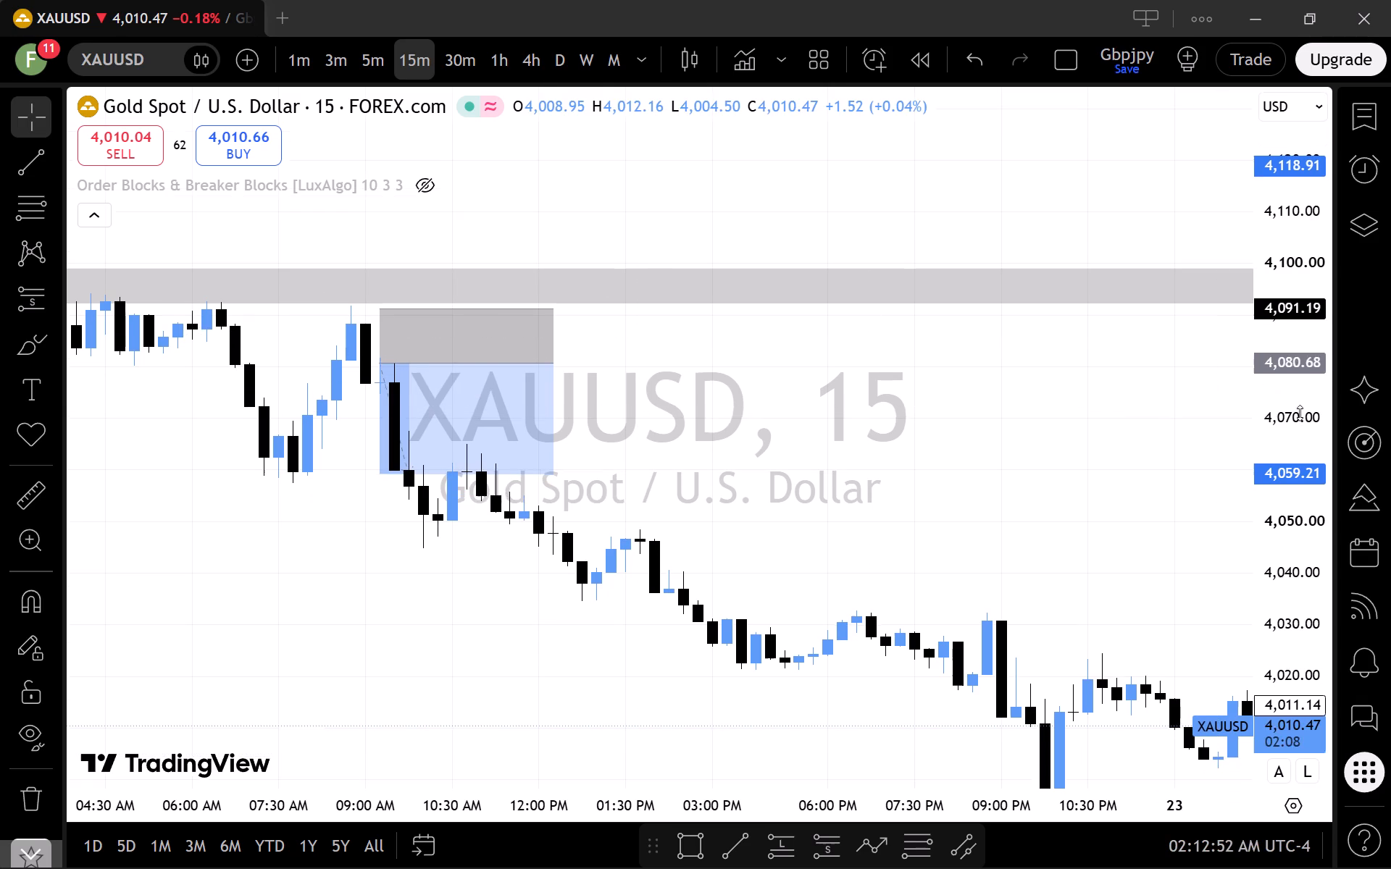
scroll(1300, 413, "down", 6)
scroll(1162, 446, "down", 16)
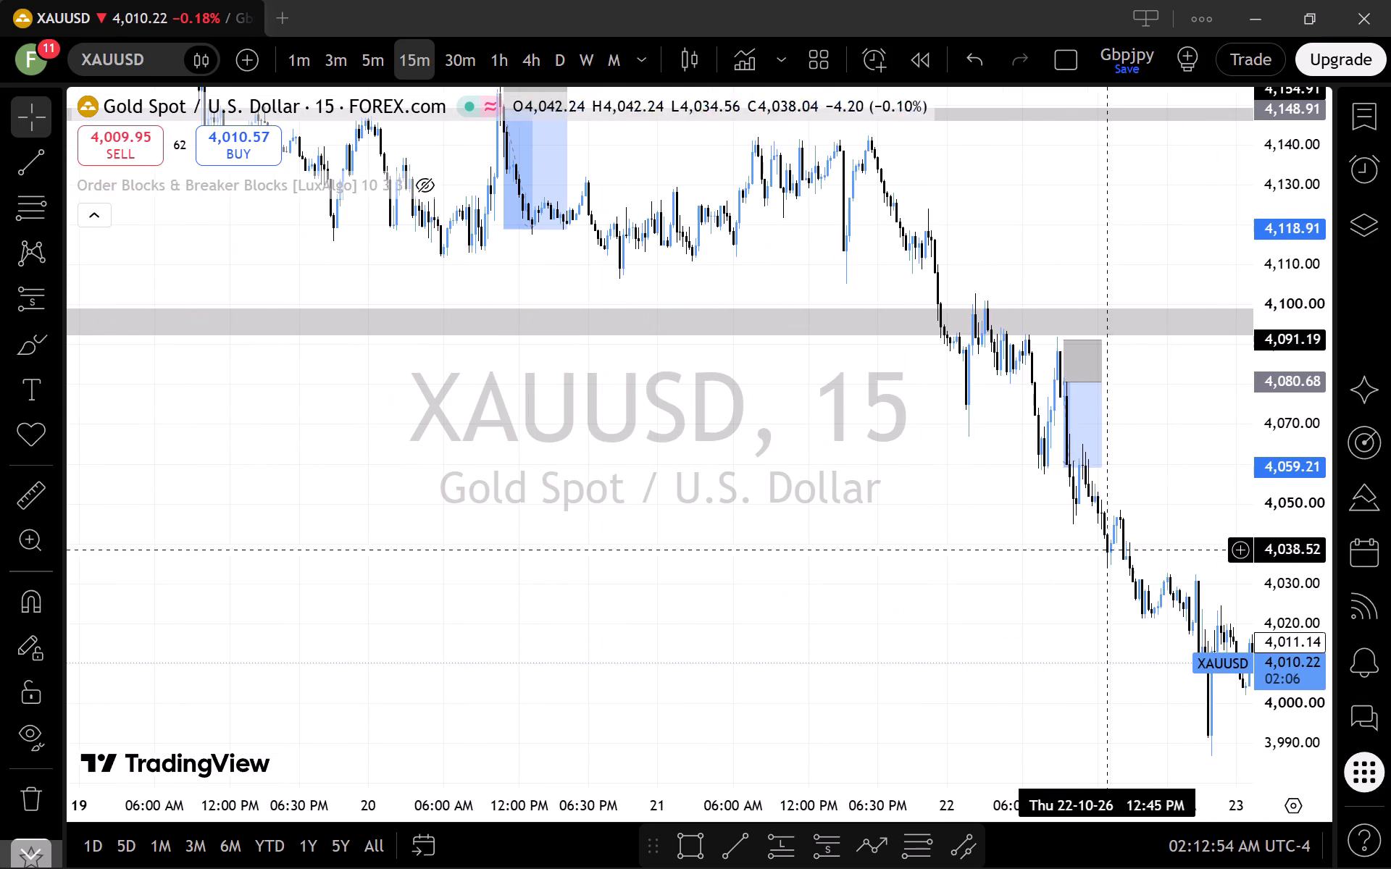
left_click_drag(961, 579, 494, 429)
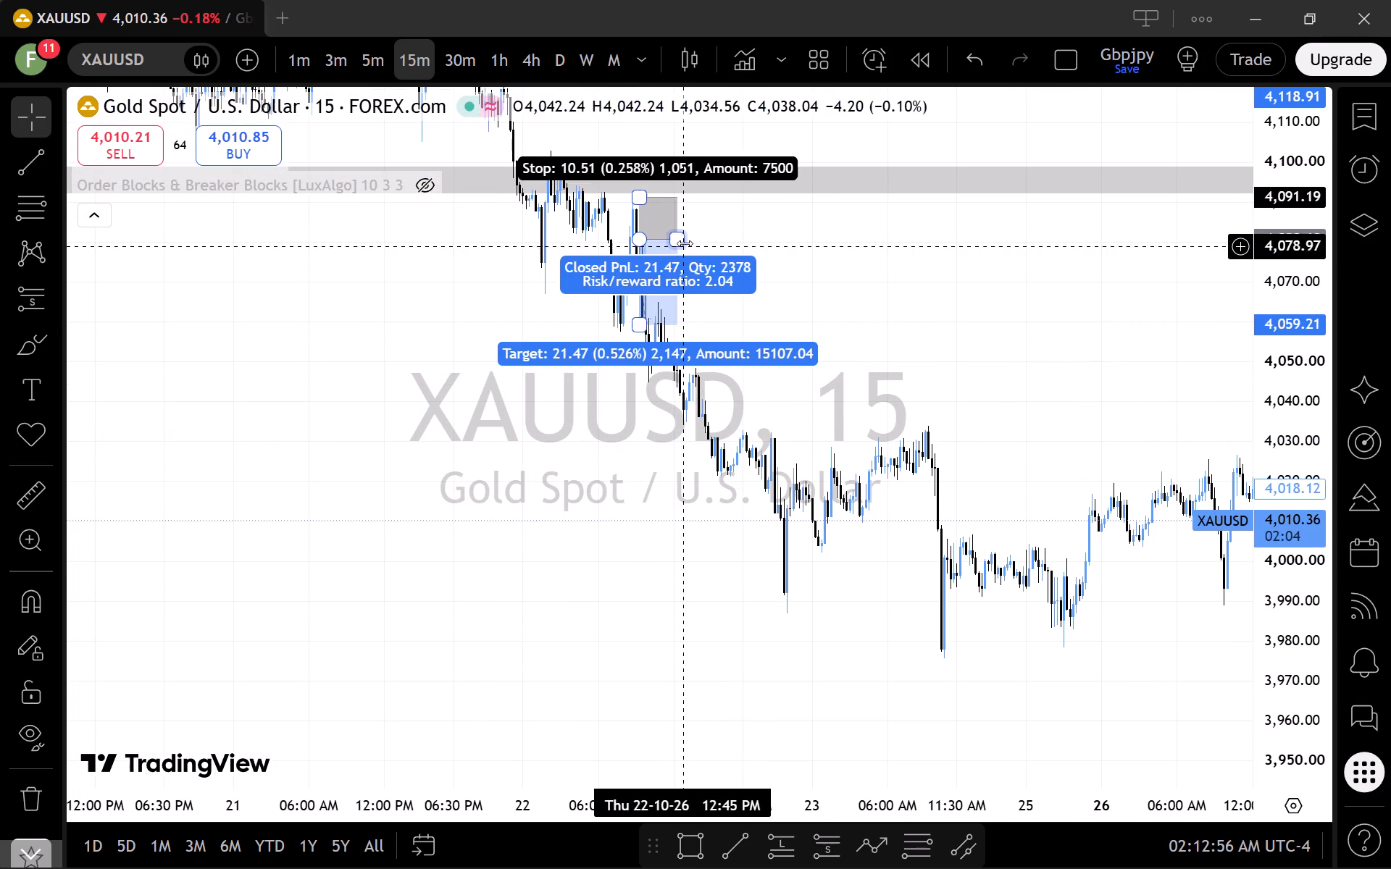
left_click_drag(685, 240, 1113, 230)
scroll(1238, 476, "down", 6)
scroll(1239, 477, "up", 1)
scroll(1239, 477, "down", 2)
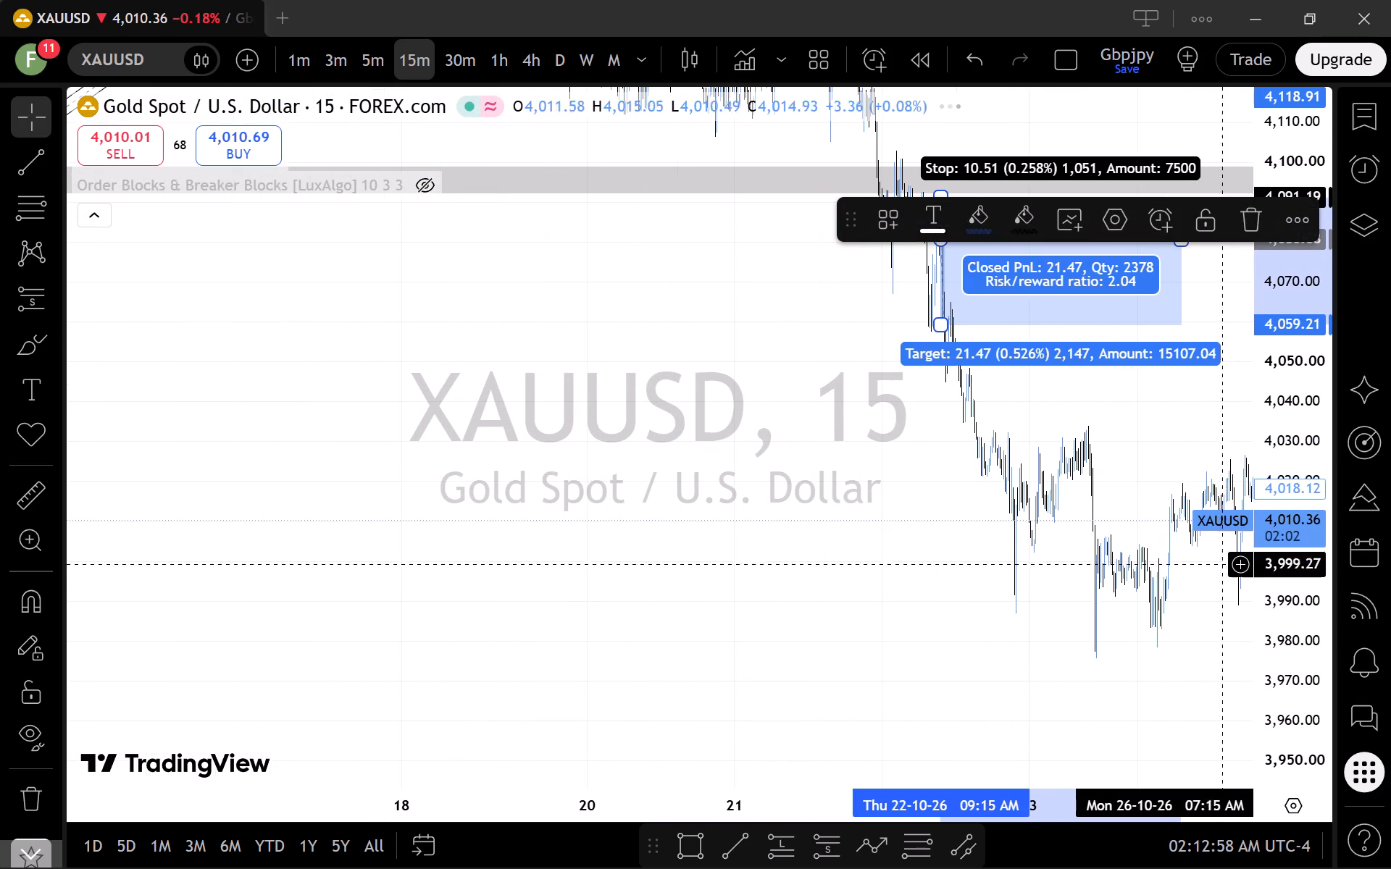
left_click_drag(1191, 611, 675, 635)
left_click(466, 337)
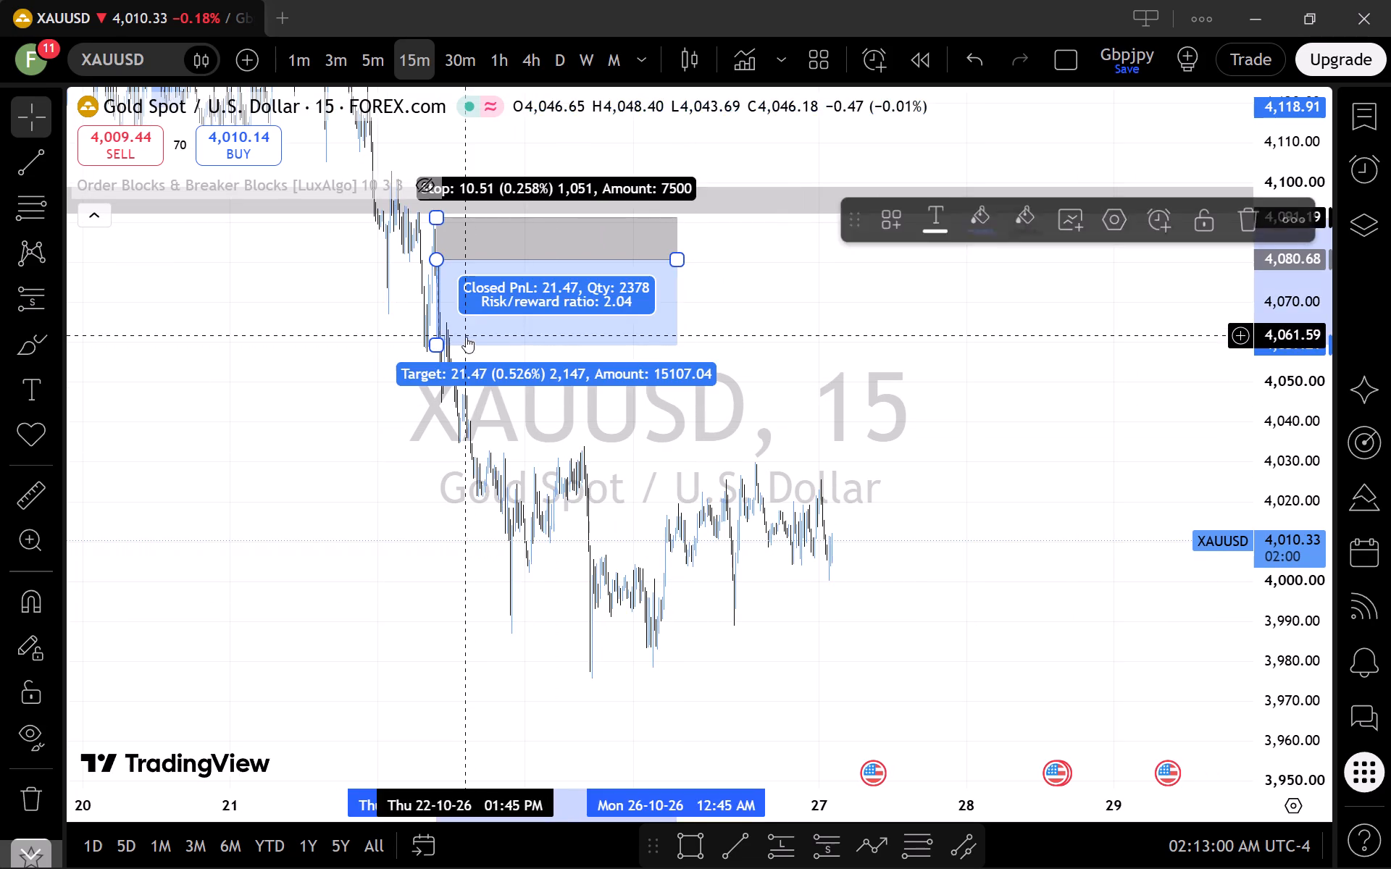
Lower the 22 October short position's target to about 3,976.50, at the low of the 23 October drop.
left_click_drag(726, 421, 1285, 723)
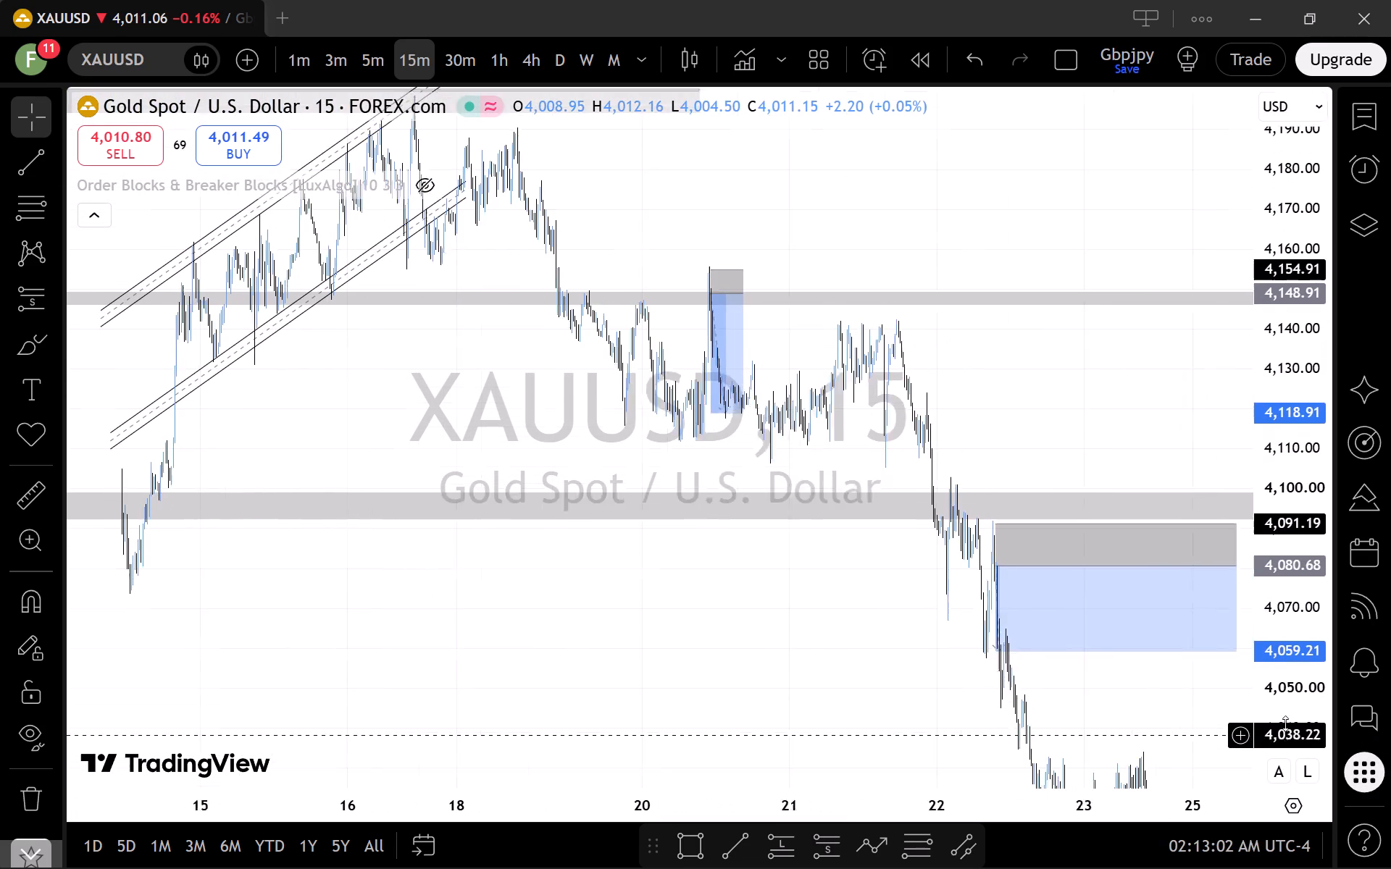
left_click_drag(1285, 723, 1282, 719)
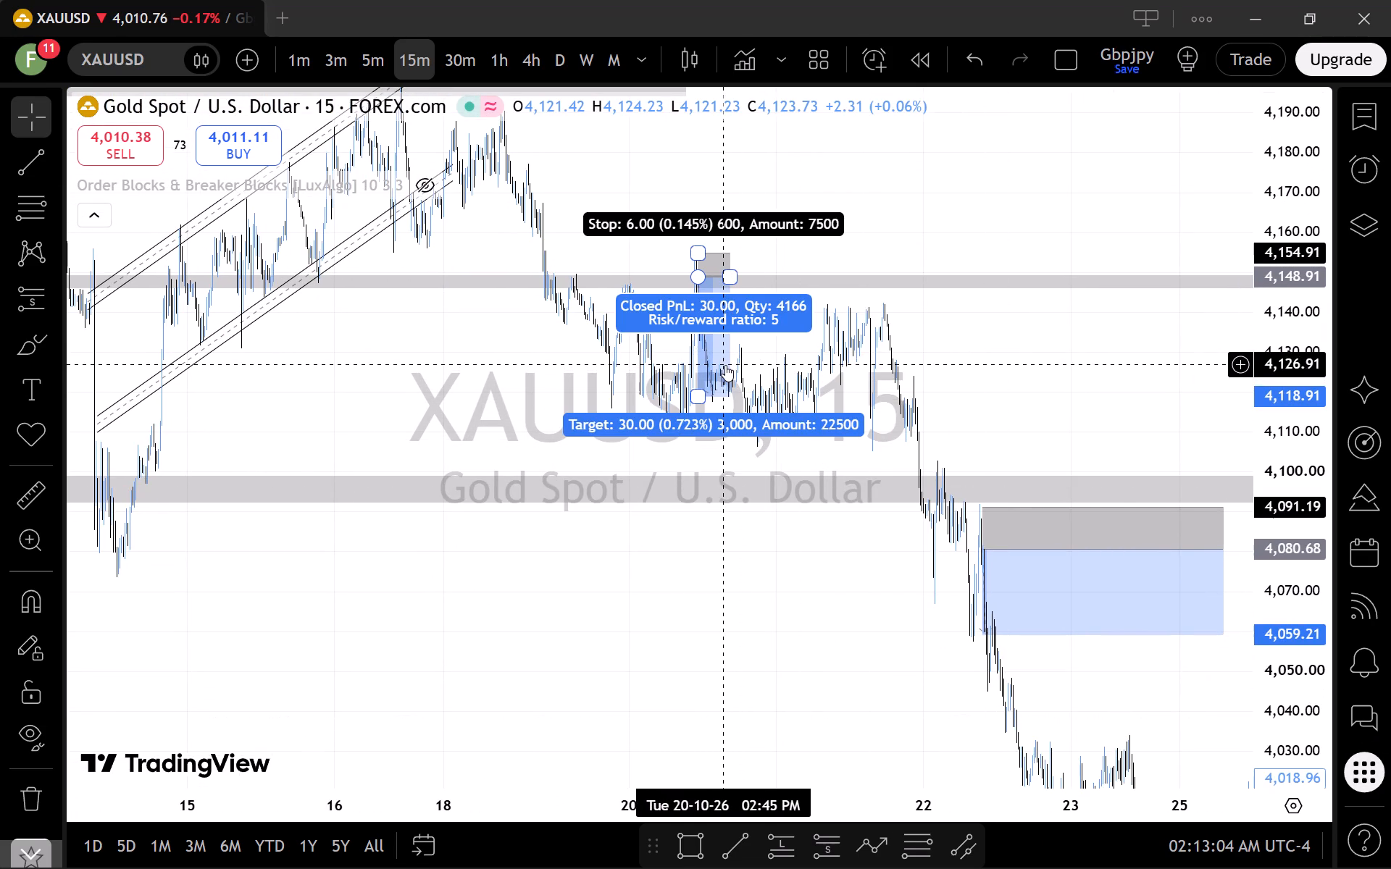
scroll(876, 608, "up", 8)
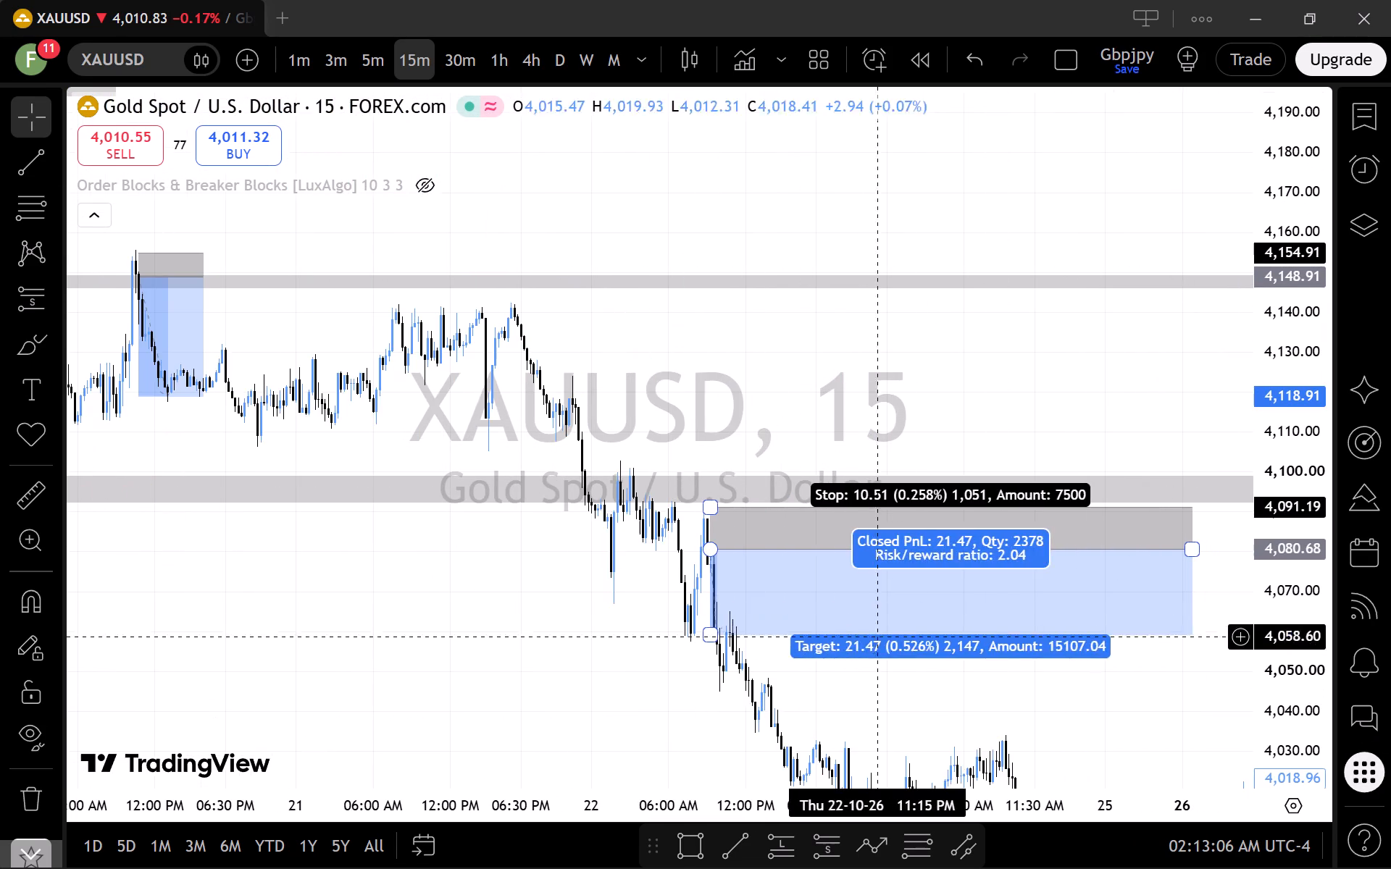
left_click_drag(946, 720, 843, 434)
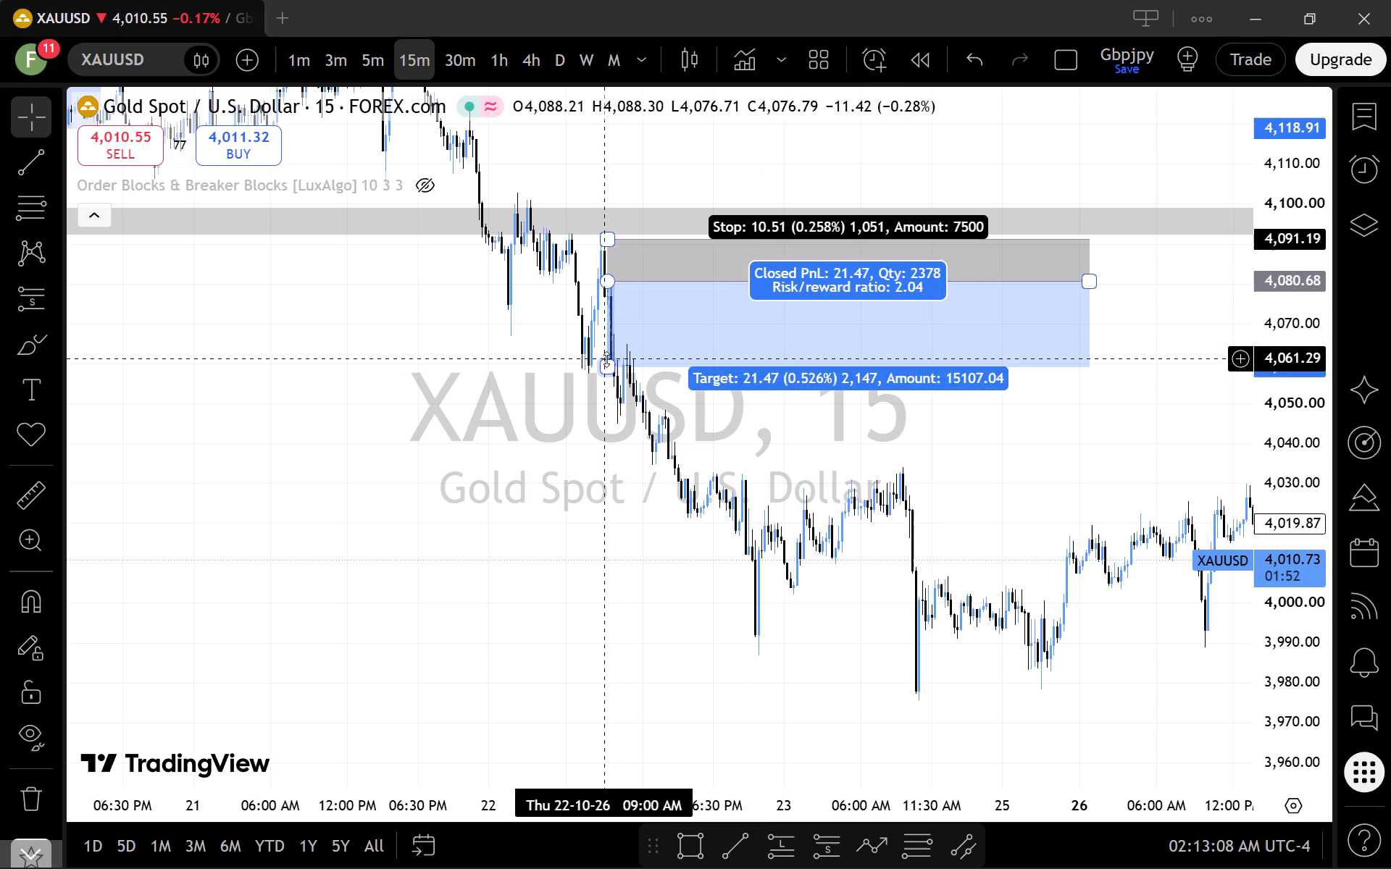
left_click_drag(606, 364, 924, 690)
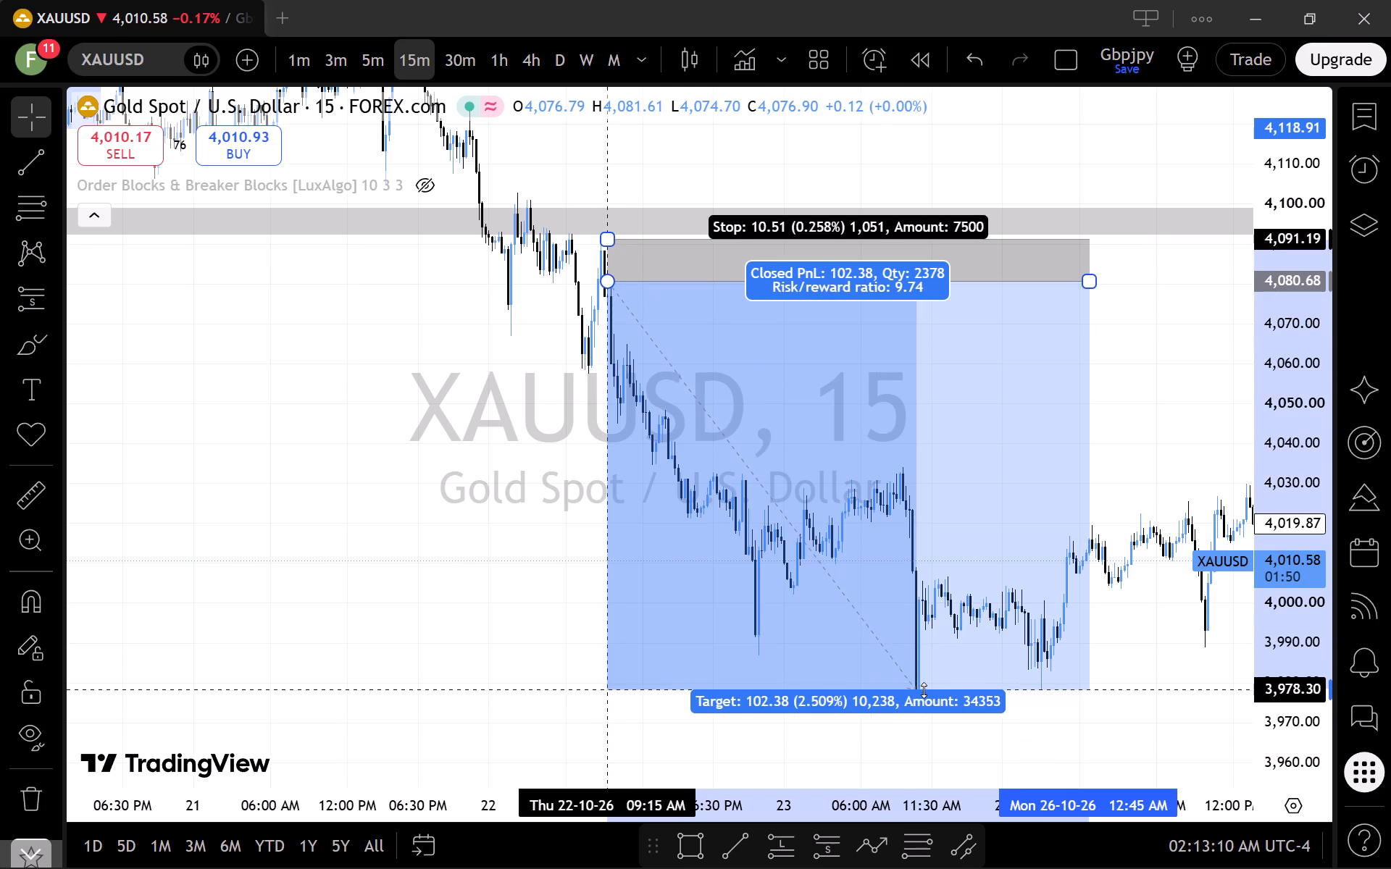
left_click_drag(924, 690, 936, 697)
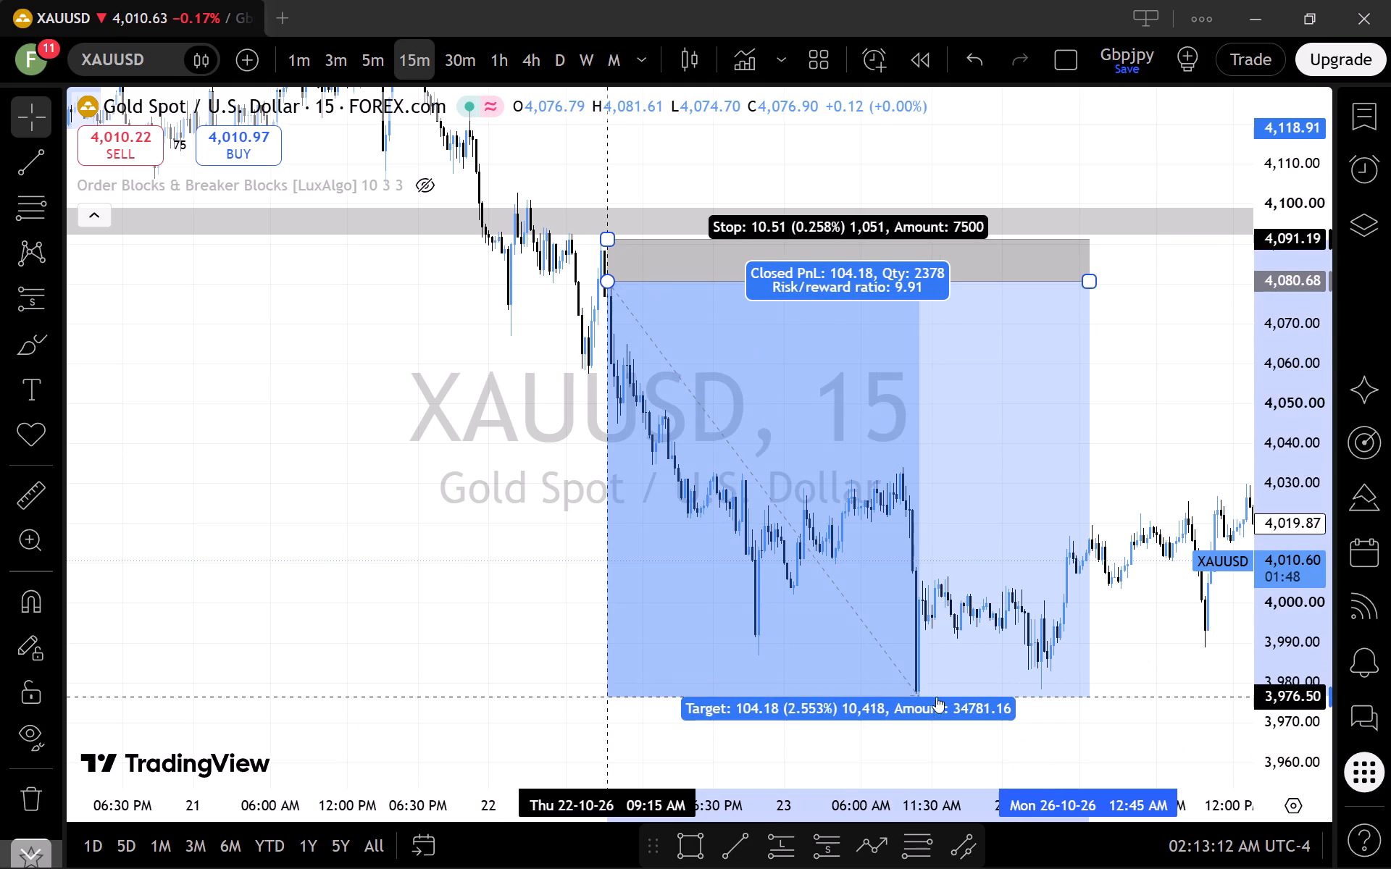
left_click_drag(936, 697, 935, 697)
left_click(961, 732)
Adjust the short position's end time to about 04:00 AM on 26 October.
scroll(1074, 550, "down", 4)
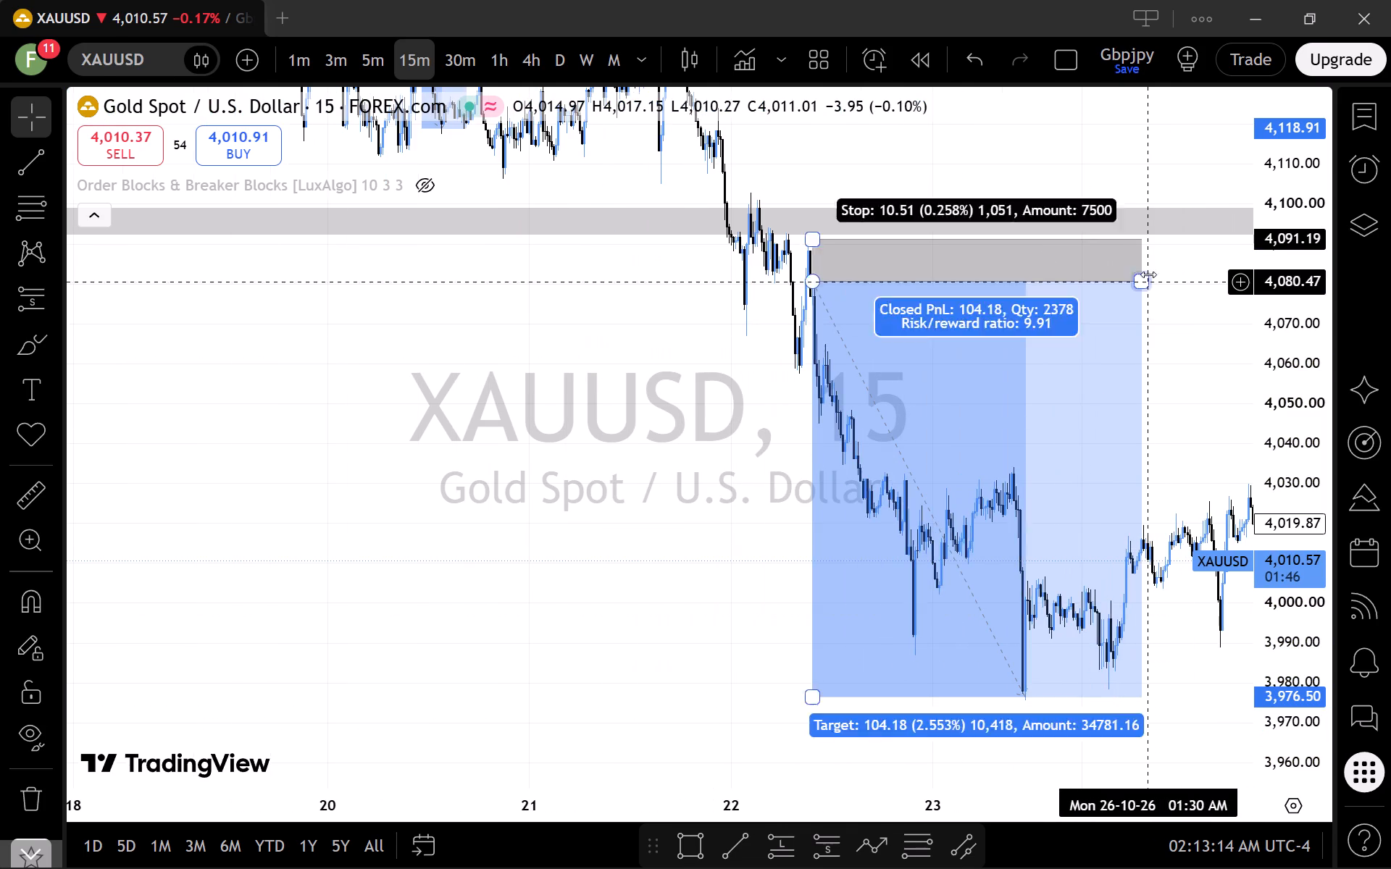
left_click_drag(1148, 277, 1029, 282)
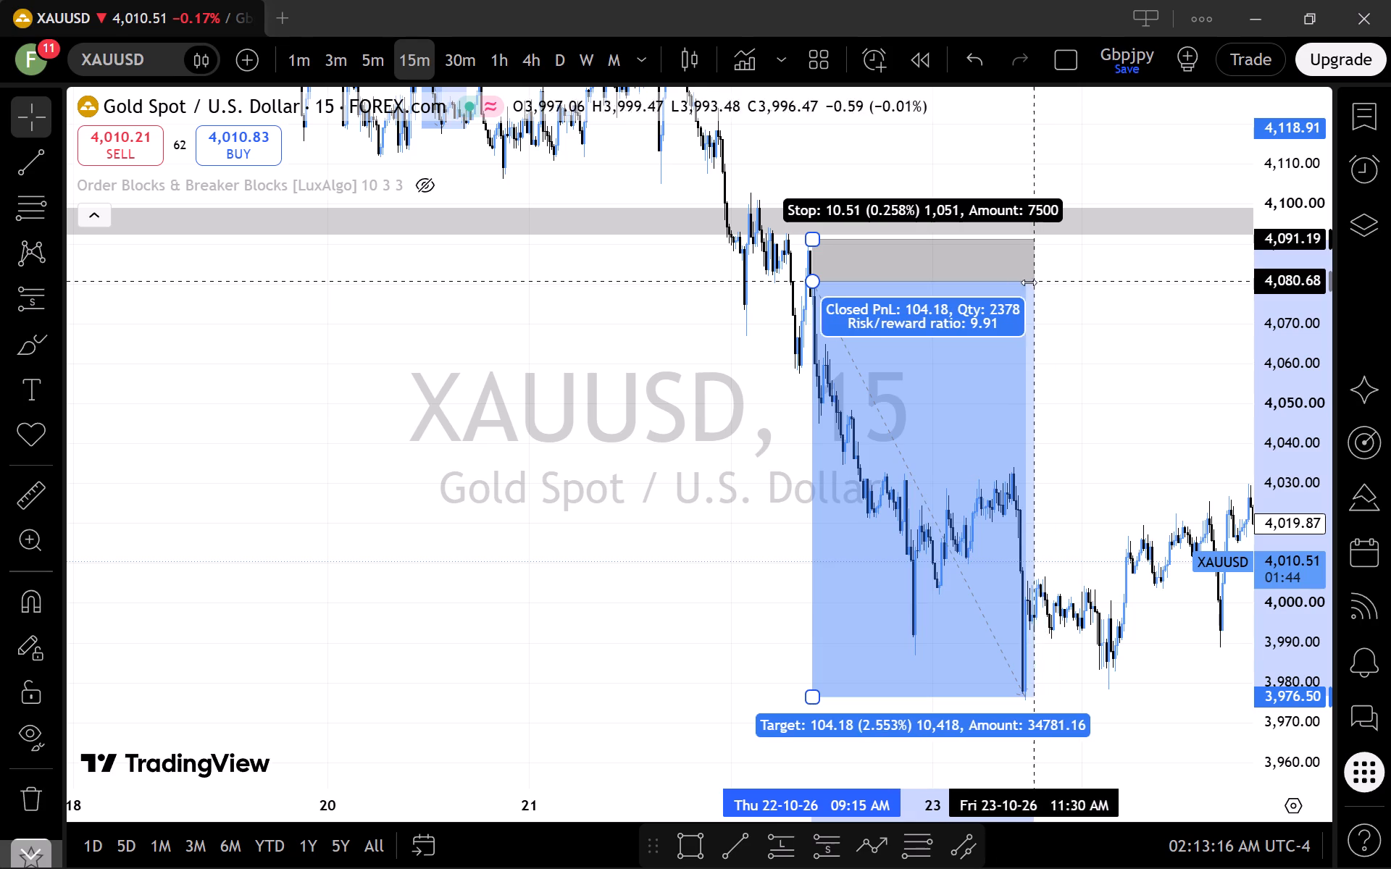
left_click_drag(1029, 282, 1171, 268)
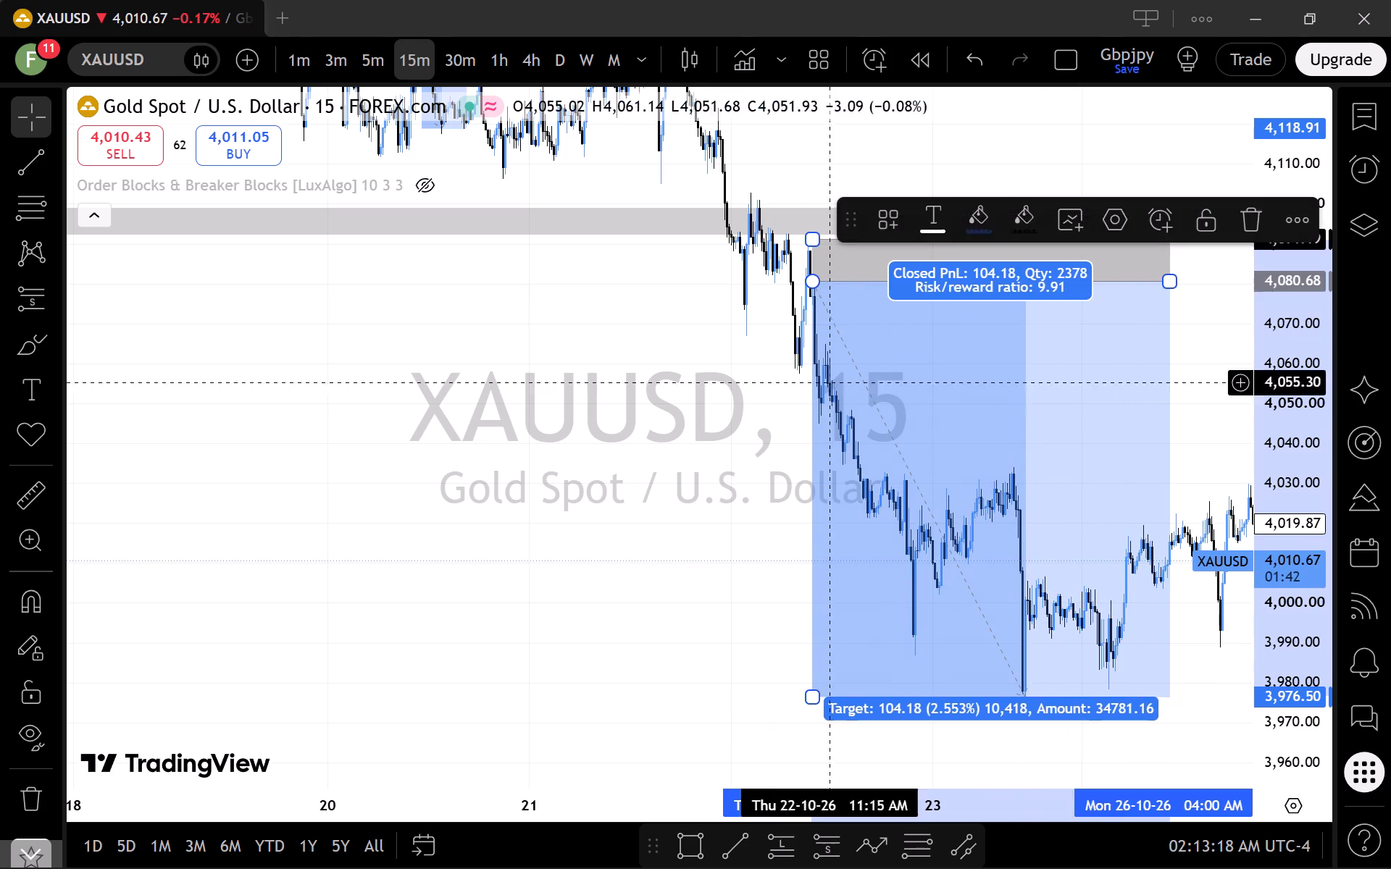
left_click(725, 422)
Switch to the 30-minute timeframe and examine the 21–22 October candles around the grey zone near 4,095 and the short entry.
scroll(1153, 476, "up", 5)
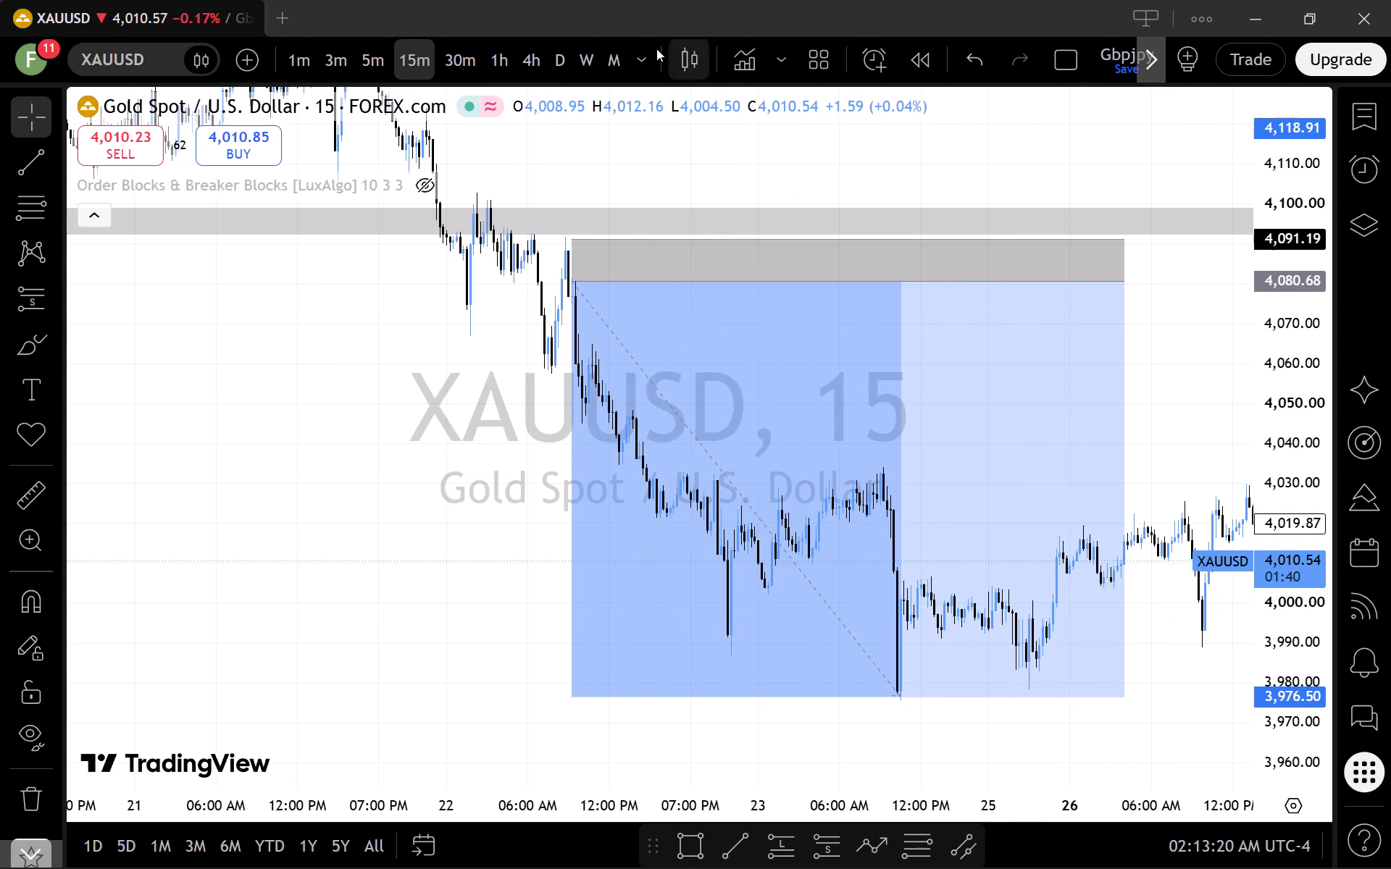
left_click(477, 54)
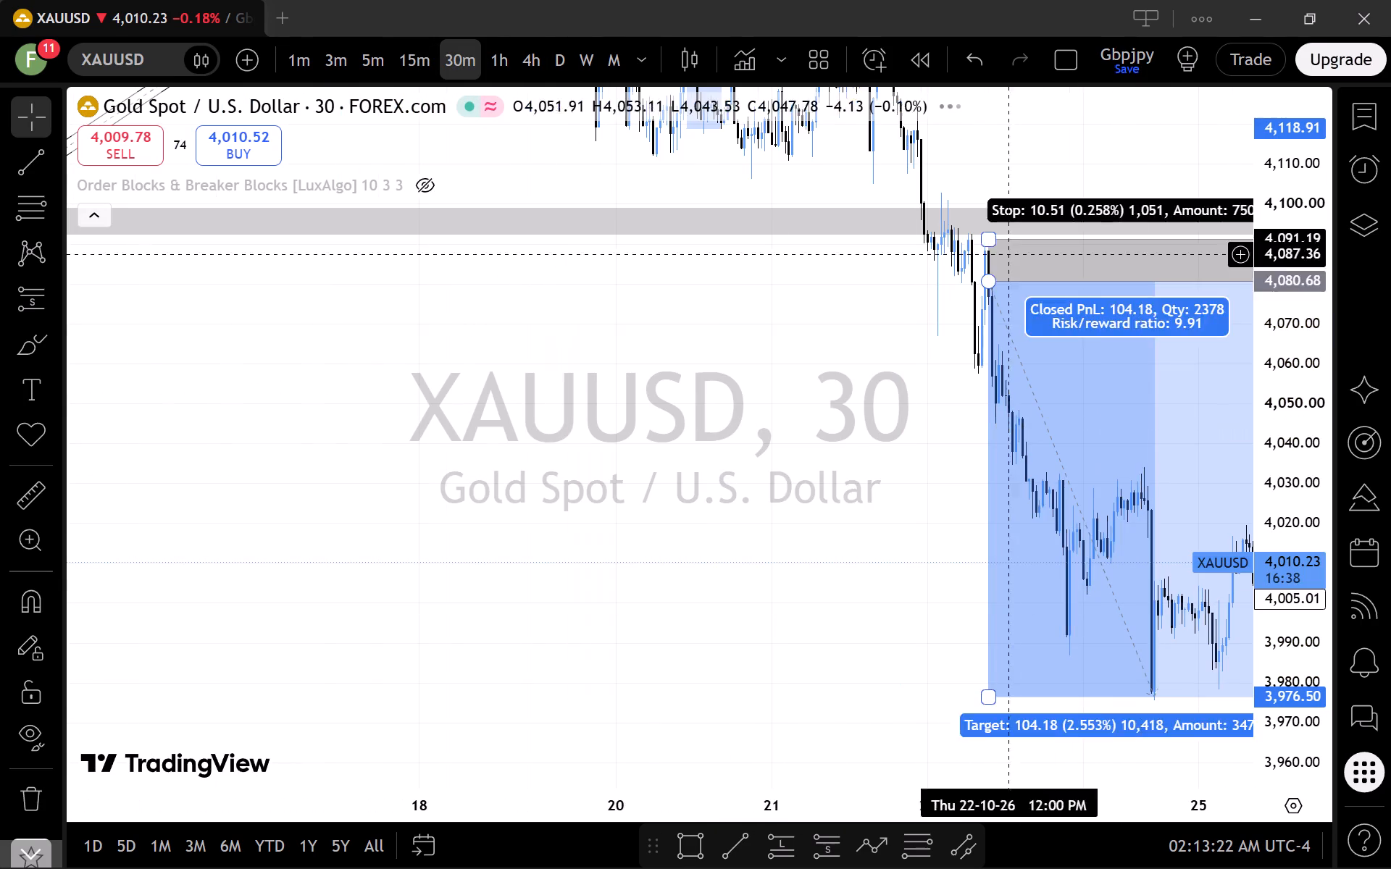
scroll(633, 445, "up", 13)
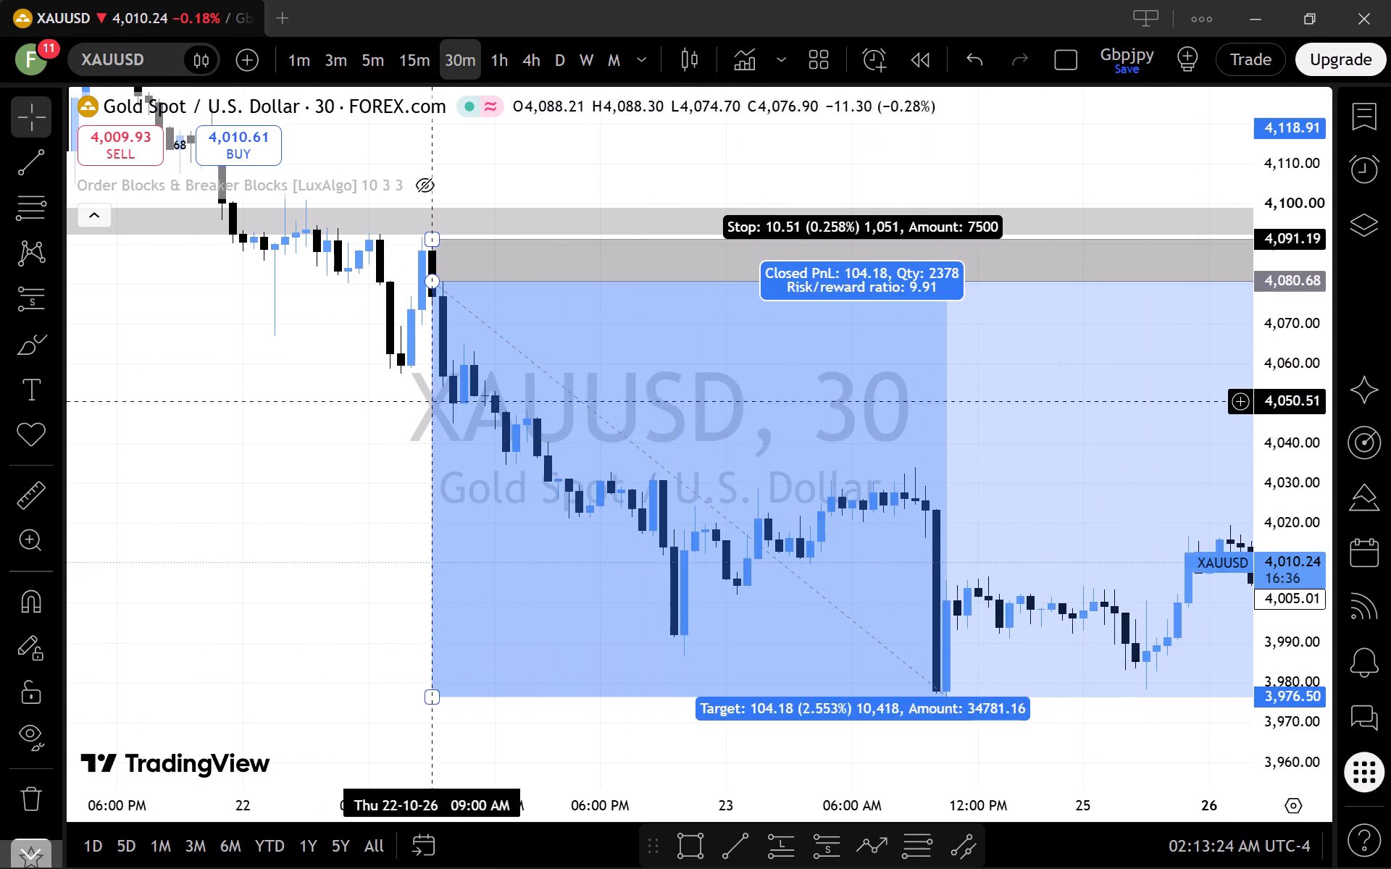
left_click(301, 376)
left_click_drag(301, 376, 711, 701)
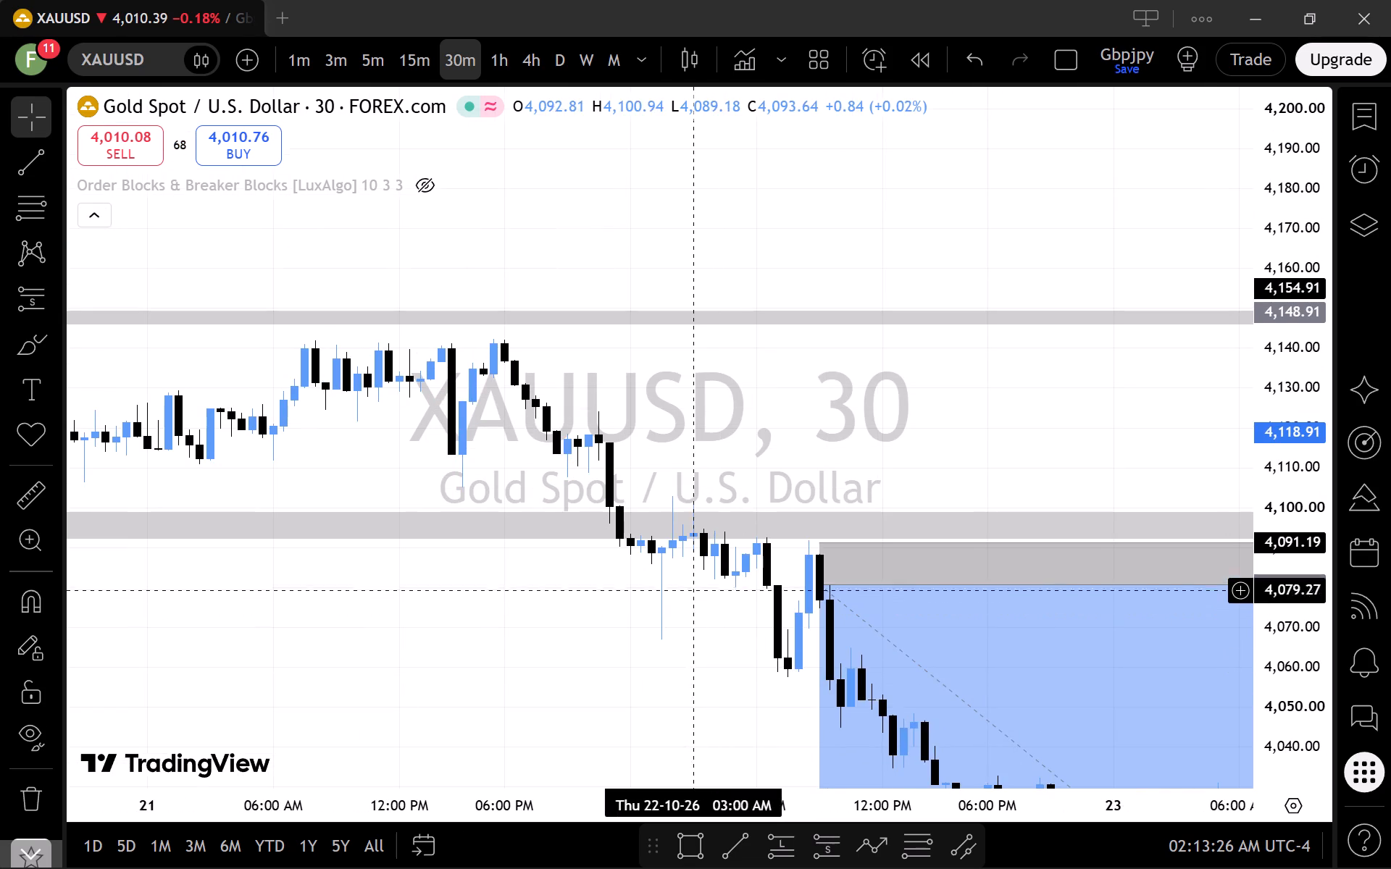
scroll(1343, 593, "up", 8)
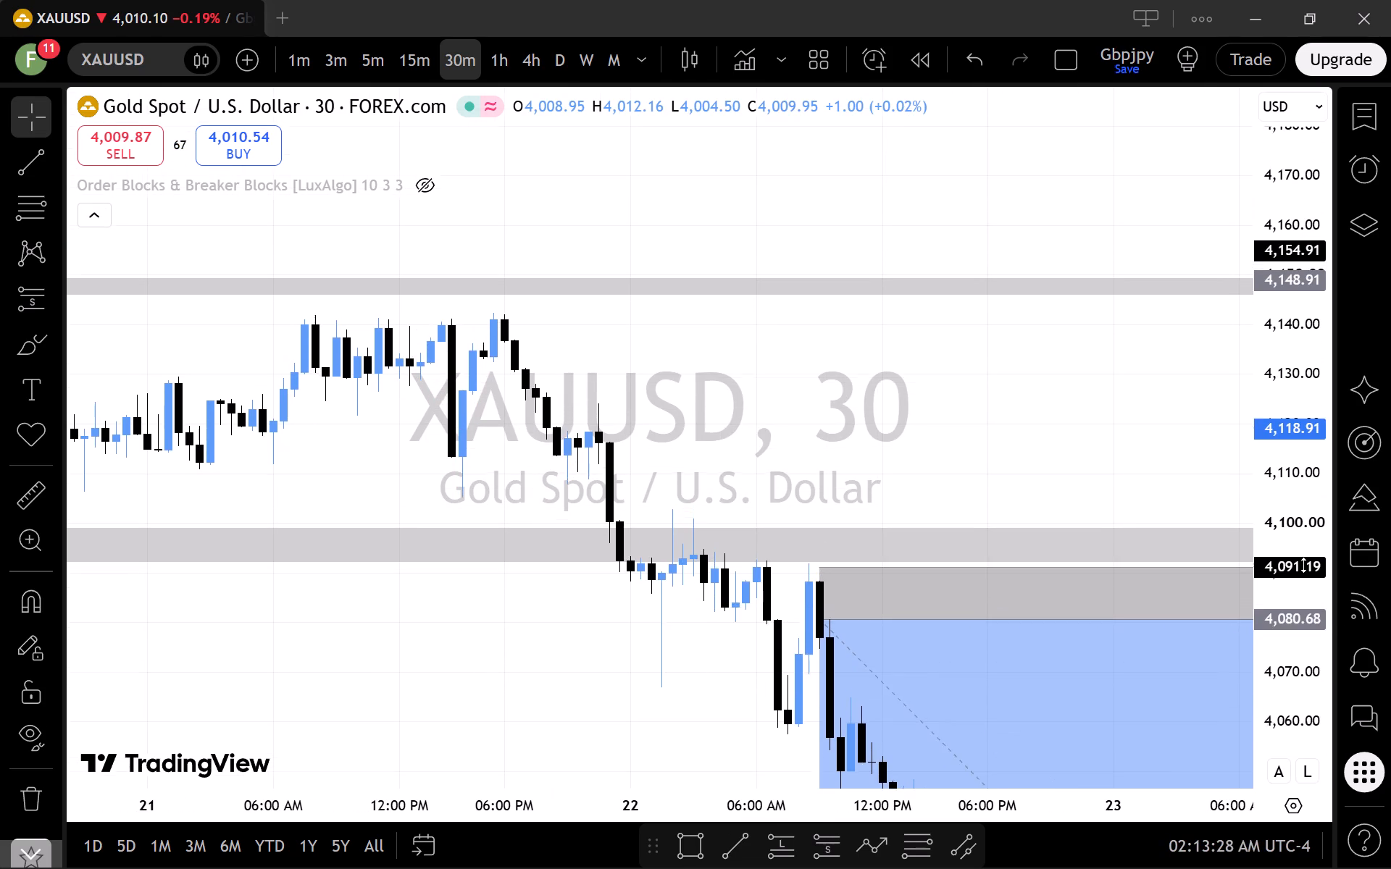
scroll(1303, 565, "up", 6)
scroll(662, 676, "up", 3)
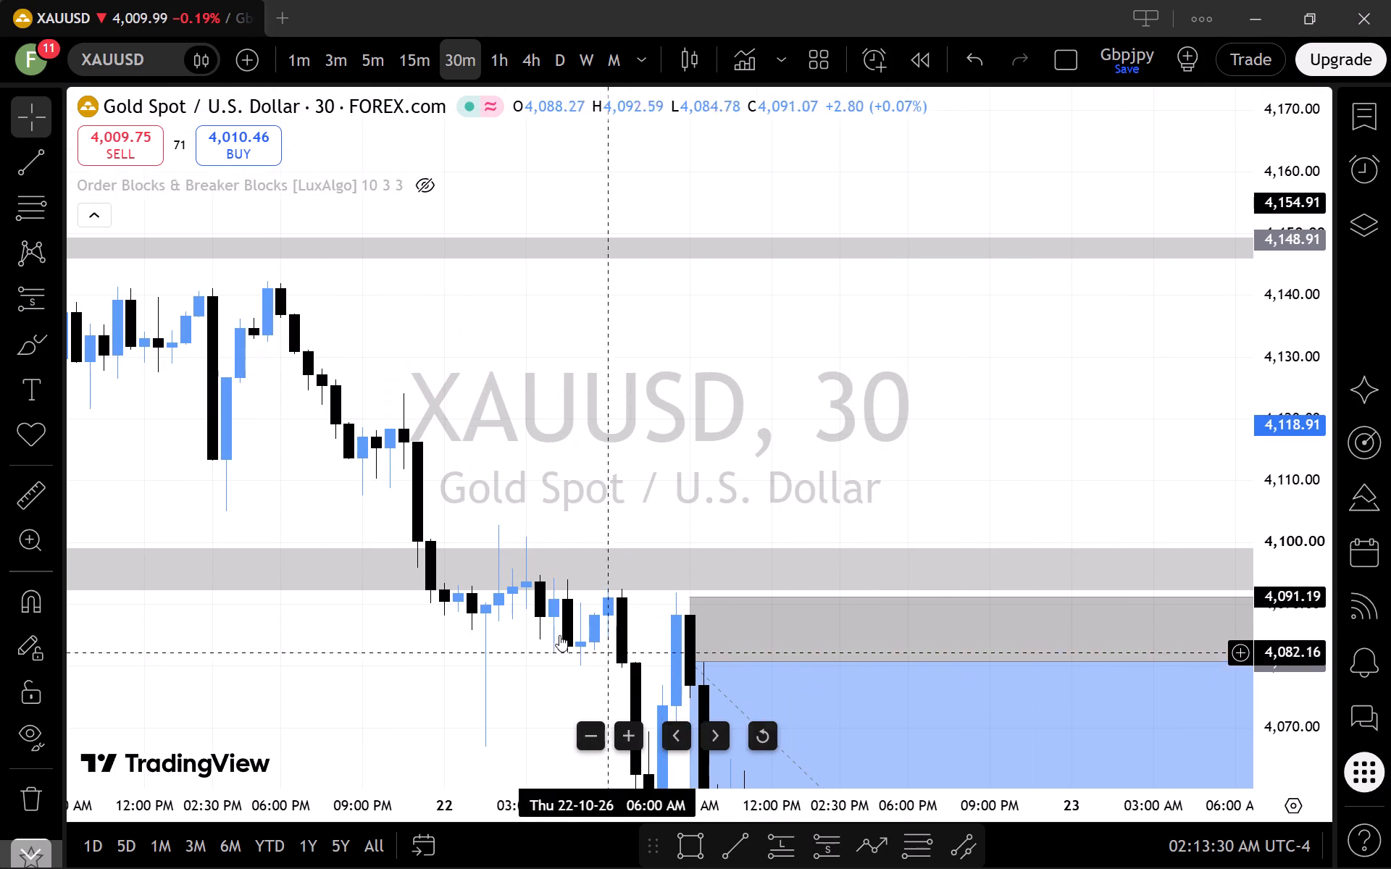
left_click_drag(594, 676, 604, 492)
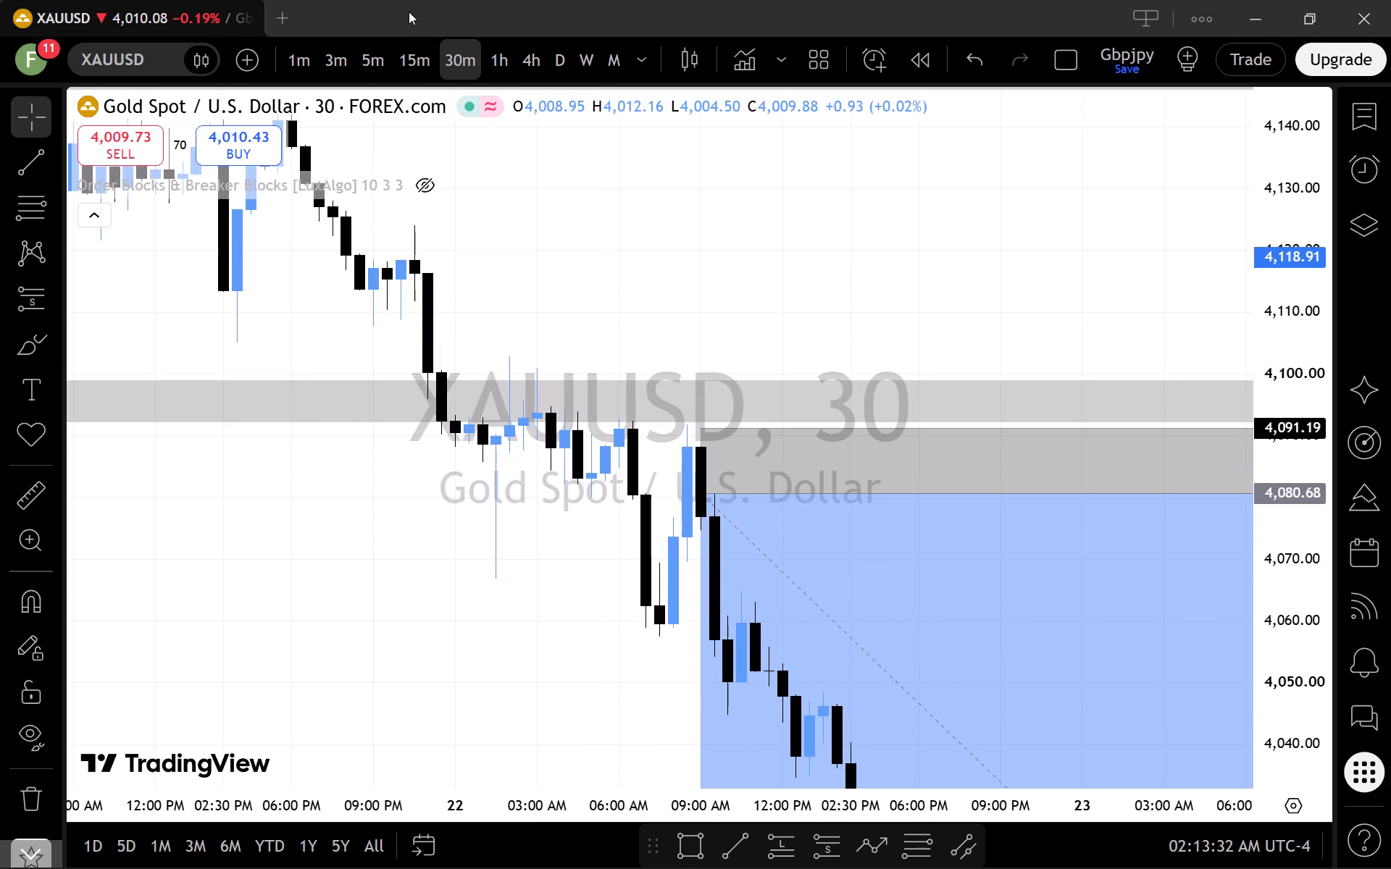
Return to the 15-minute timeframe and review the price action leading into the 22 October short entry.
left_click(421, 54)
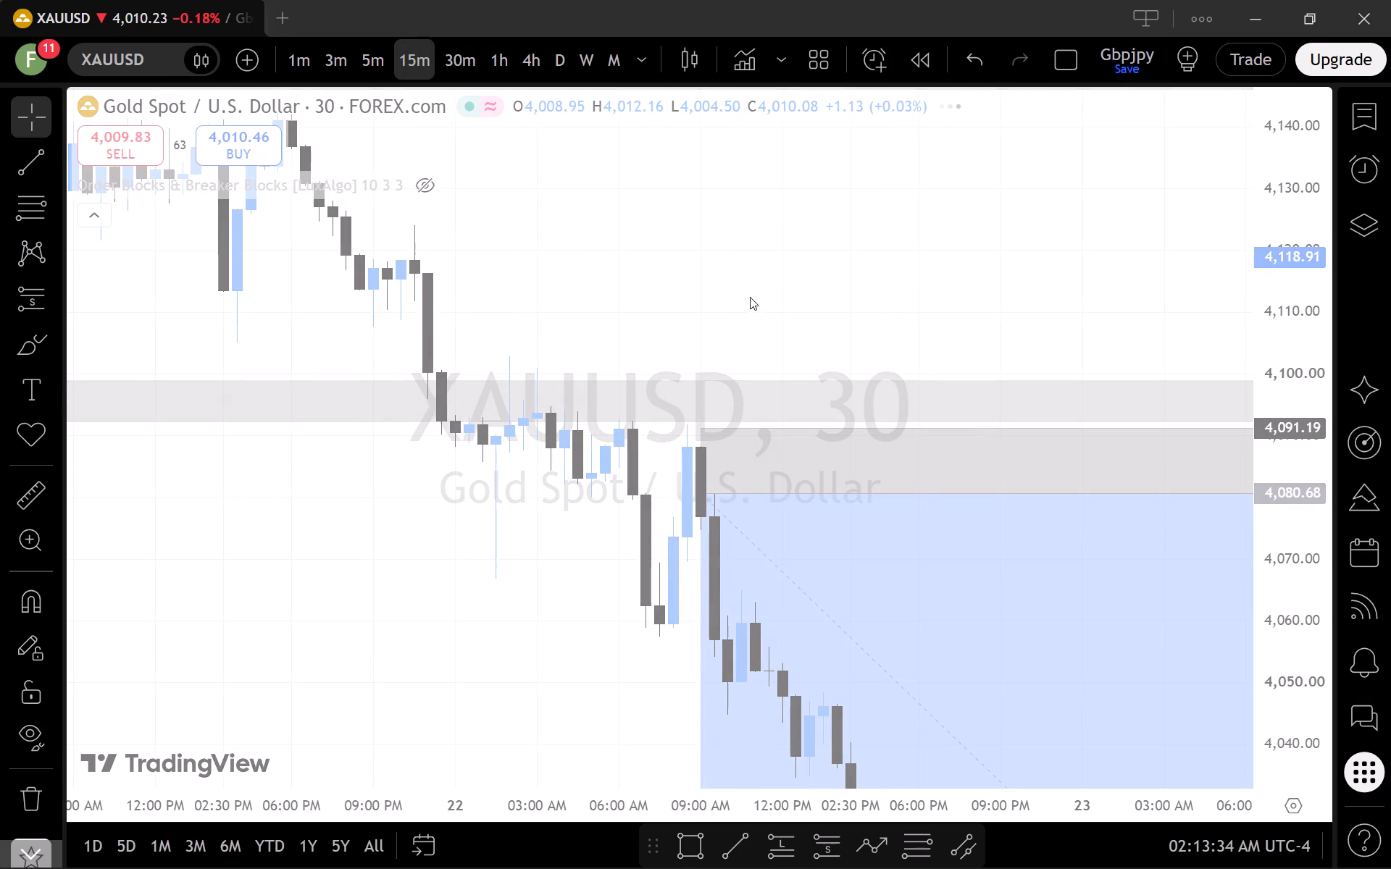
scroll(1001, 301, "down", 10)
scroll(999, 301, "up", 1)
scroll(999, 301, "down", 5)
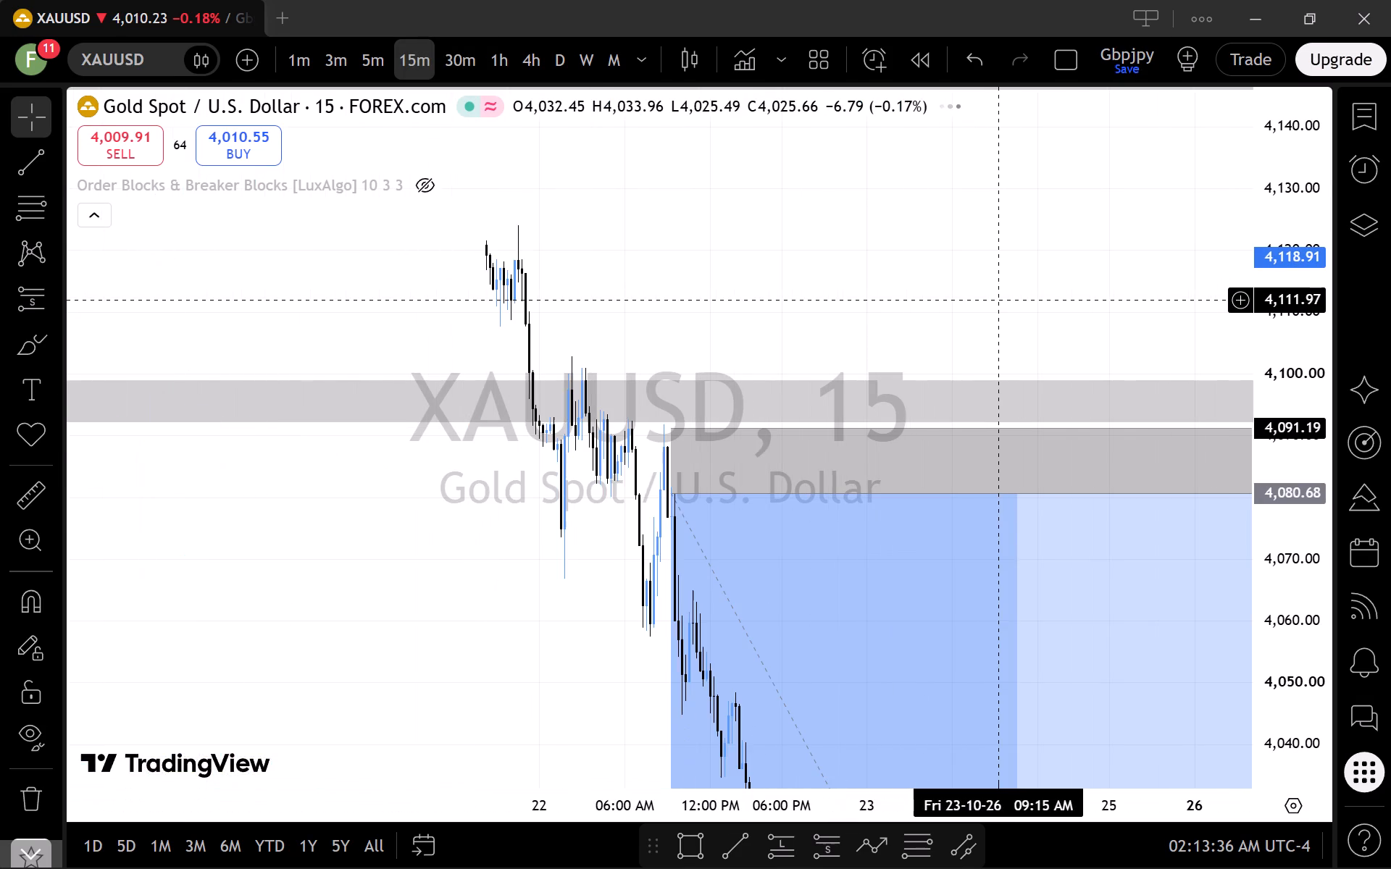
scroll(493, 217, "up", 3)
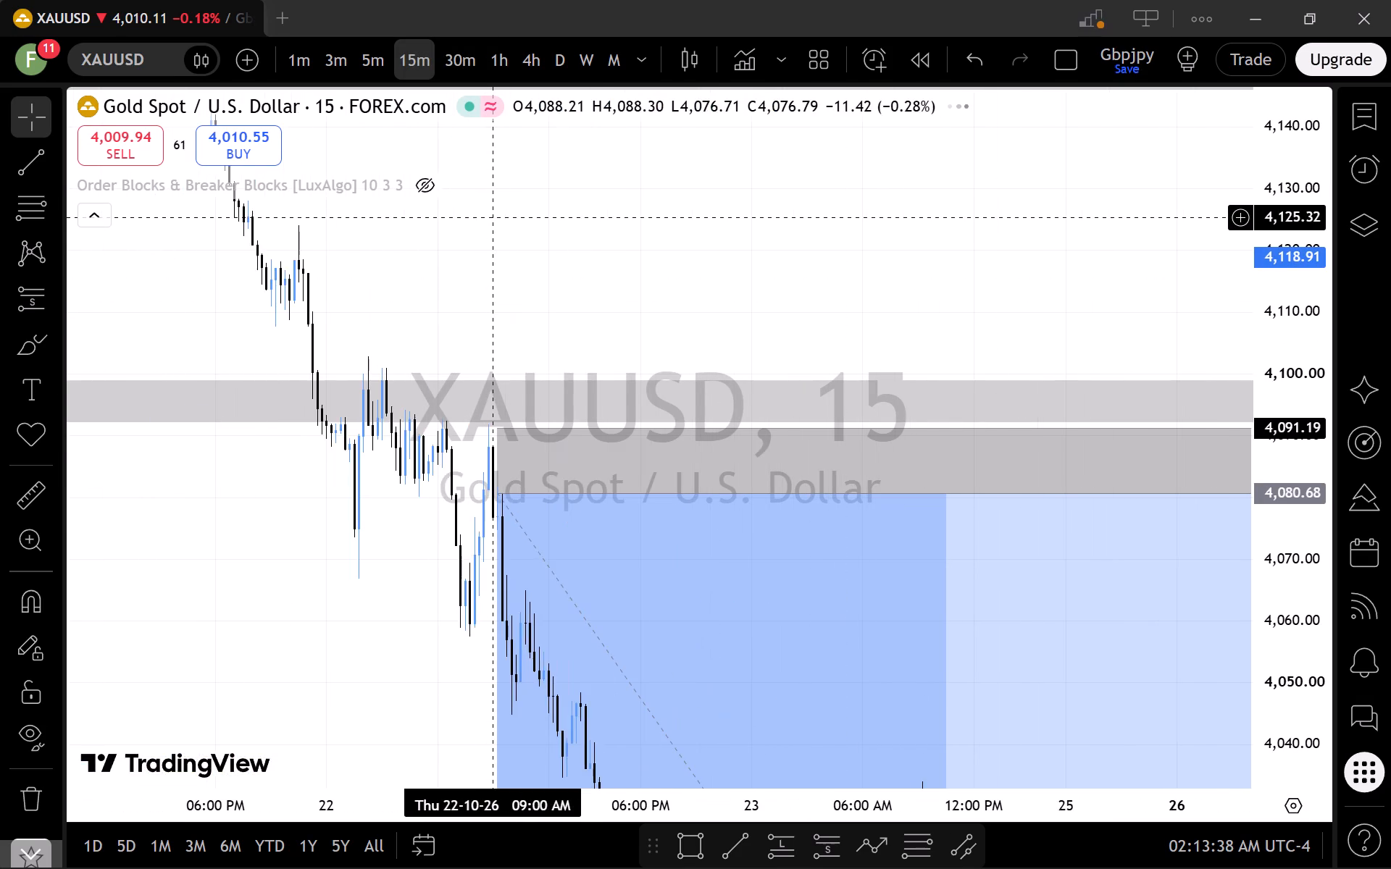
left_click_drag(493, 218, 669, 236)
Switch to the 30-minute timeframe again and compare the candles below the grey zone with the short entry.
left_click(469, 55)
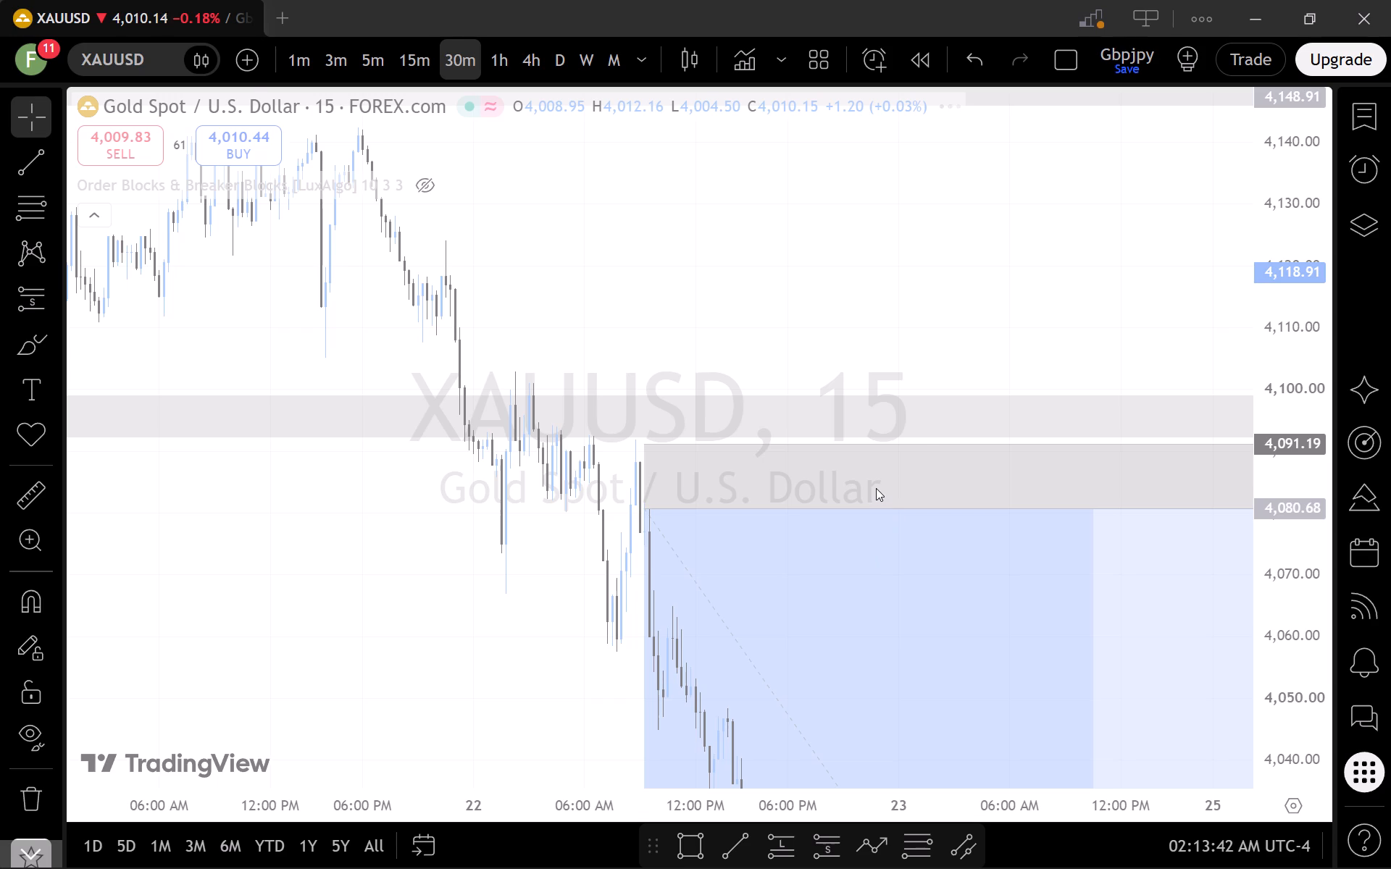
left_click_drag(902, 630, 761, 607)
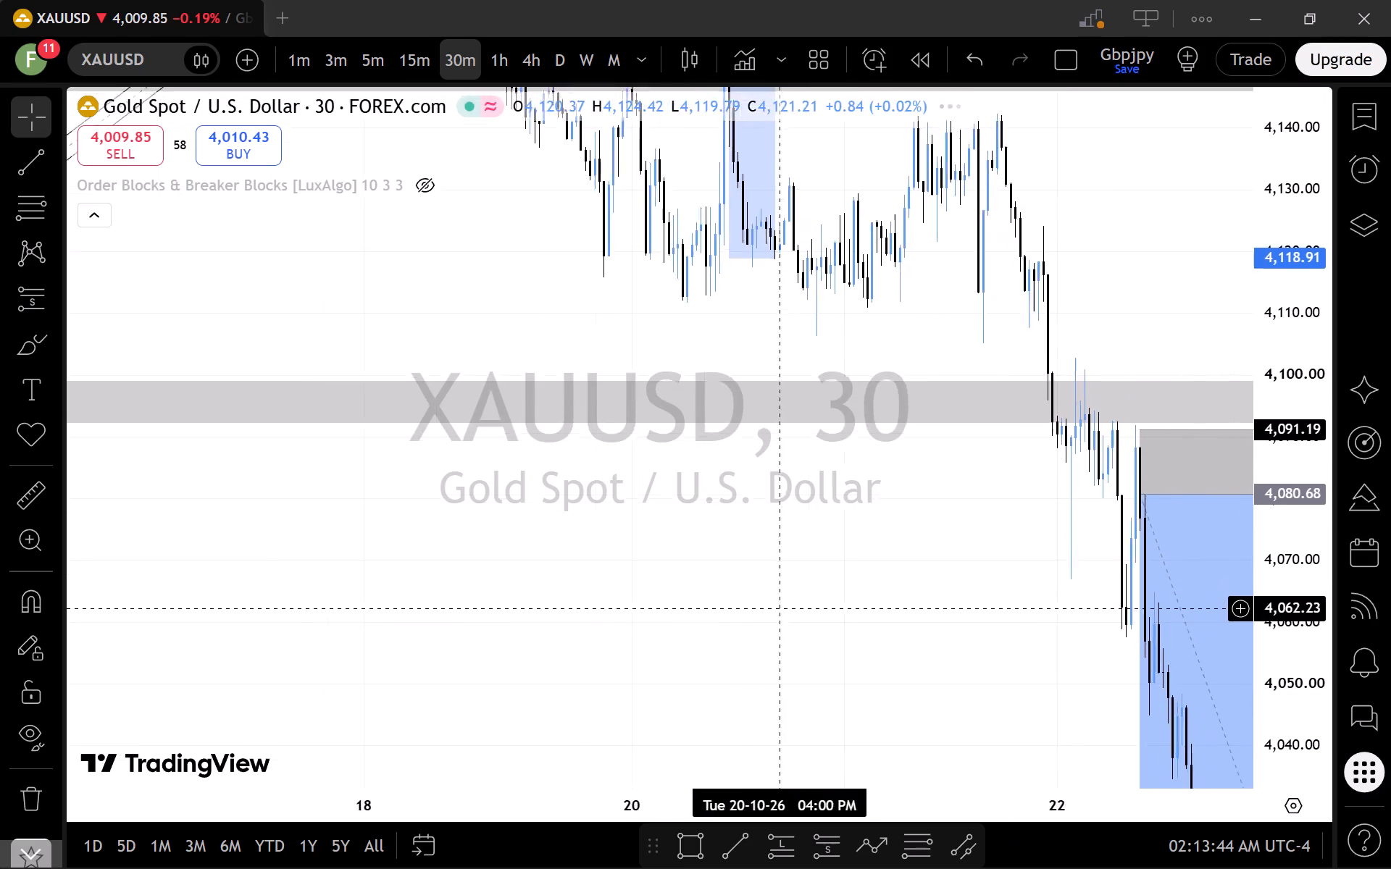
left_click_drag(761, 607, 468, 557)
scroll(817, 382, "up", 5)
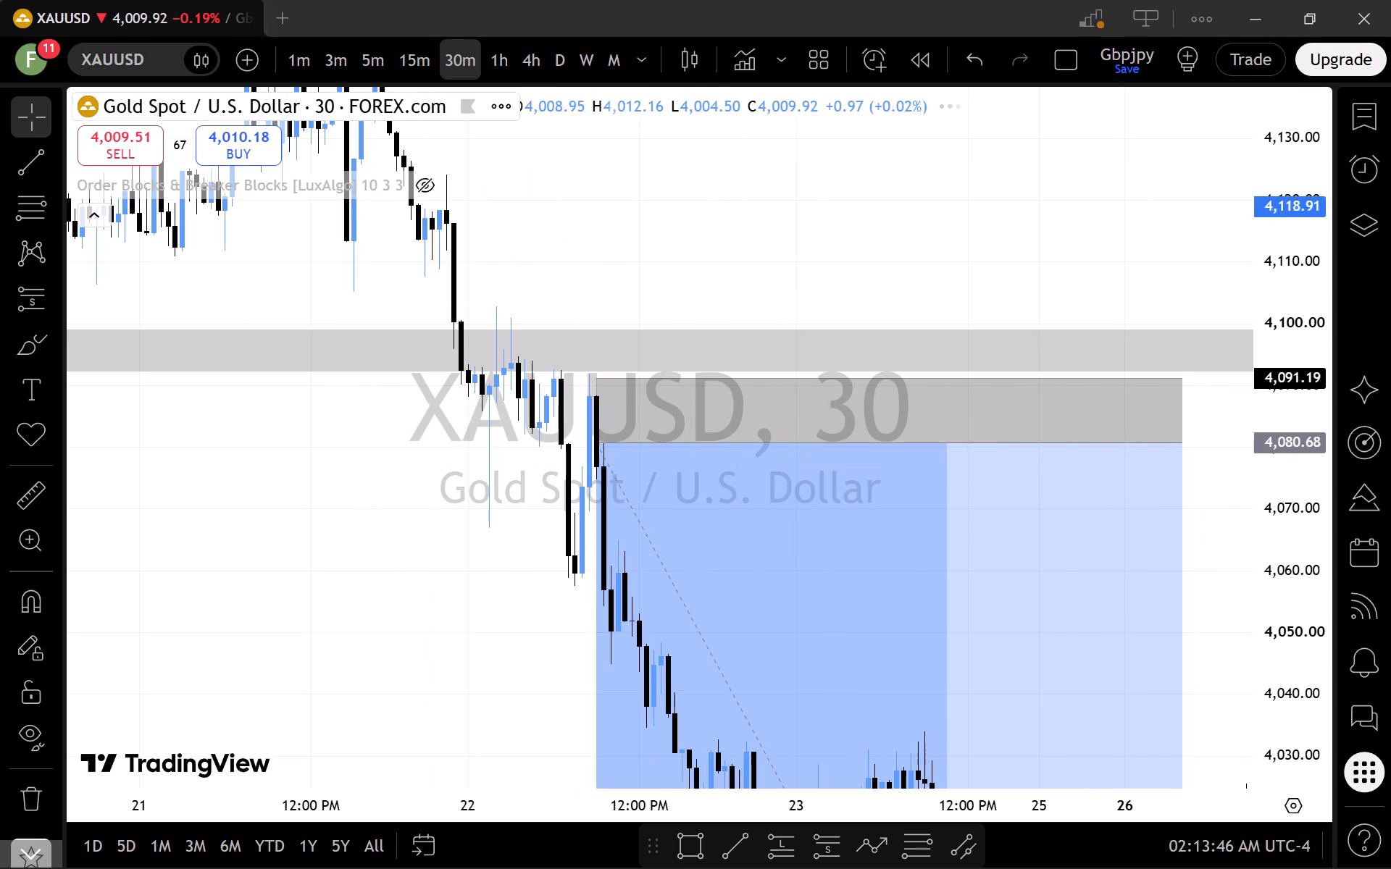
scroll(530, 258, "up", 2)
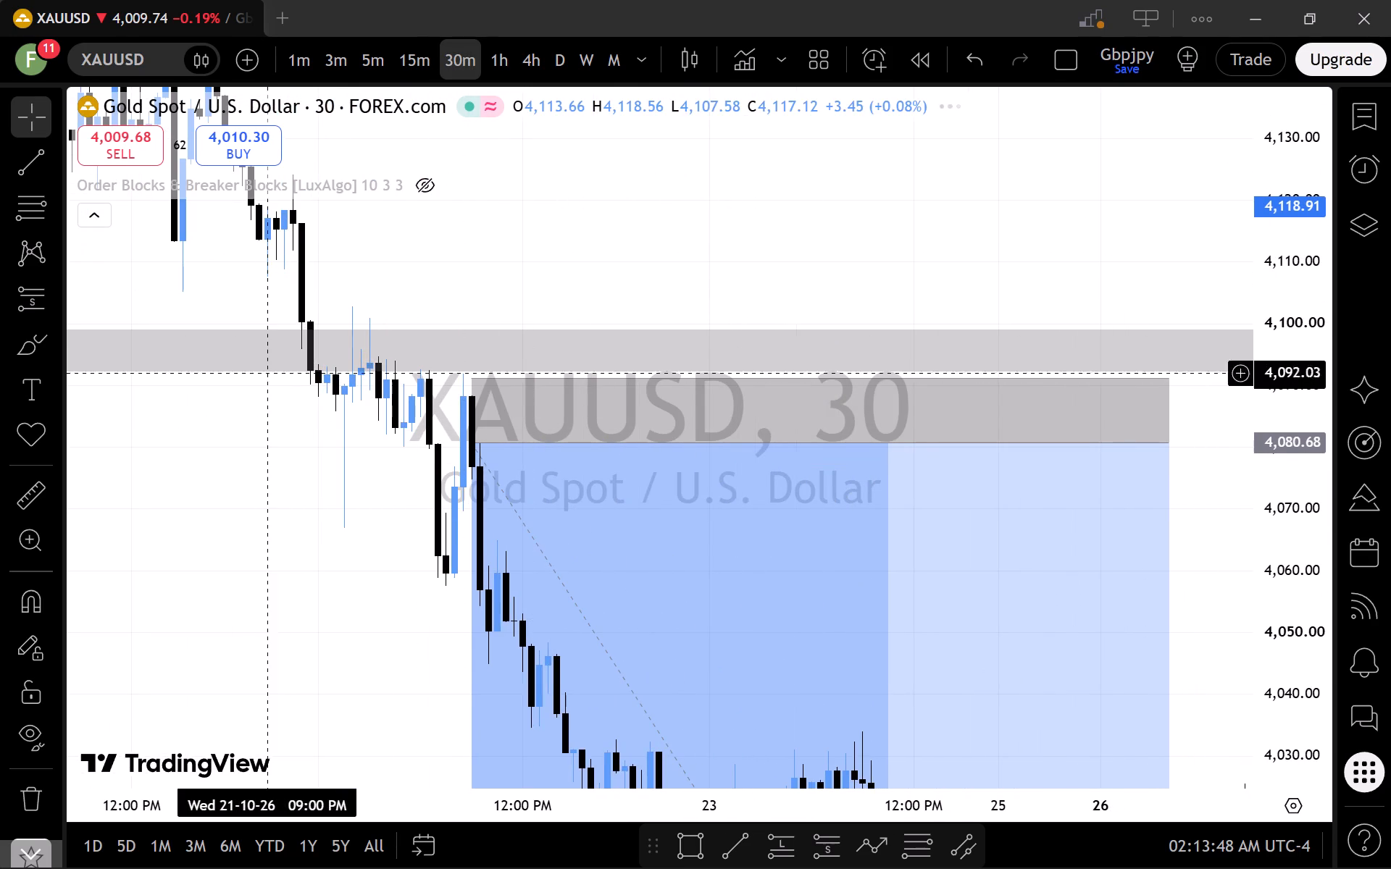
left_click_drag(314, 490, 522, 591)
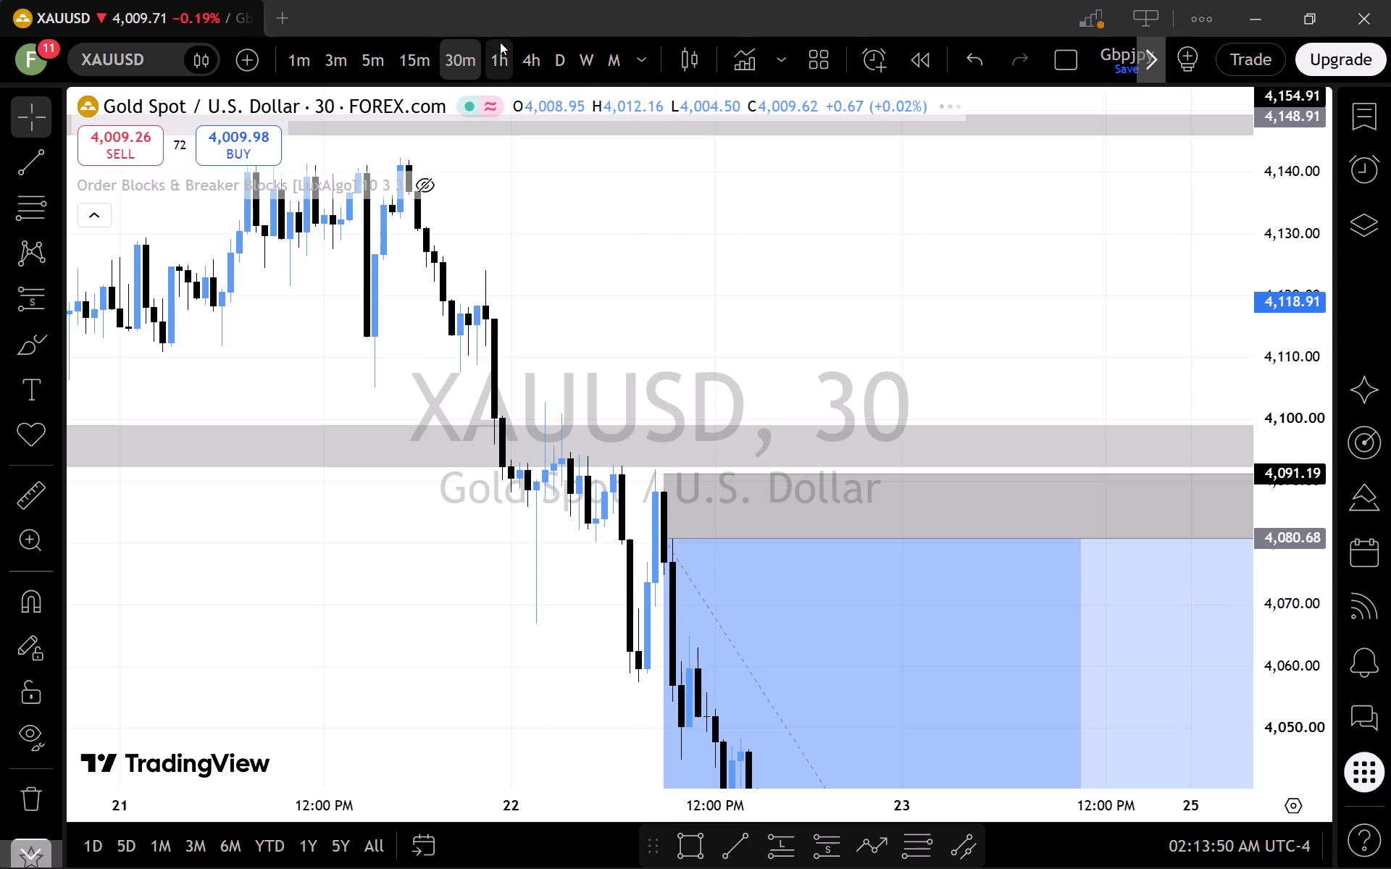
Switch to the 1-hour timeframe and examine the 22 October candles around the grey zone and the short entry.
left_click(501, 59)
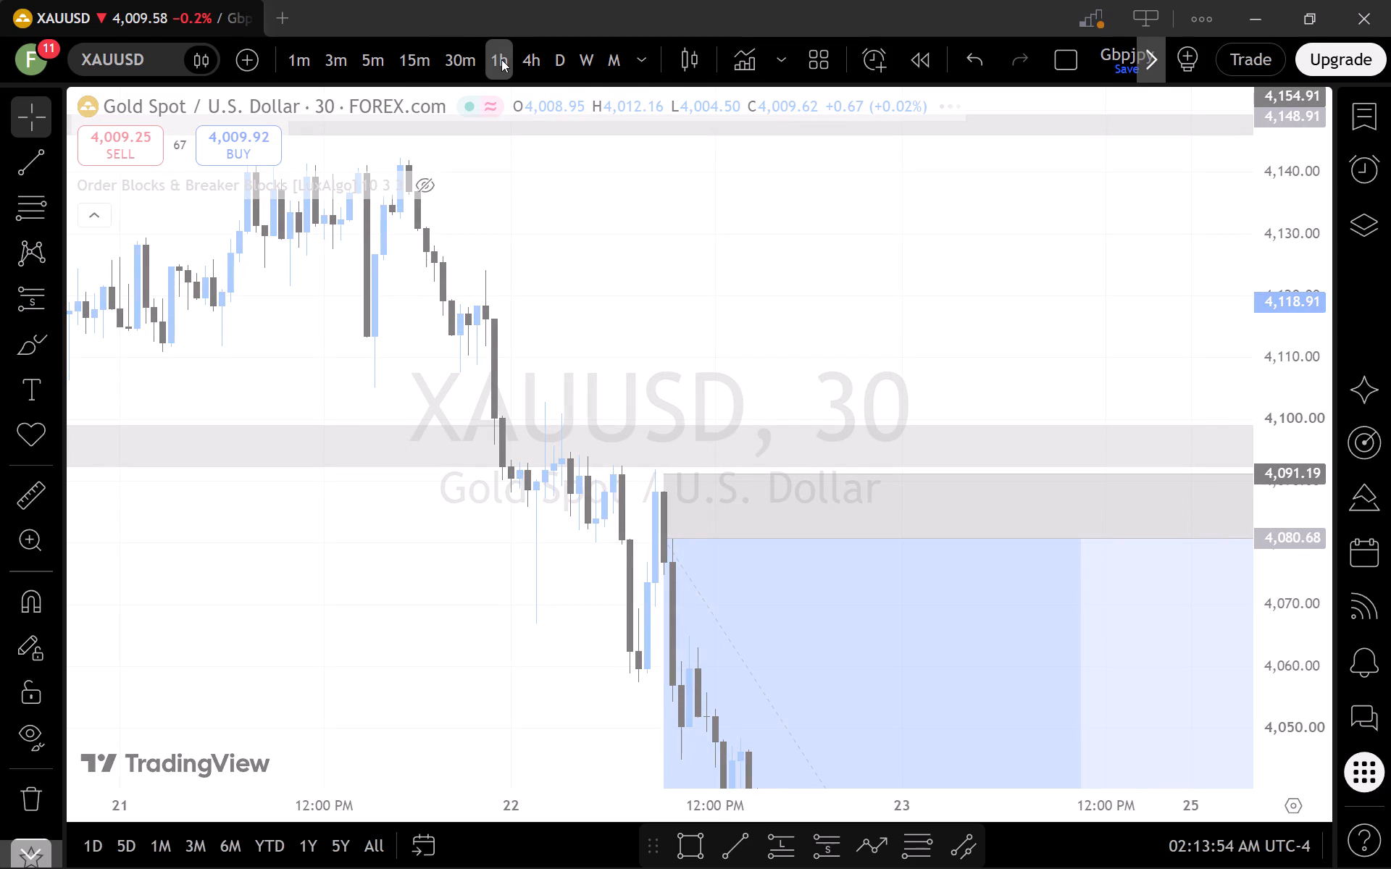
scroll(1308, 315, "down", 7)
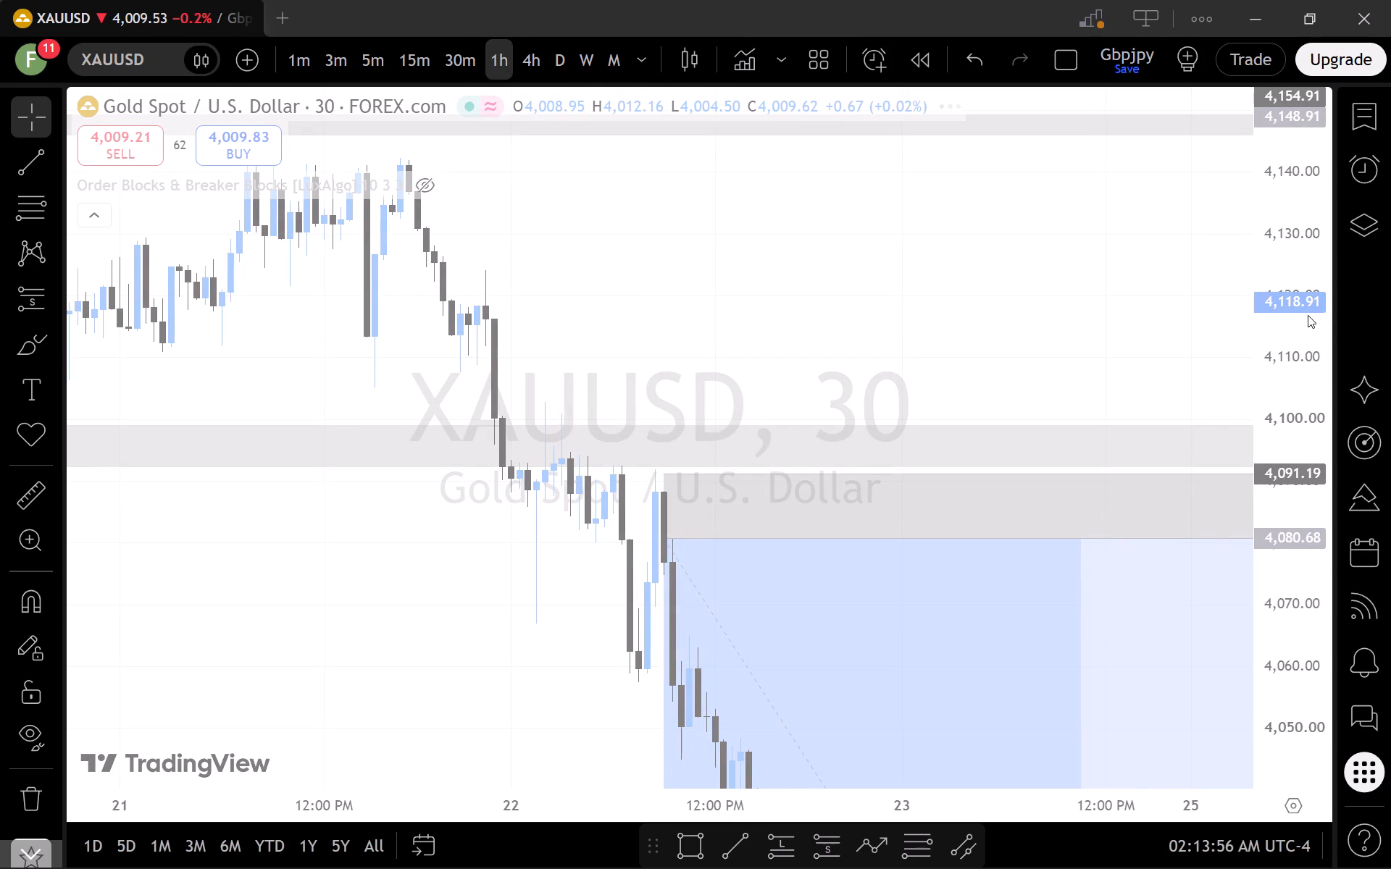
scroll(1308, 315, "down", 1)
scroll(1308, 315, "up", 4)
scroll(998, 418, "up", 3)
scroll(985, 487, "up", 3)
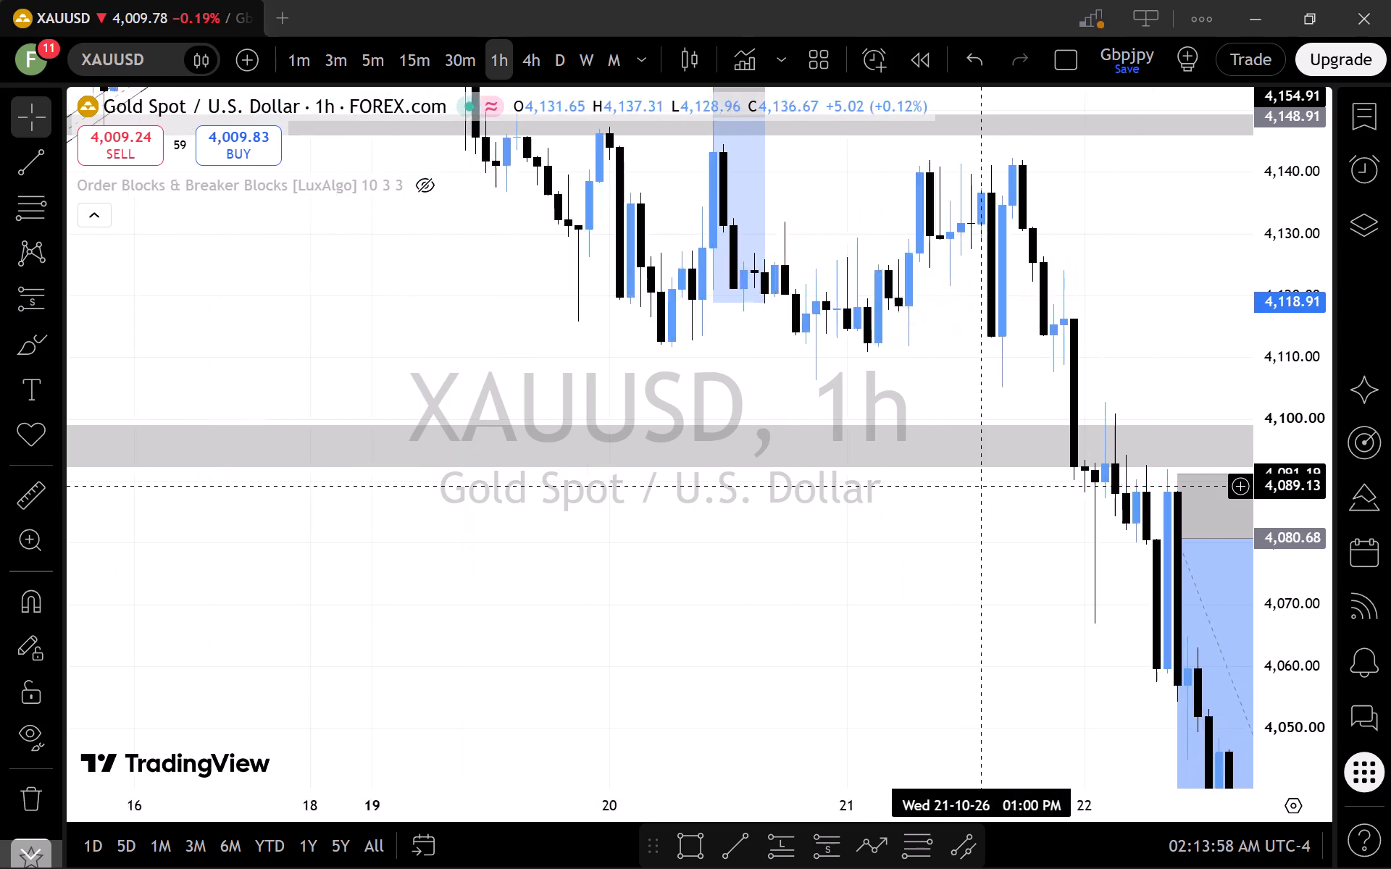
scroll(985, 487, "up", 12)
left_click_drag(701, 561, 446, 554)
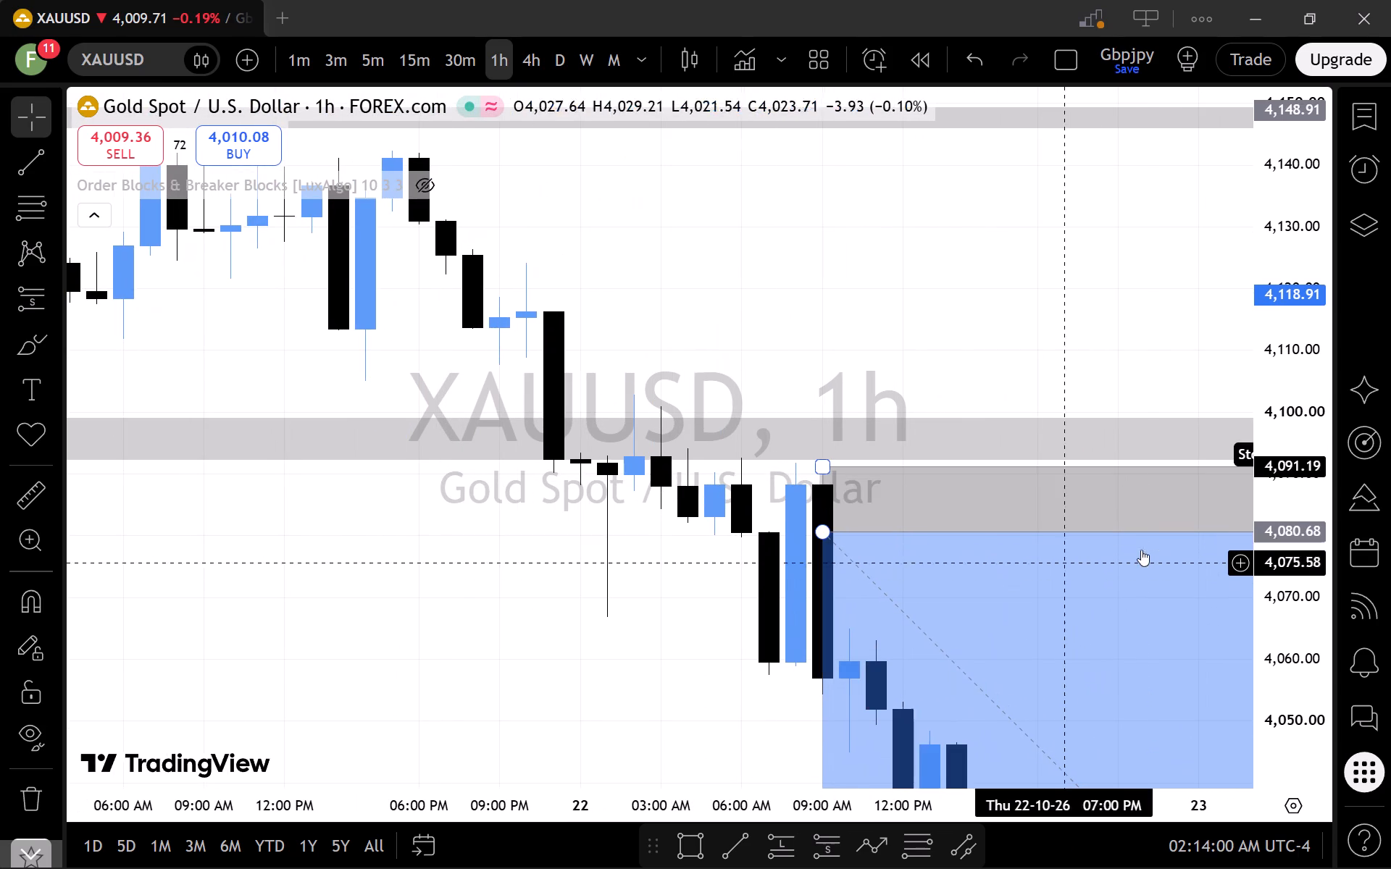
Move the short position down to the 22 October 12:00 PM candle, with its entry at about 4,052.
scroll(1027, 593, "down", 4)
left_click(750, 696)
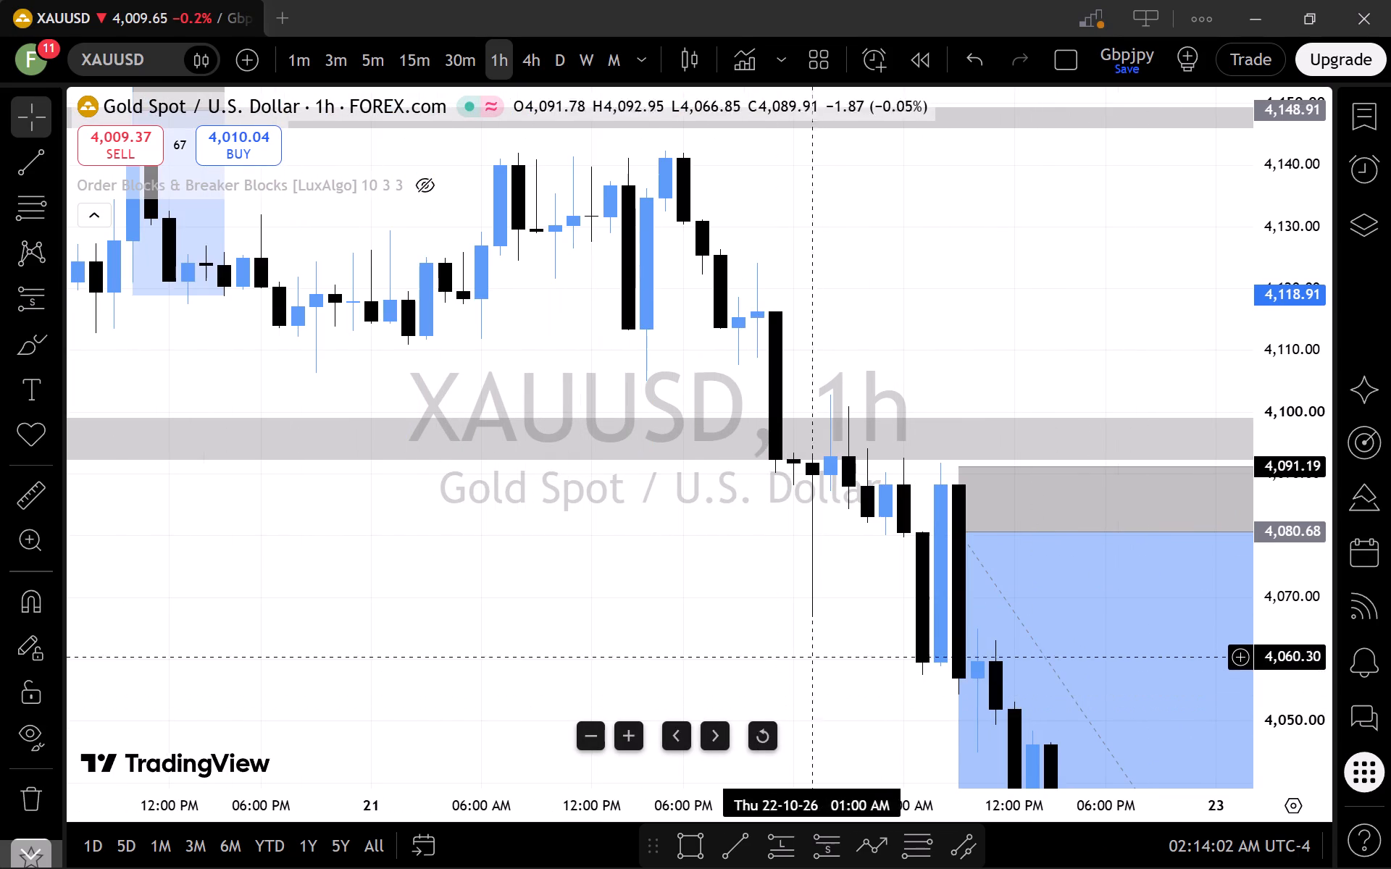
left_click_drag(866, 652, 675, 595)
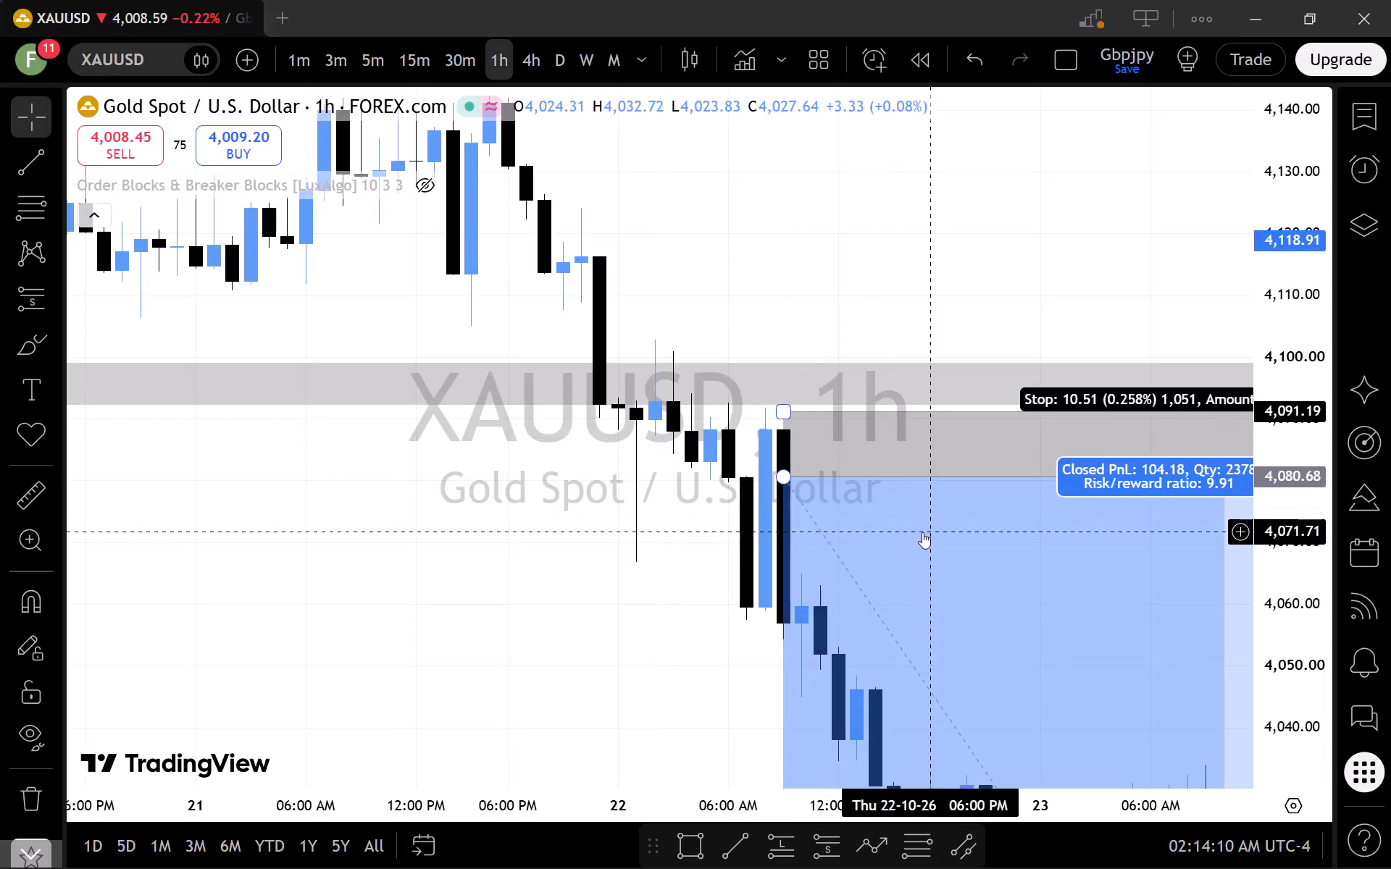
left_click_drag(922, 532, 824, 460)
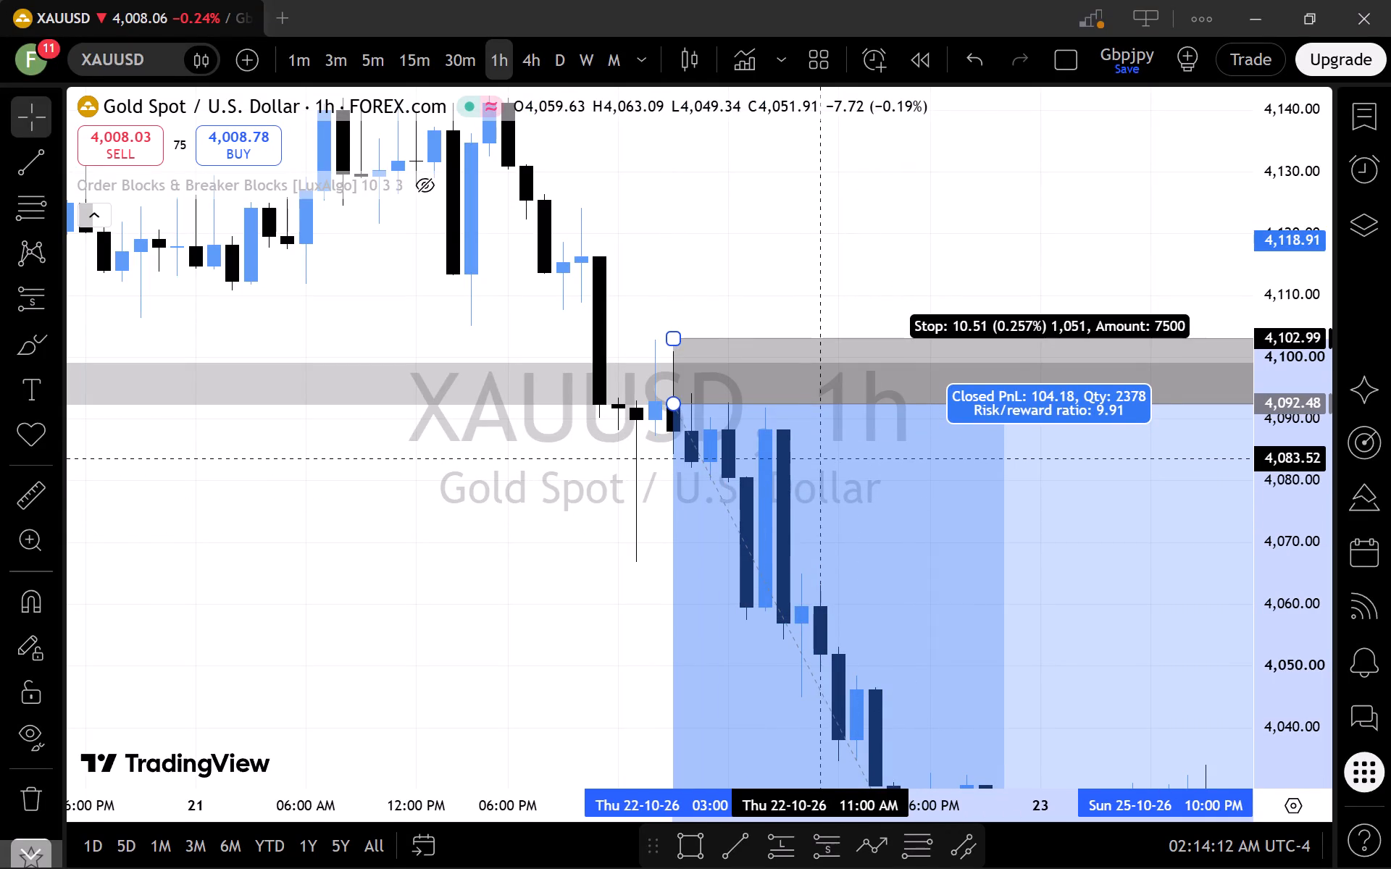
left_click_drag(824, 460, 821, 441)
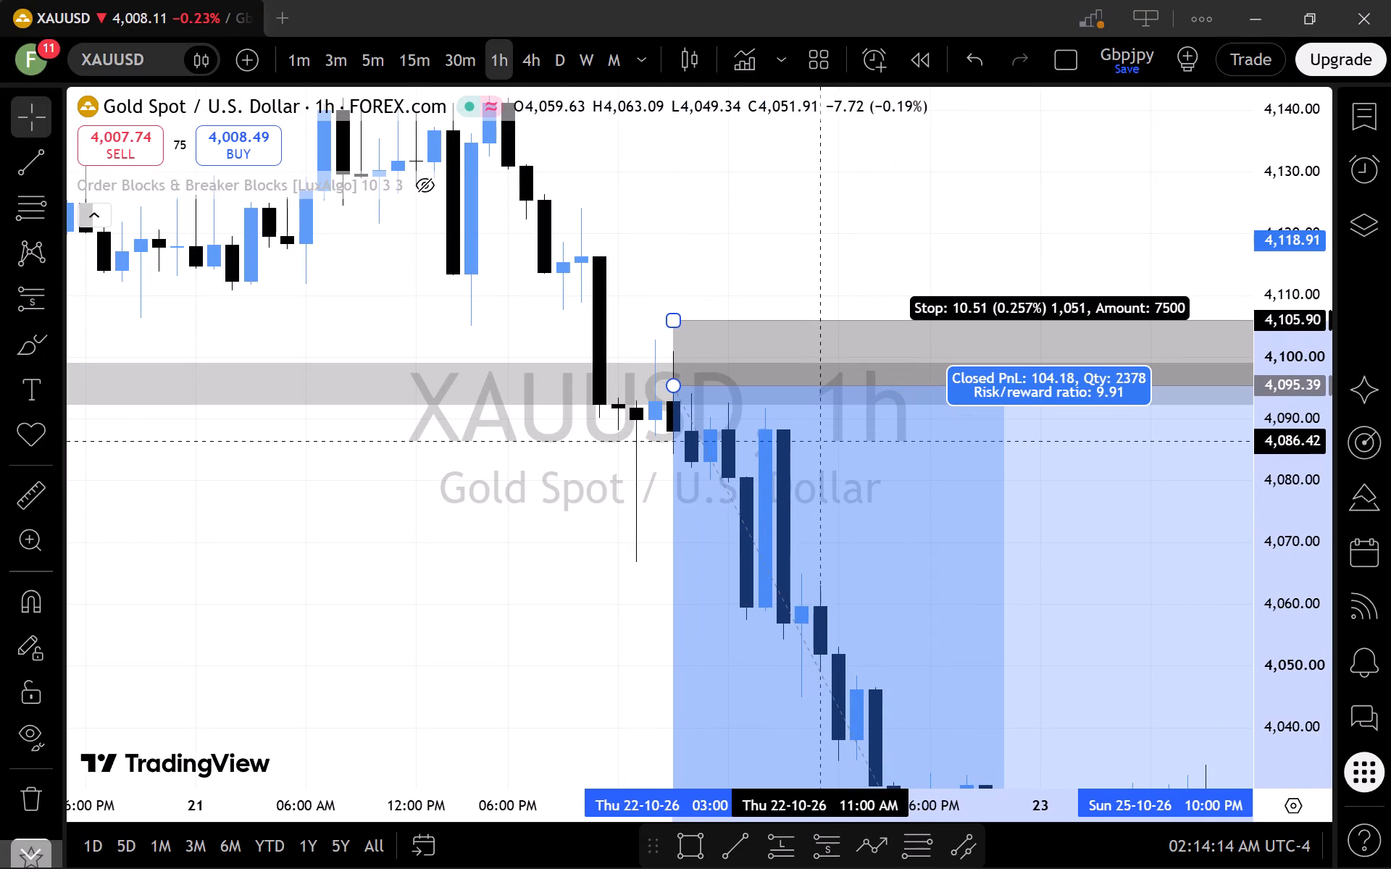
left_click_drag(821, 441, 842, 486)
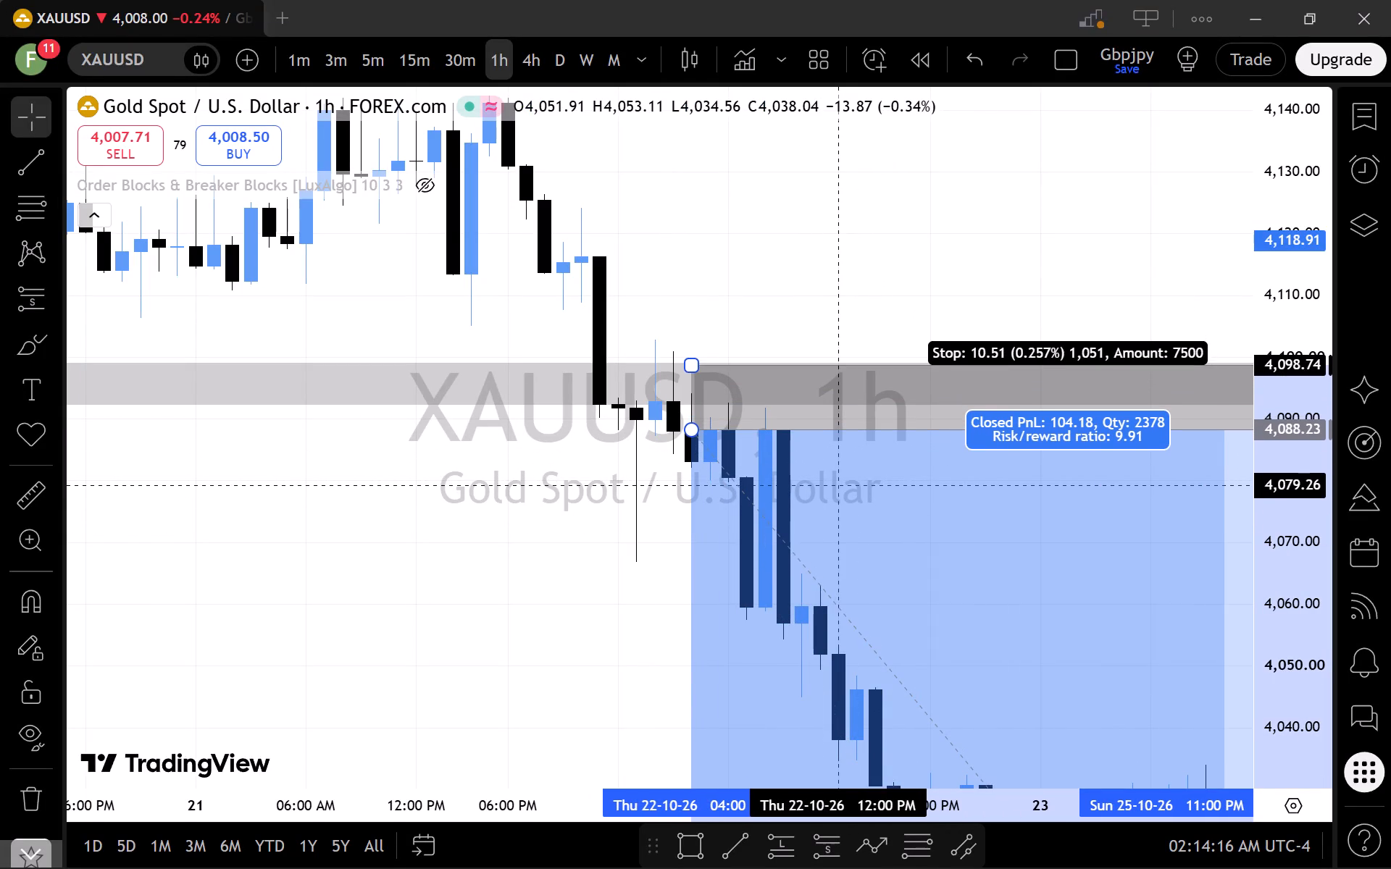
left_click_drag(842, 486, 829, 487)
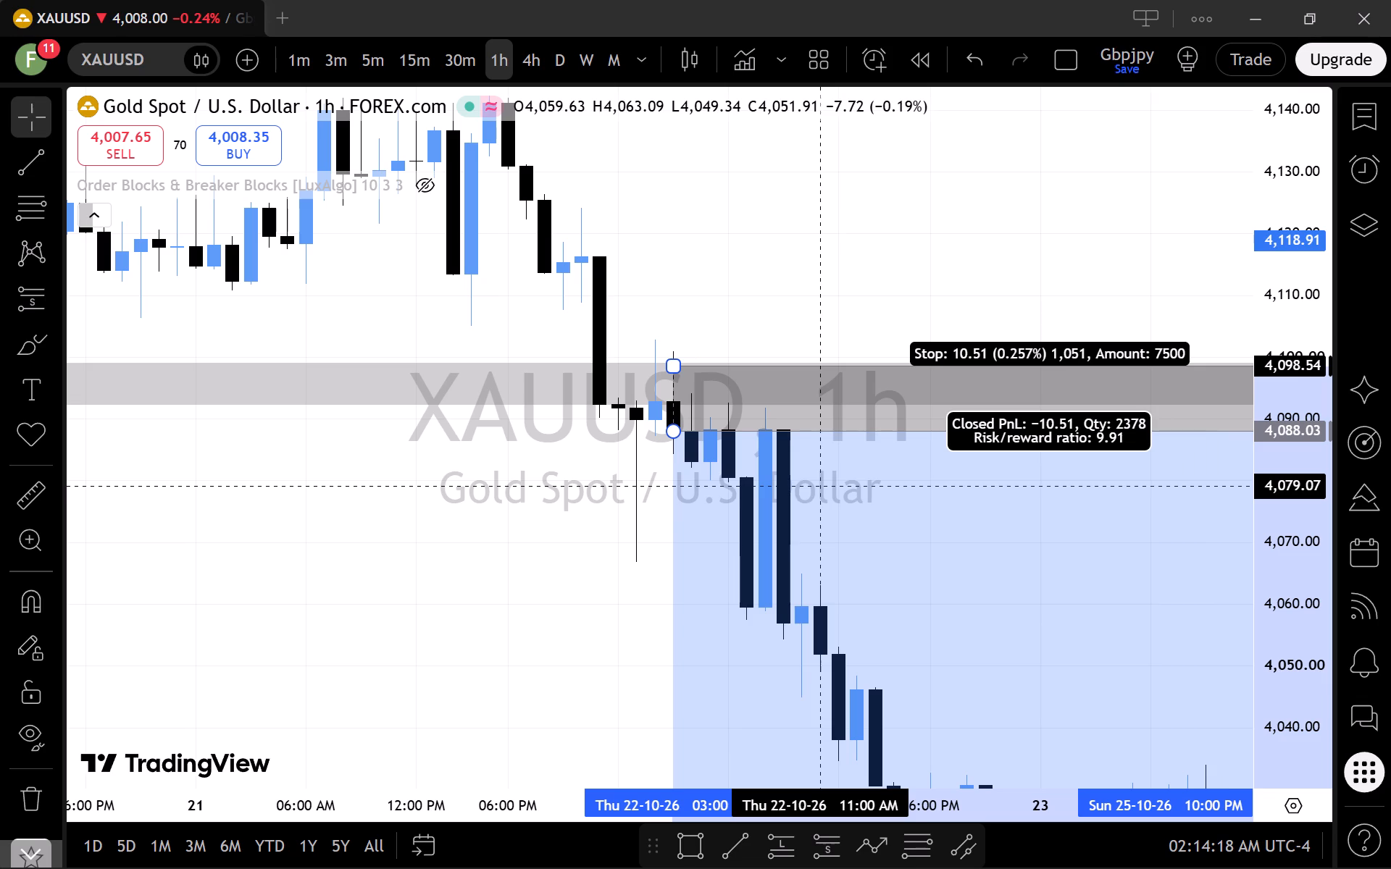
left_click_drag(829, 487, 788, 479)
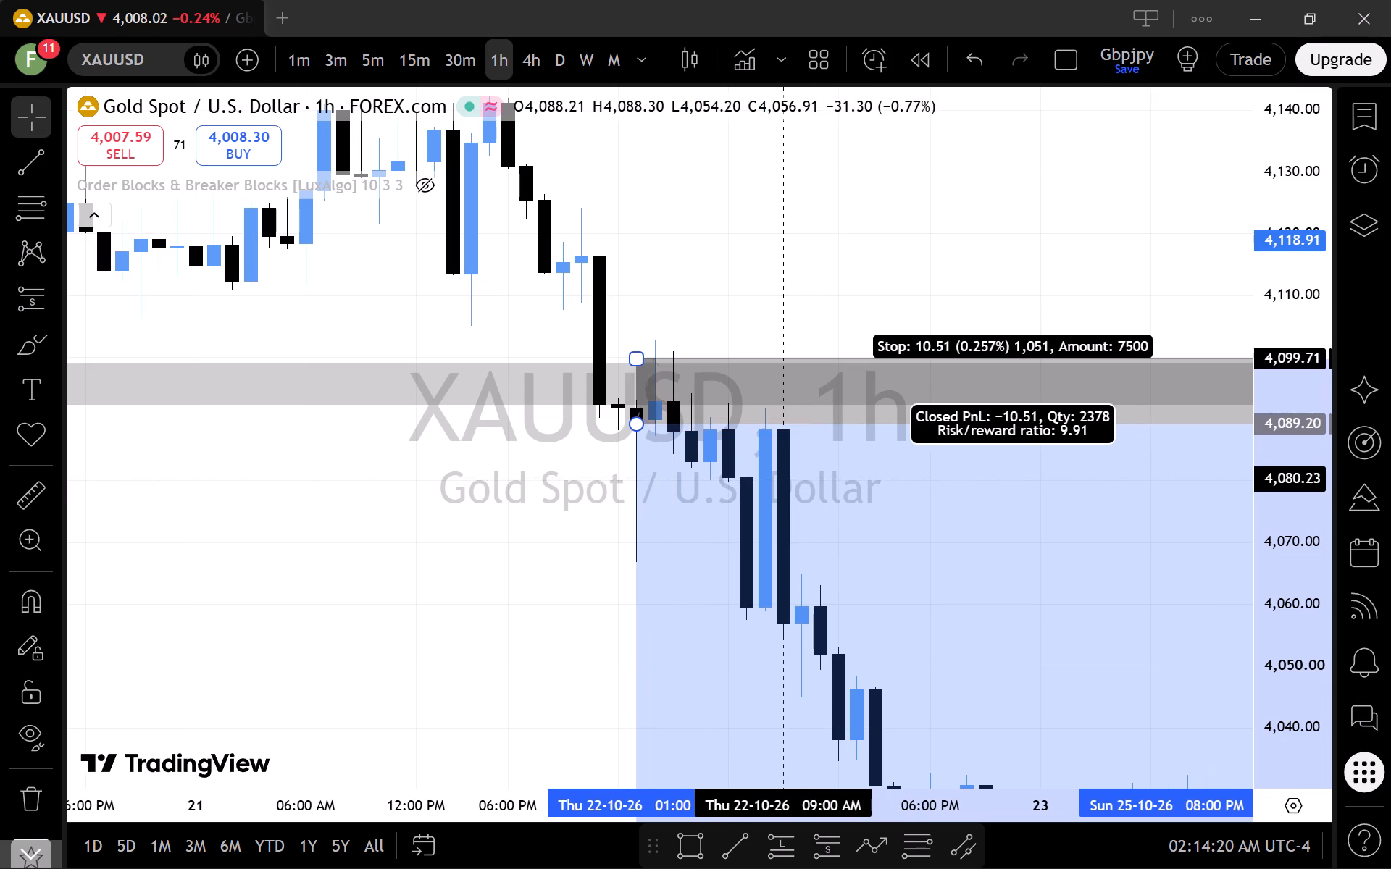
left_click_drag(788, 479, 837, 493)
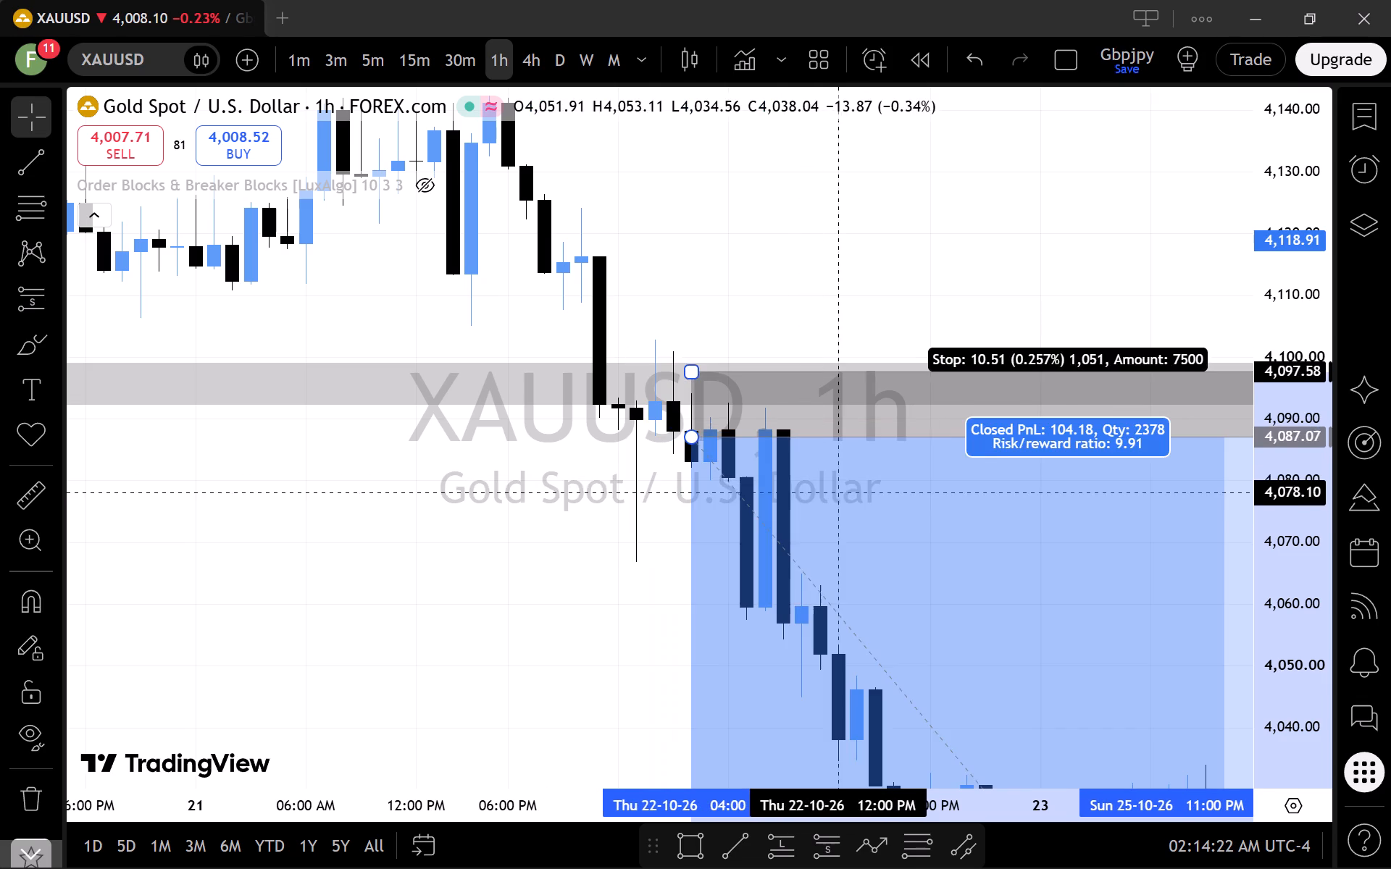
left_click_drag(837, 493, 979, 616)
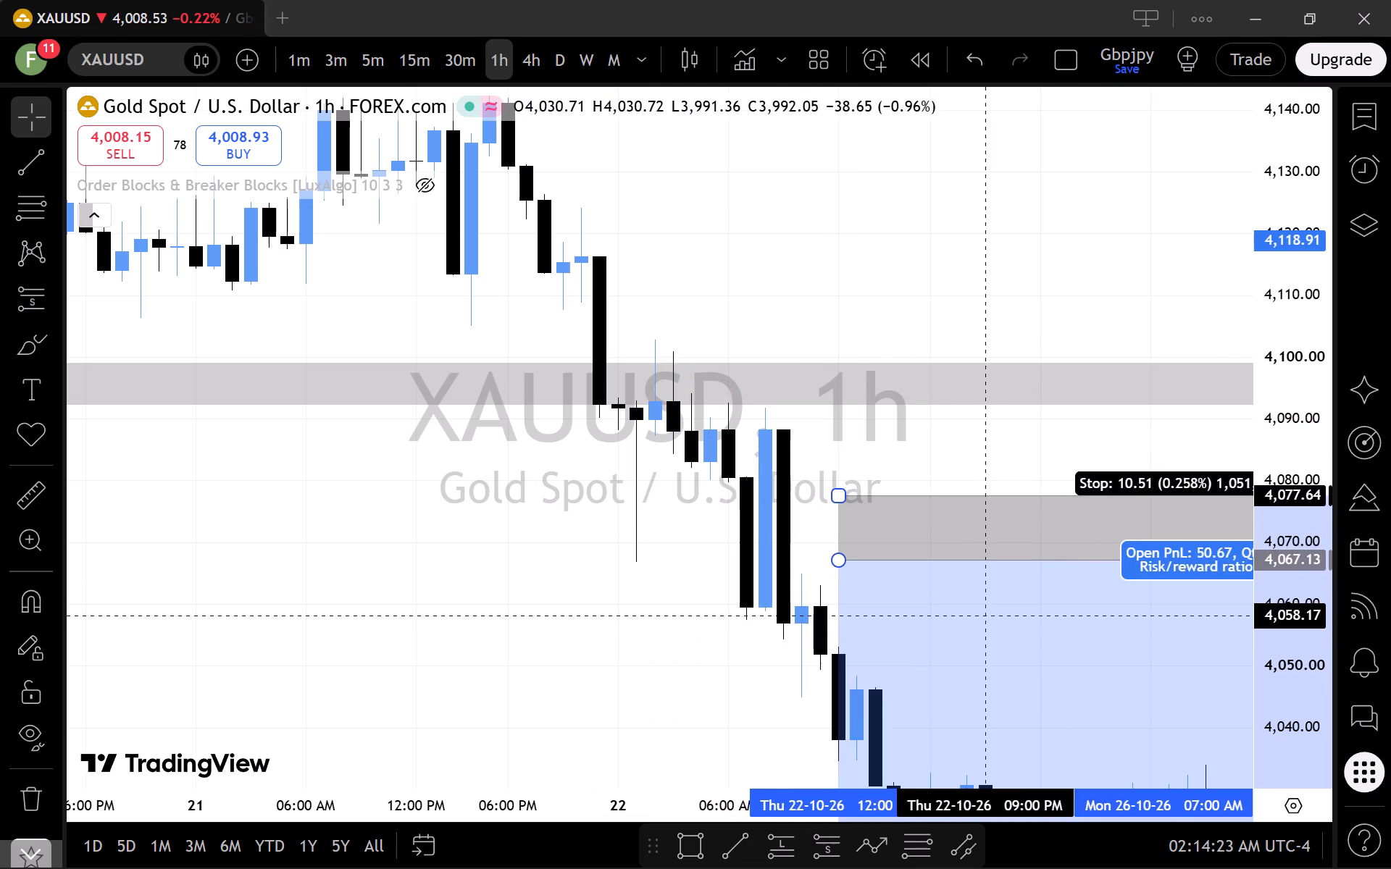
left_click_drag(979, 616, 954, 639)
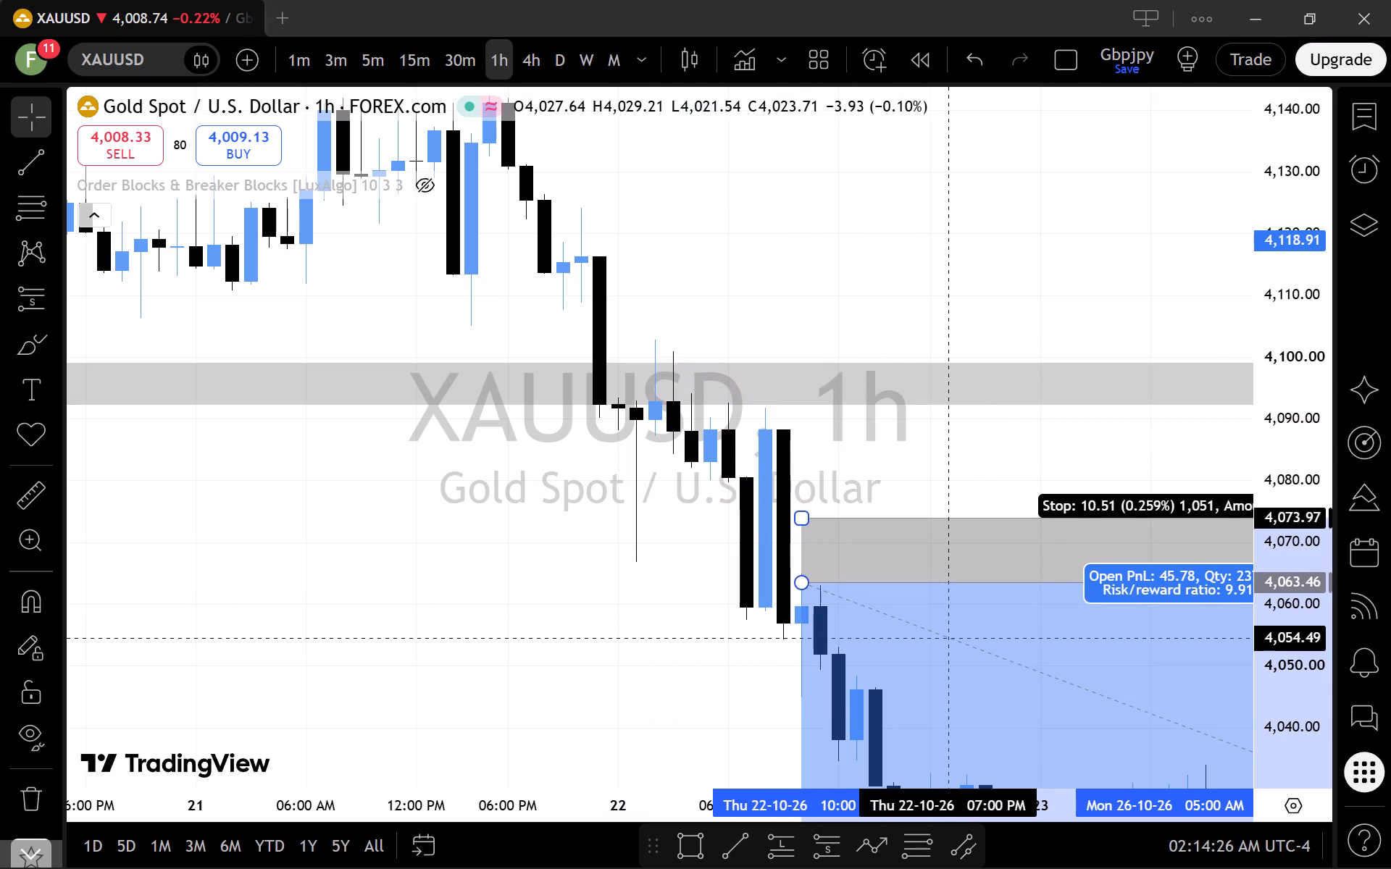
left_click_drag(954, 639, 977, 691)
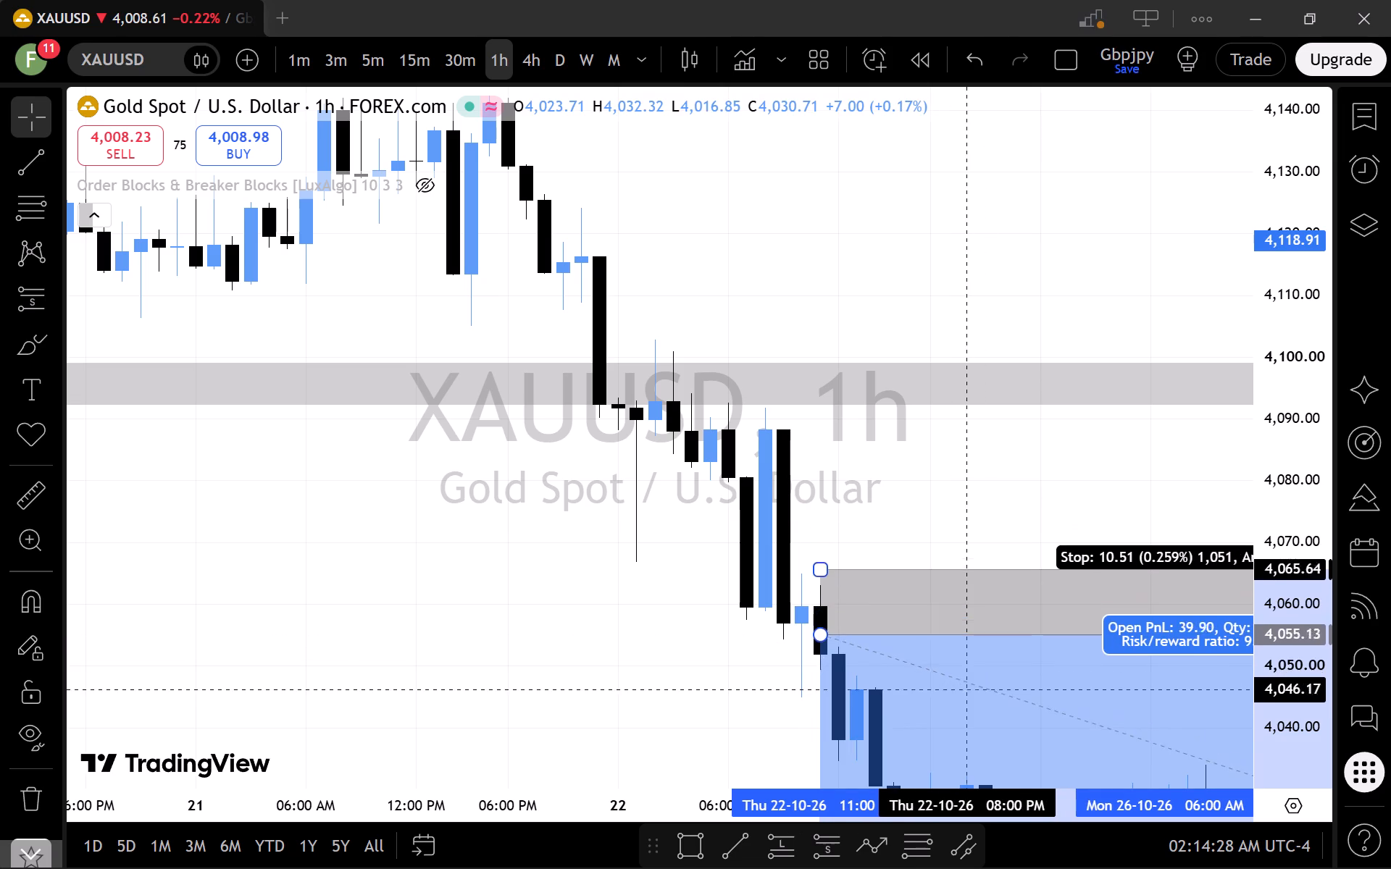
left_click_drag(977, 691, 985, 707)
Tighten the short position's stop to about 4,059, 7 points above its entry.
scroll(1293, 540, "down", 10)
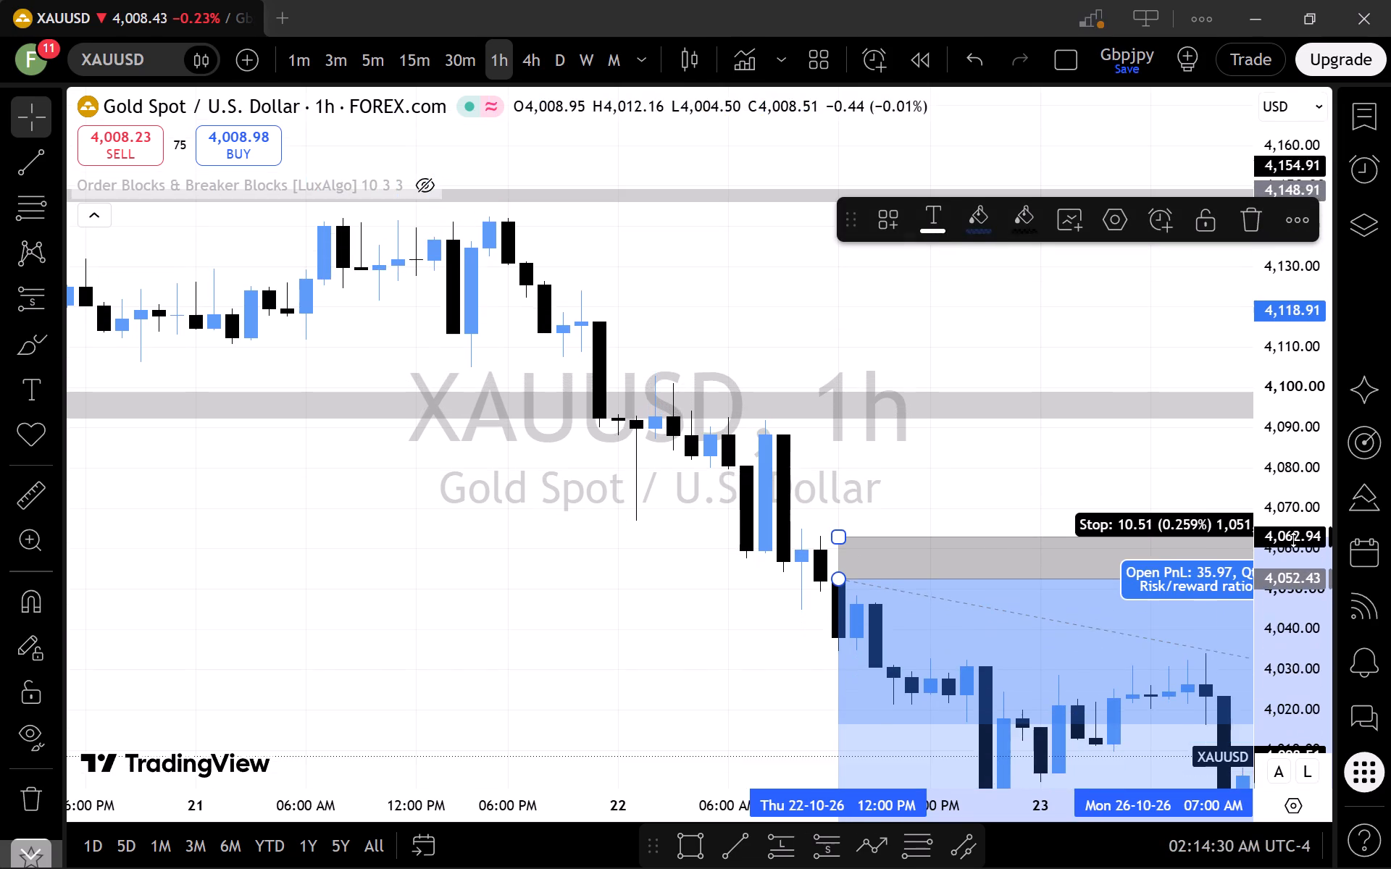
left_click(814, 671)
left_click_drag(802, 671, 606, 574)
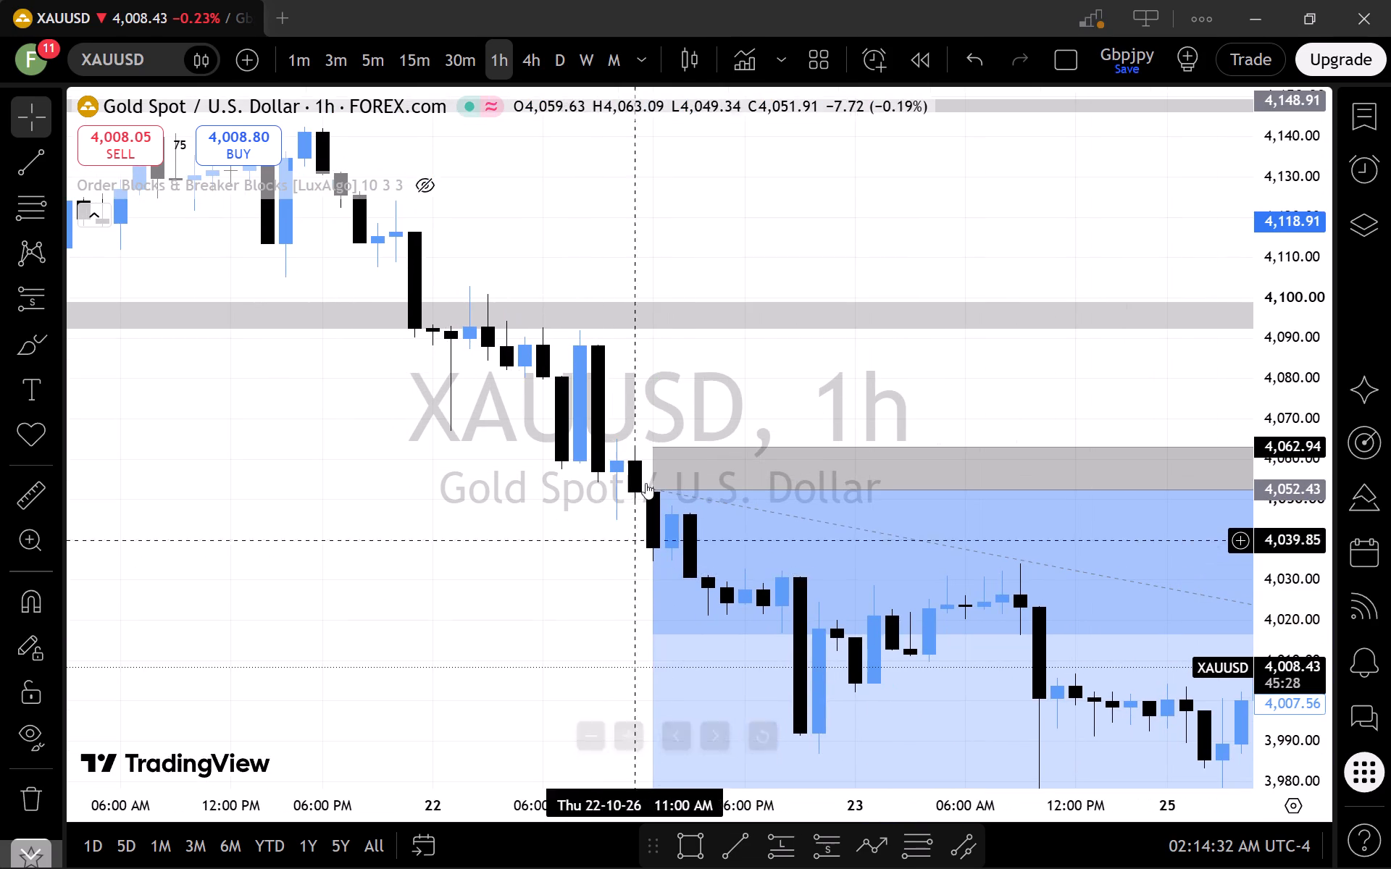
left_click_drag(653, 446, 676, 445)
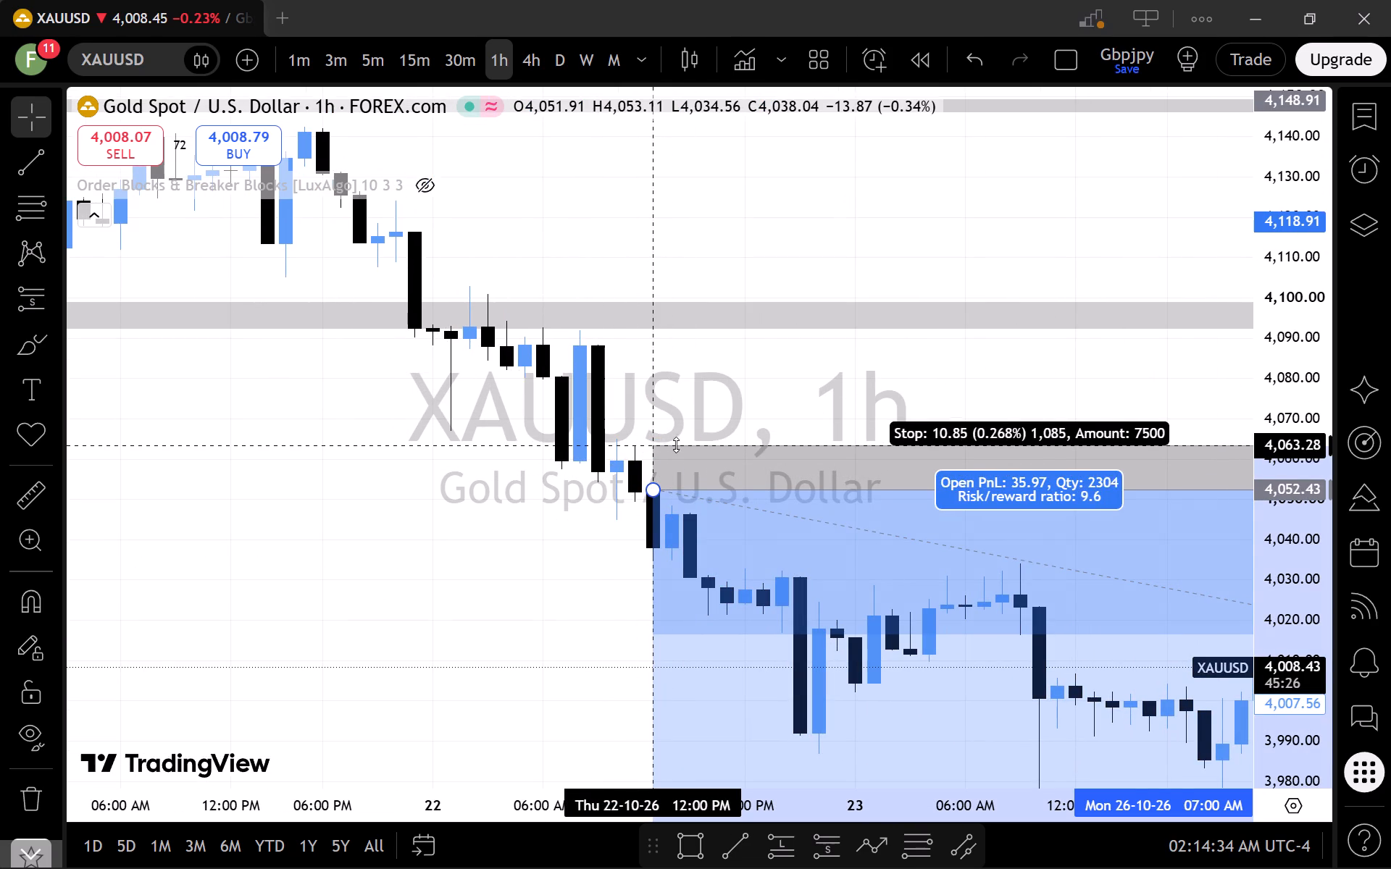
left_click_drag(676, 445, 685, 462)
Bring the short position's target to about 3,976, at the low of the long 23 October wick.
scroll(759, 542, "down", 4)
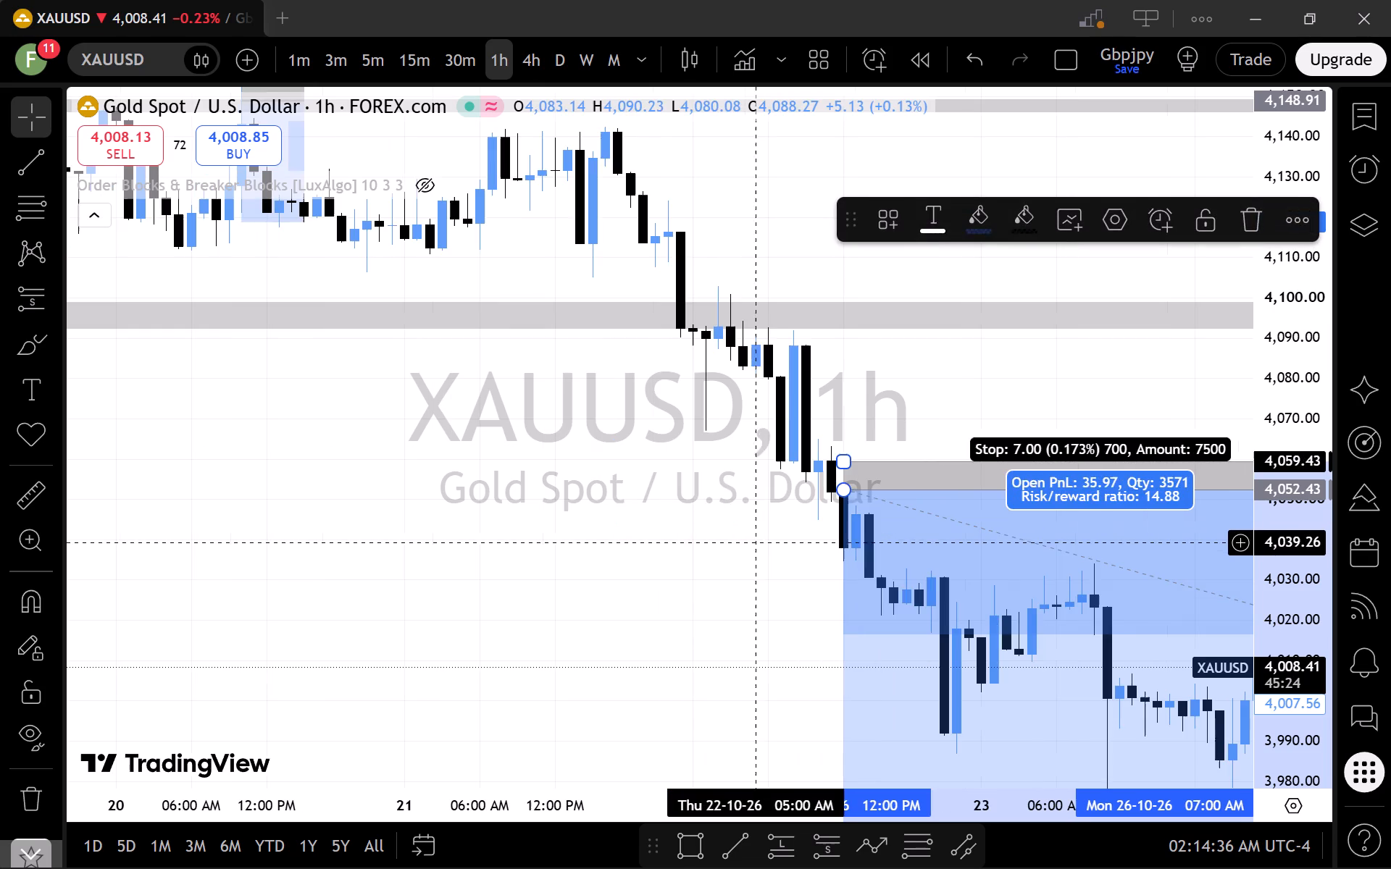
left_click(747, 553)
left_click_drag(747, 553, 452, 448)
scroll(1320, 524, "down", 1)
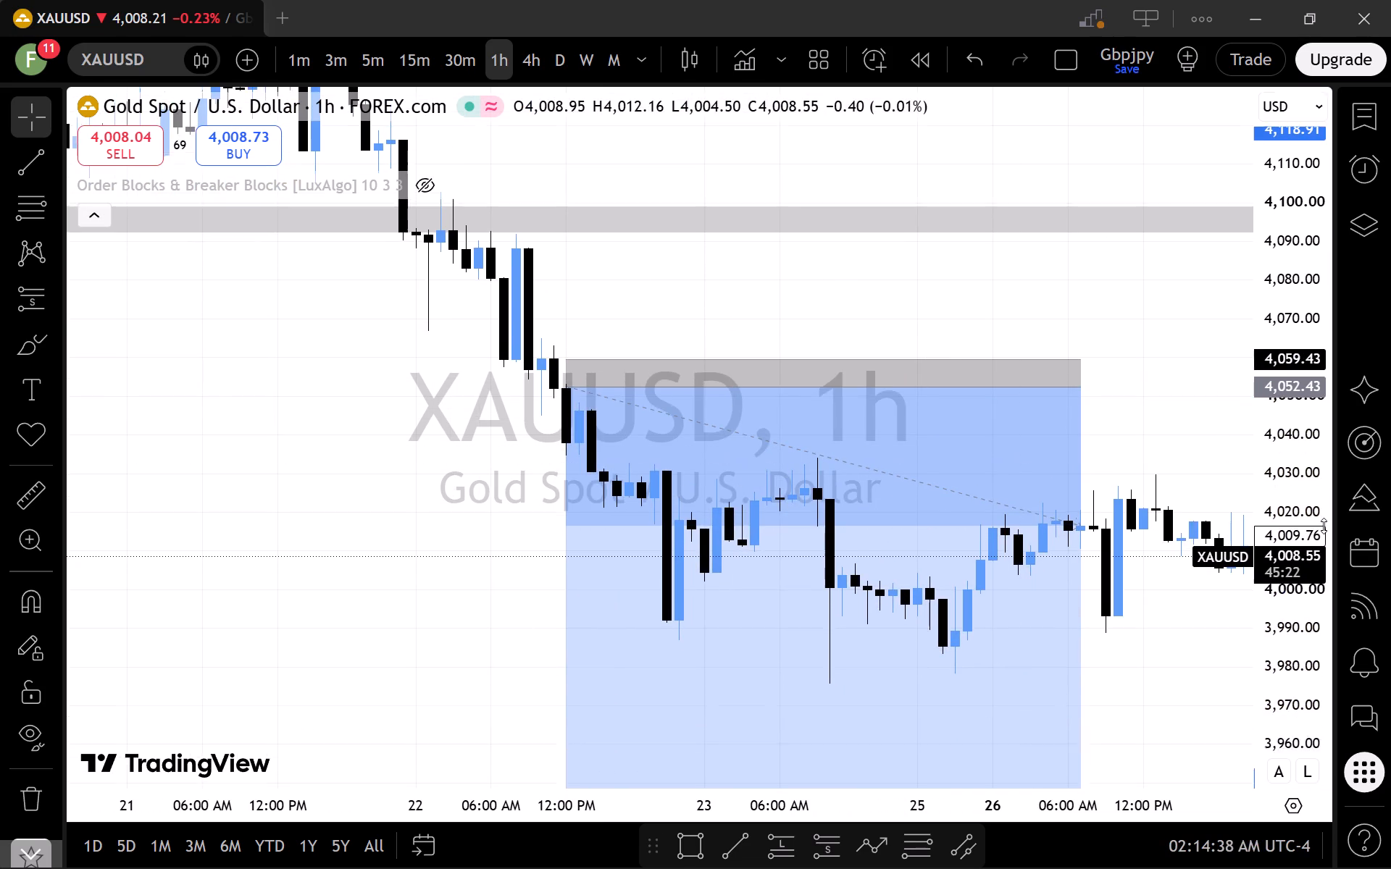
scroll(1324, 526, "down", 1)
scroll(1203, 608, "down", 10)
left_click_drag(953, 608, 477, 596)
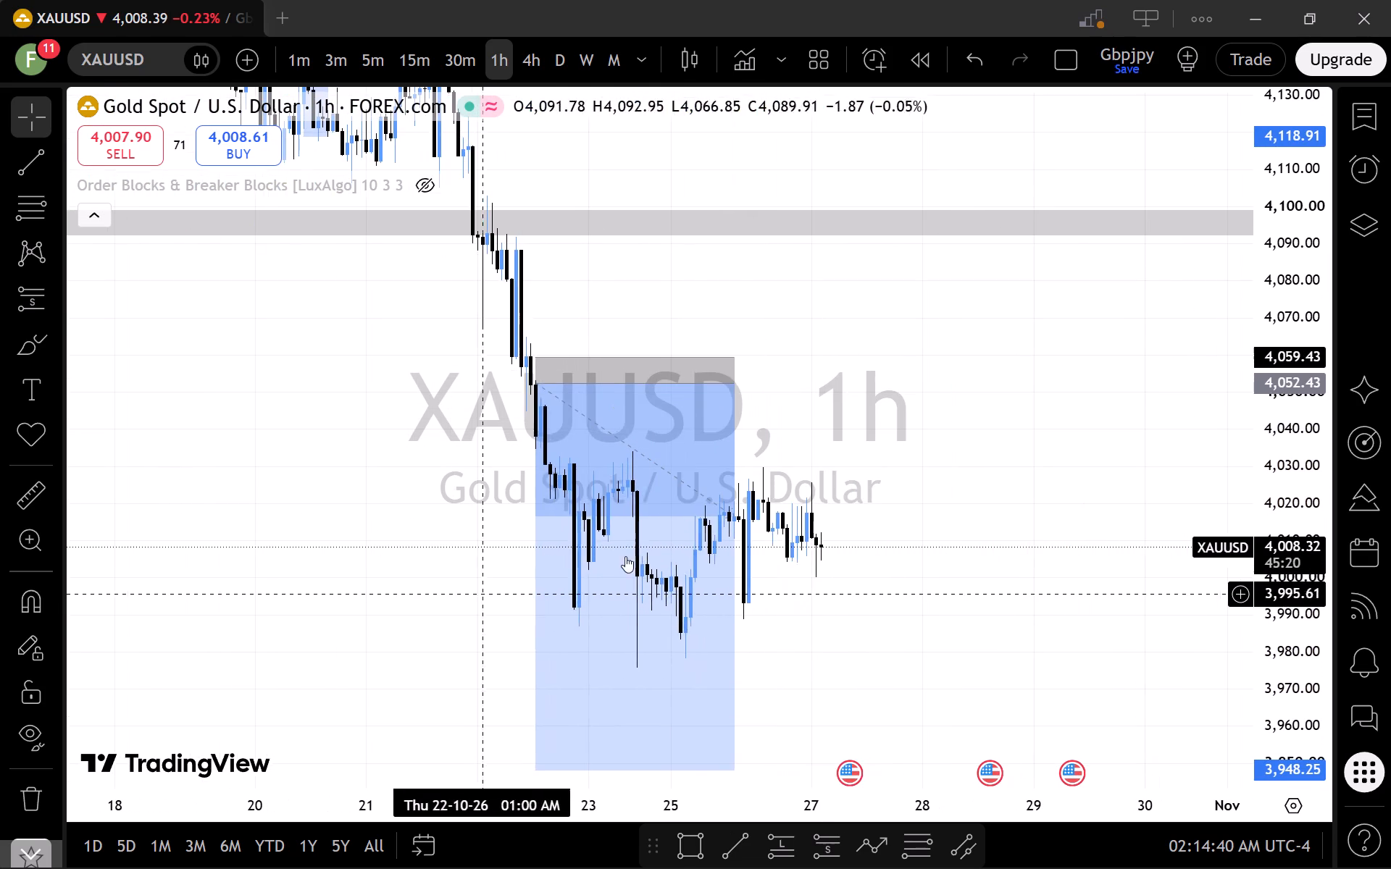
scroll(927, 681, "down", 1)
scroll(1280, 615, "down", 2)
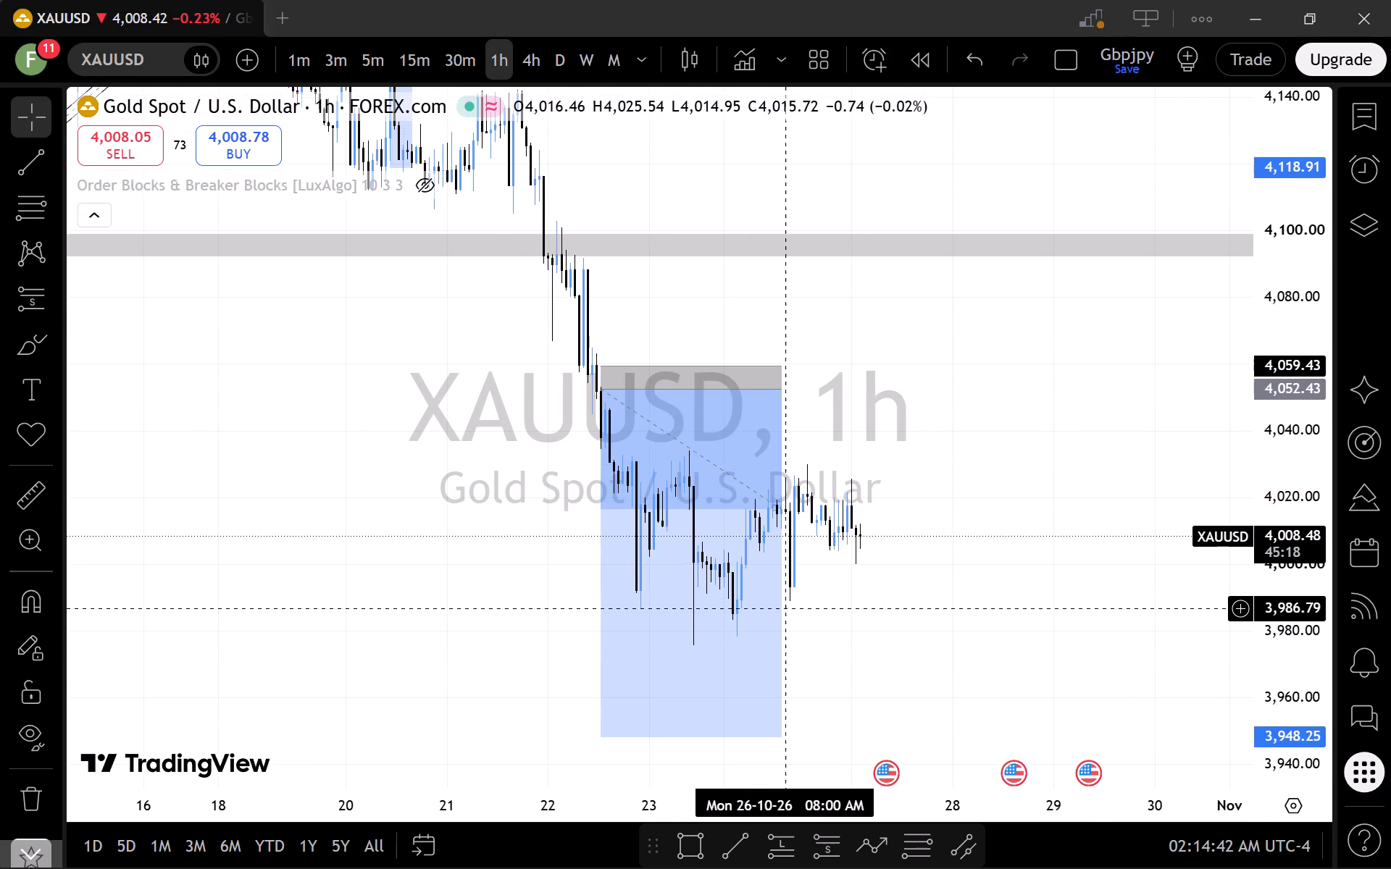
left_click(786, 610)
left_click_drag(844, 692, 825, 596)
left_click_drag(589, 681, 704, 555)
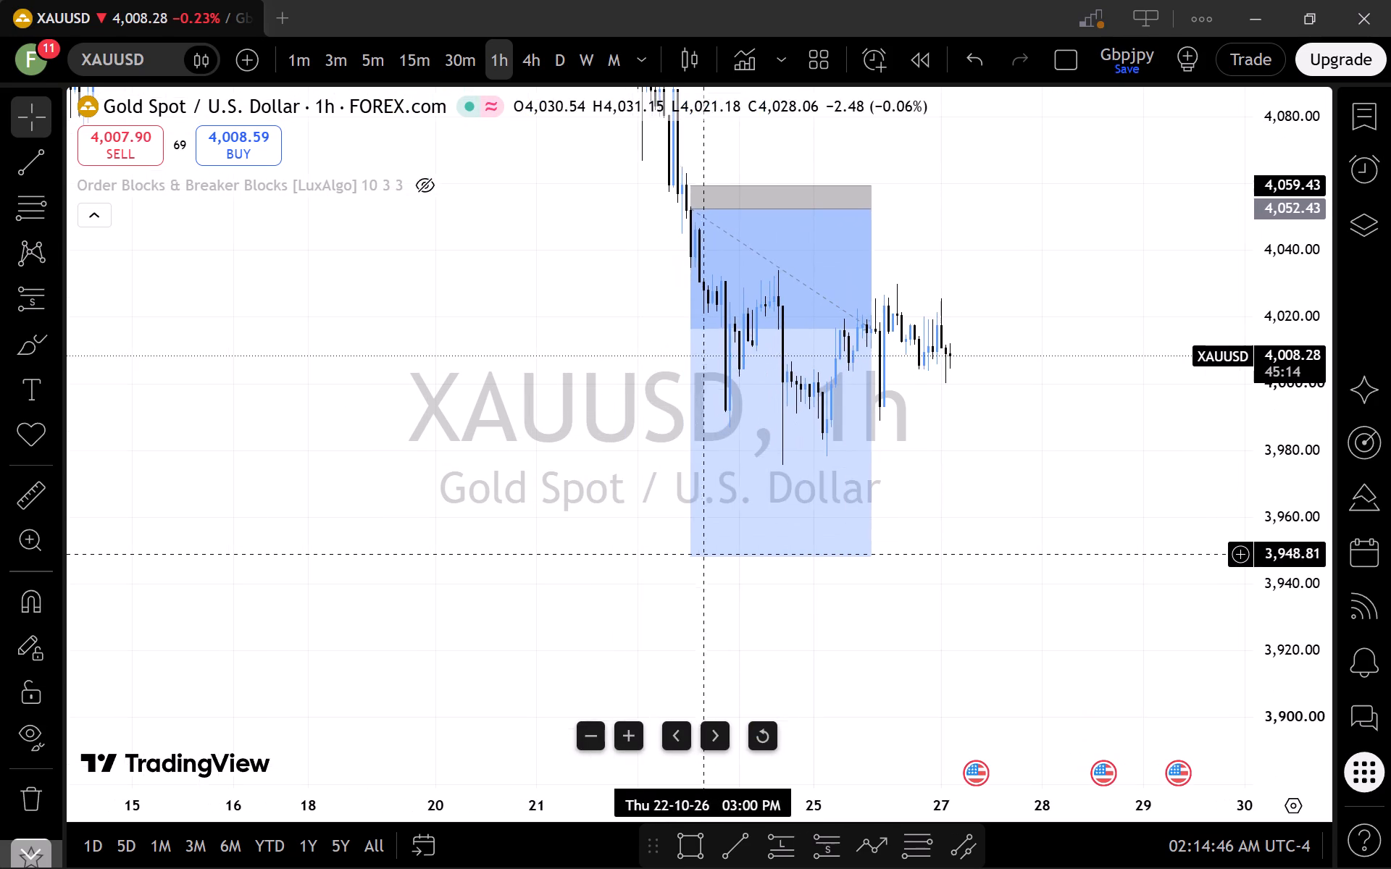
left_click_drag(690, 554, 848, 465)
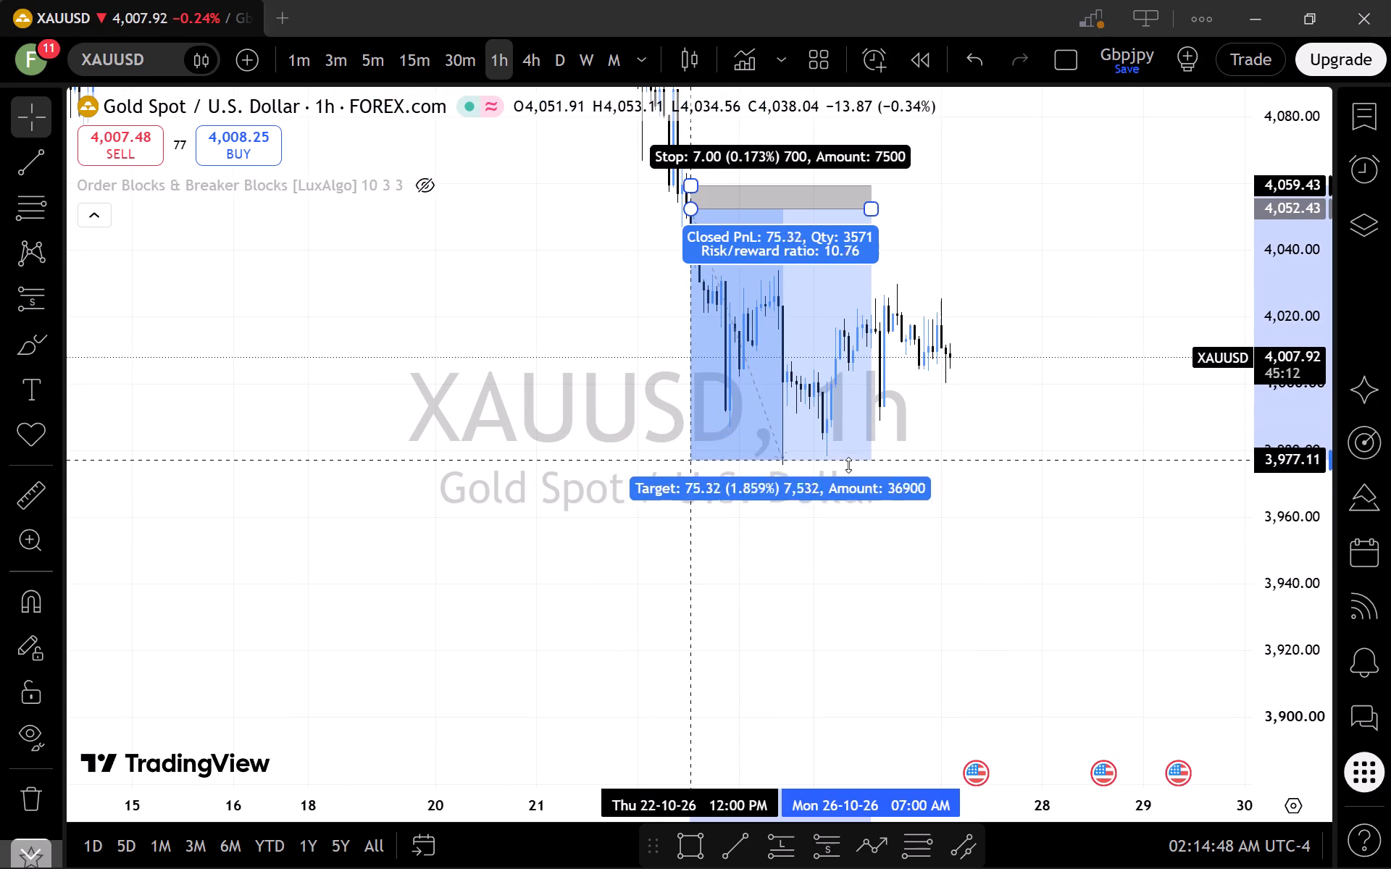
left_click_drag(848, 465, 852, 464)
Widen the short position's stop distance to about 9.58 points above the entry.
scroll(890, 561, "up", 3)
left_click(919, 553)
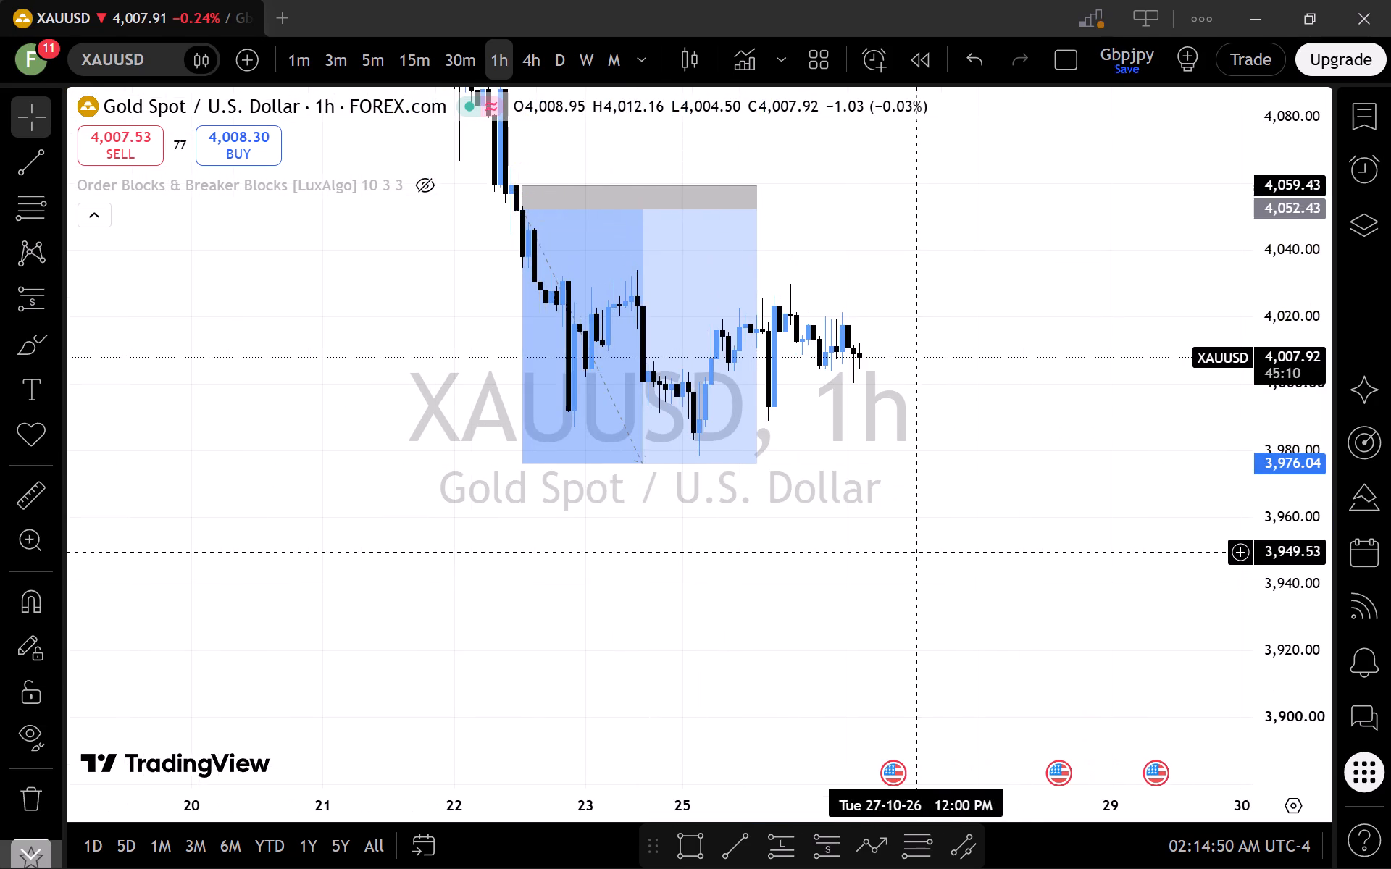
scroll(945, 477, "up", 4)
left_click_drag(790, 485, 1042, 756)
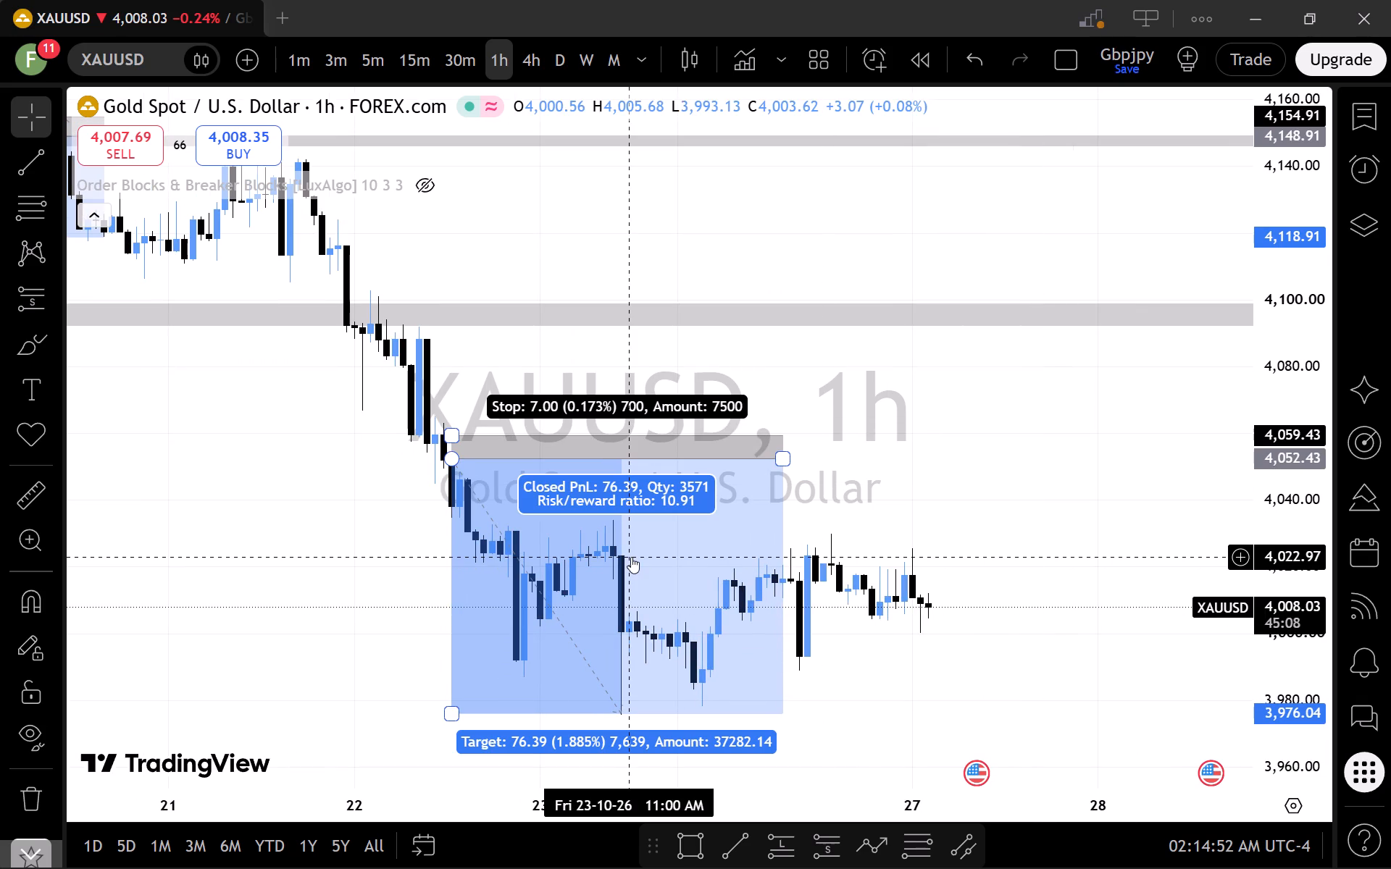
left_click(643, 557)
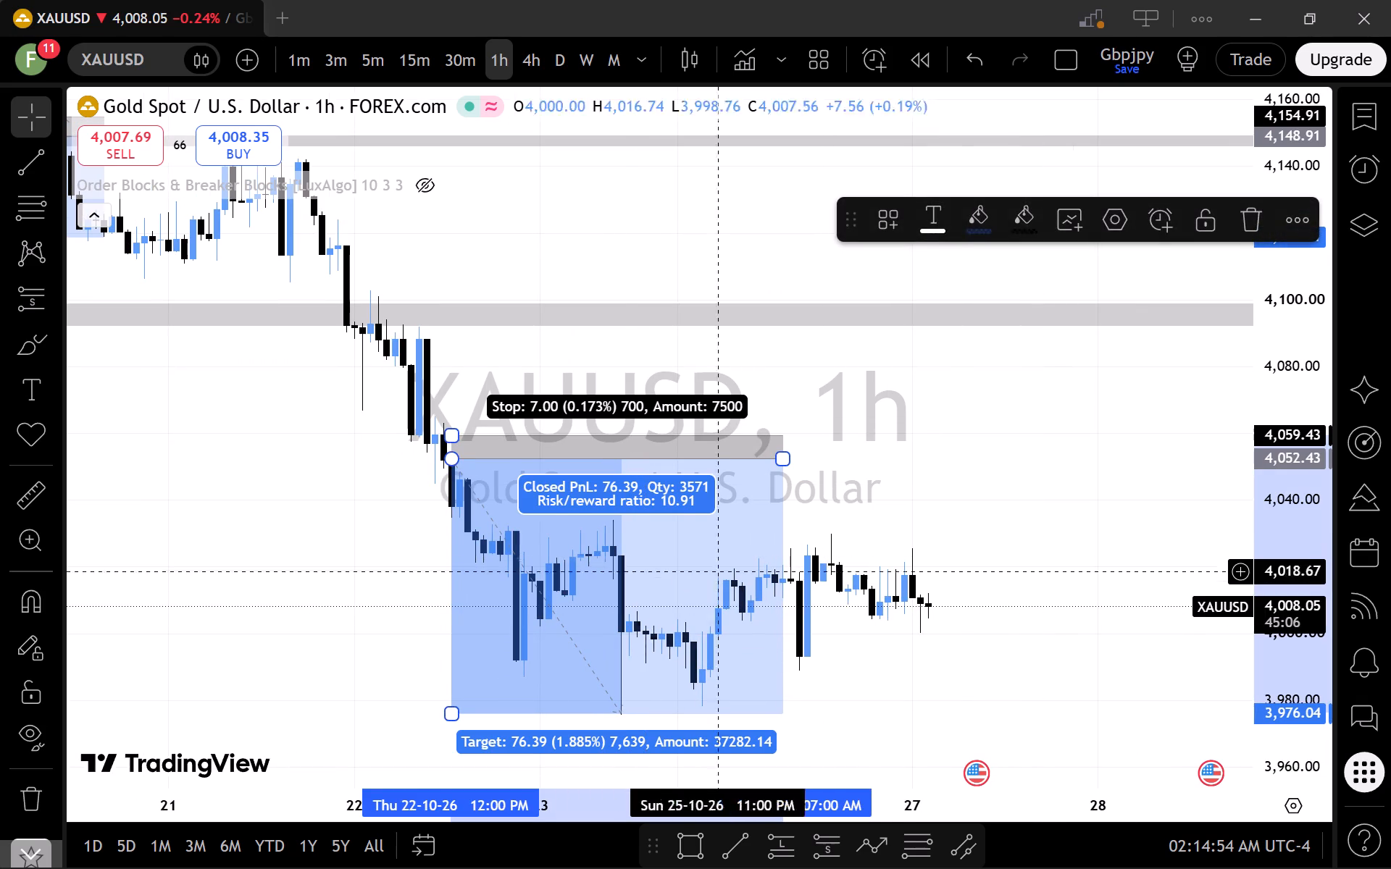
left_click(974, 517)
scroll(974, 517, "down", 3)
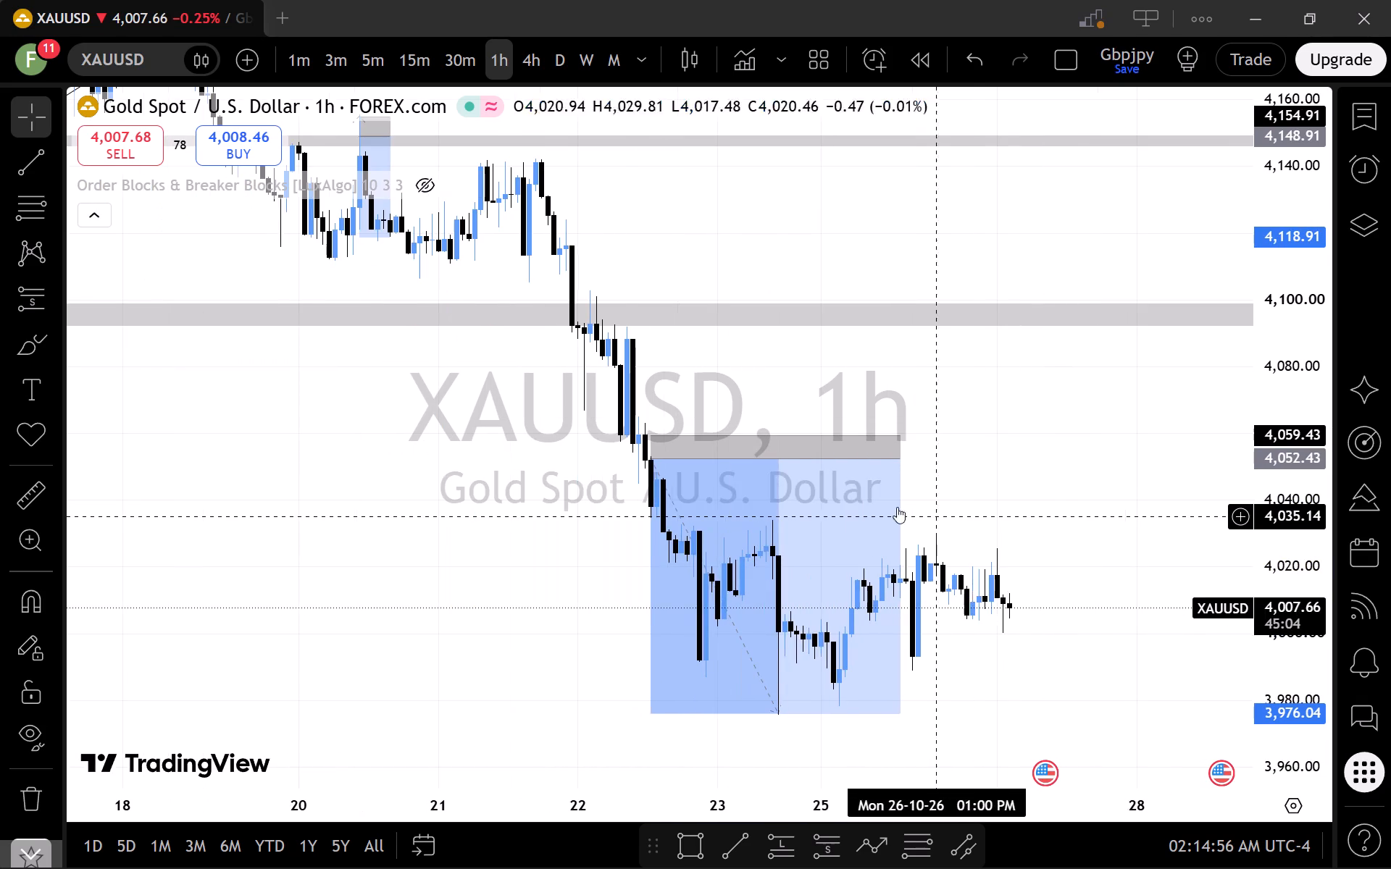
left_click_drag(653, 434, 679, 427)
Move the short position up to the grey zone, with its entry at about 4,091.5 at 7:00 AM on 22 October.
left_click_drag(858, 542, 774, 419)
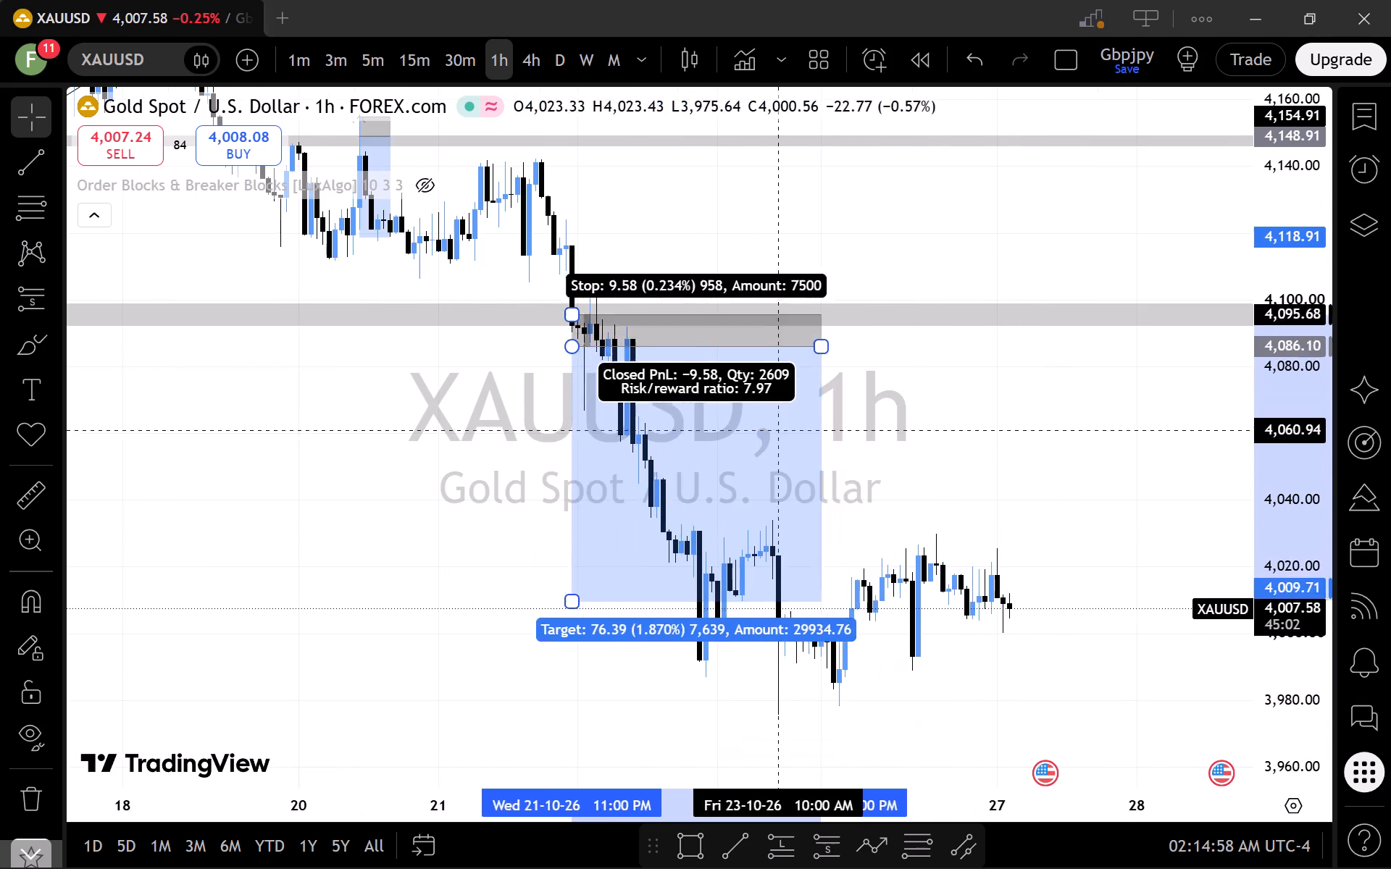
left_click_drag(774, 419, 830, 413)
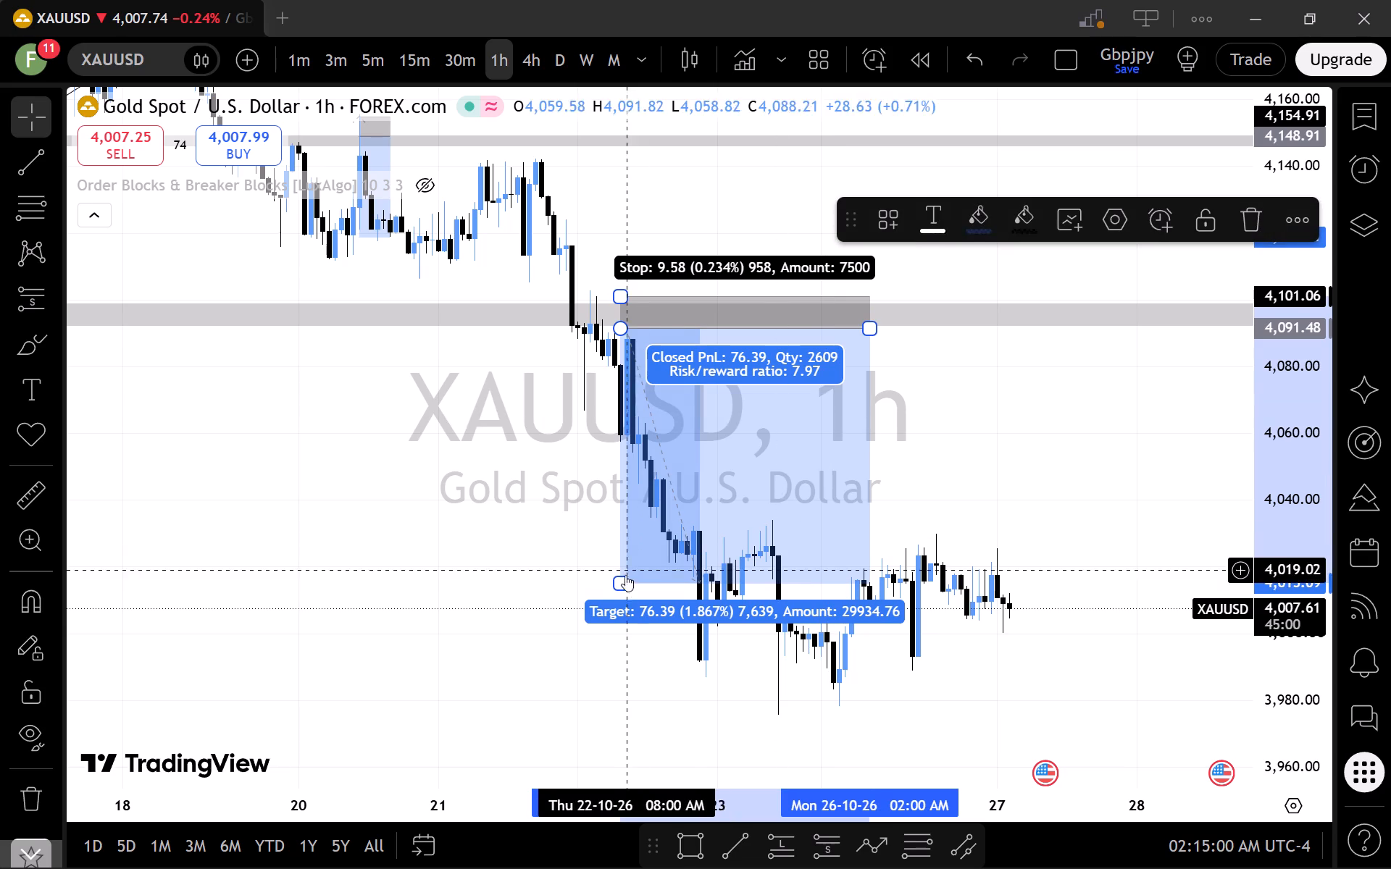
Resize the short position to a target of about 3,987 and an end time of 4:00 AM on 23 October.
left_click_drag(622, 596, 646, 608)
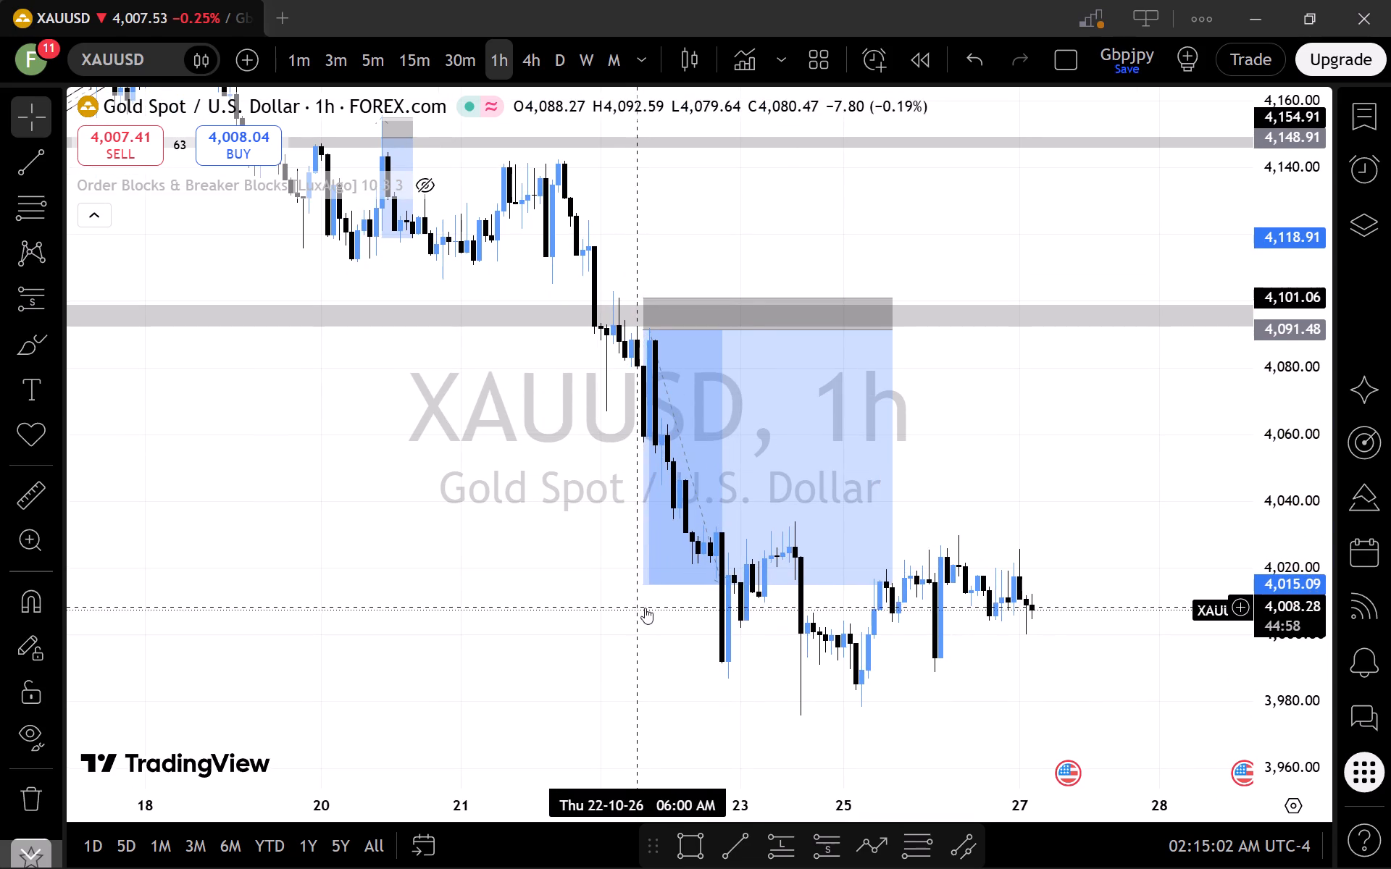
left_click_drag(646, 584, 687, 712)
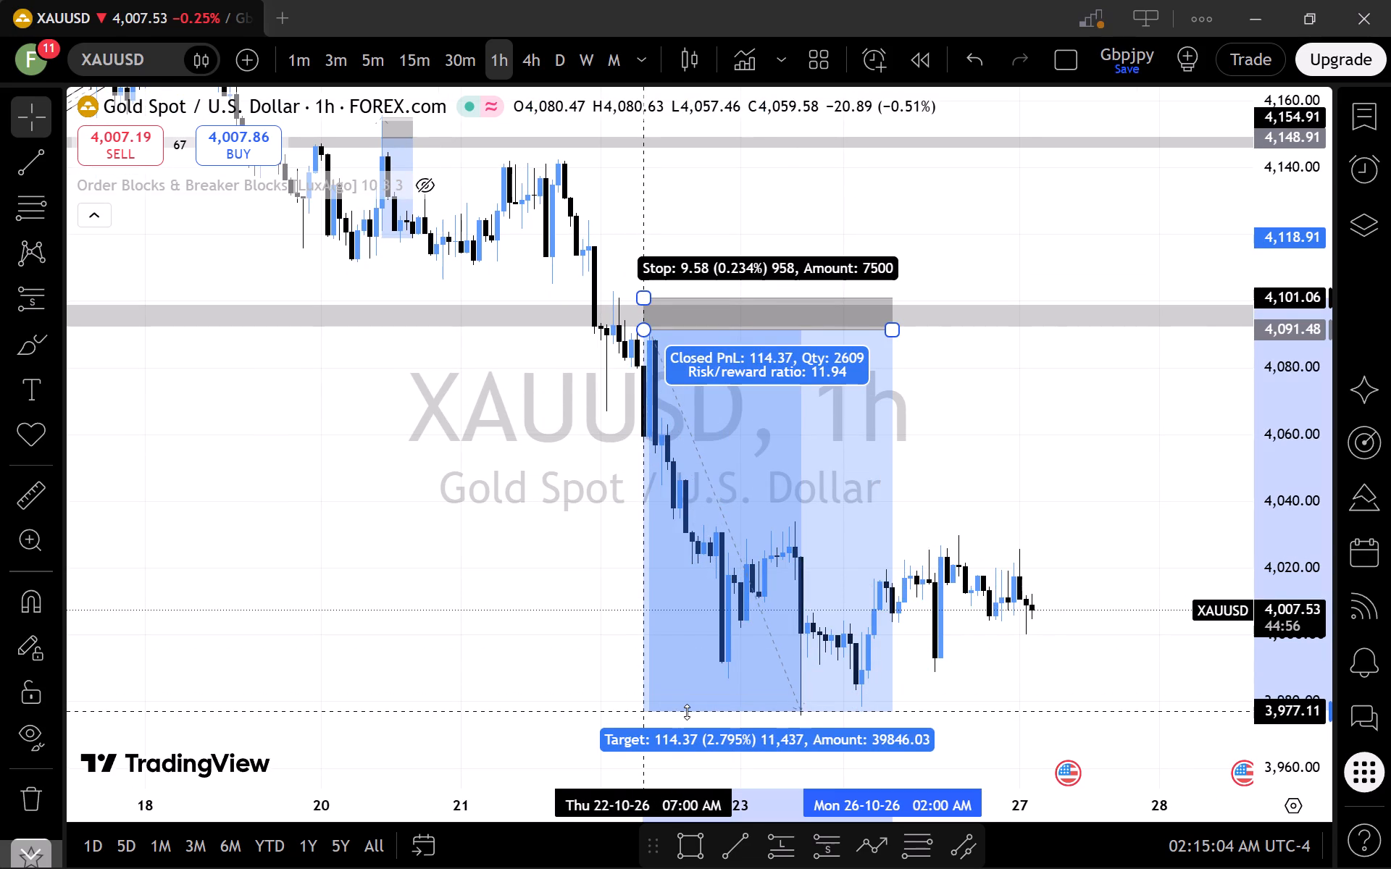
left_click_drag(687, 712, 698, 679)
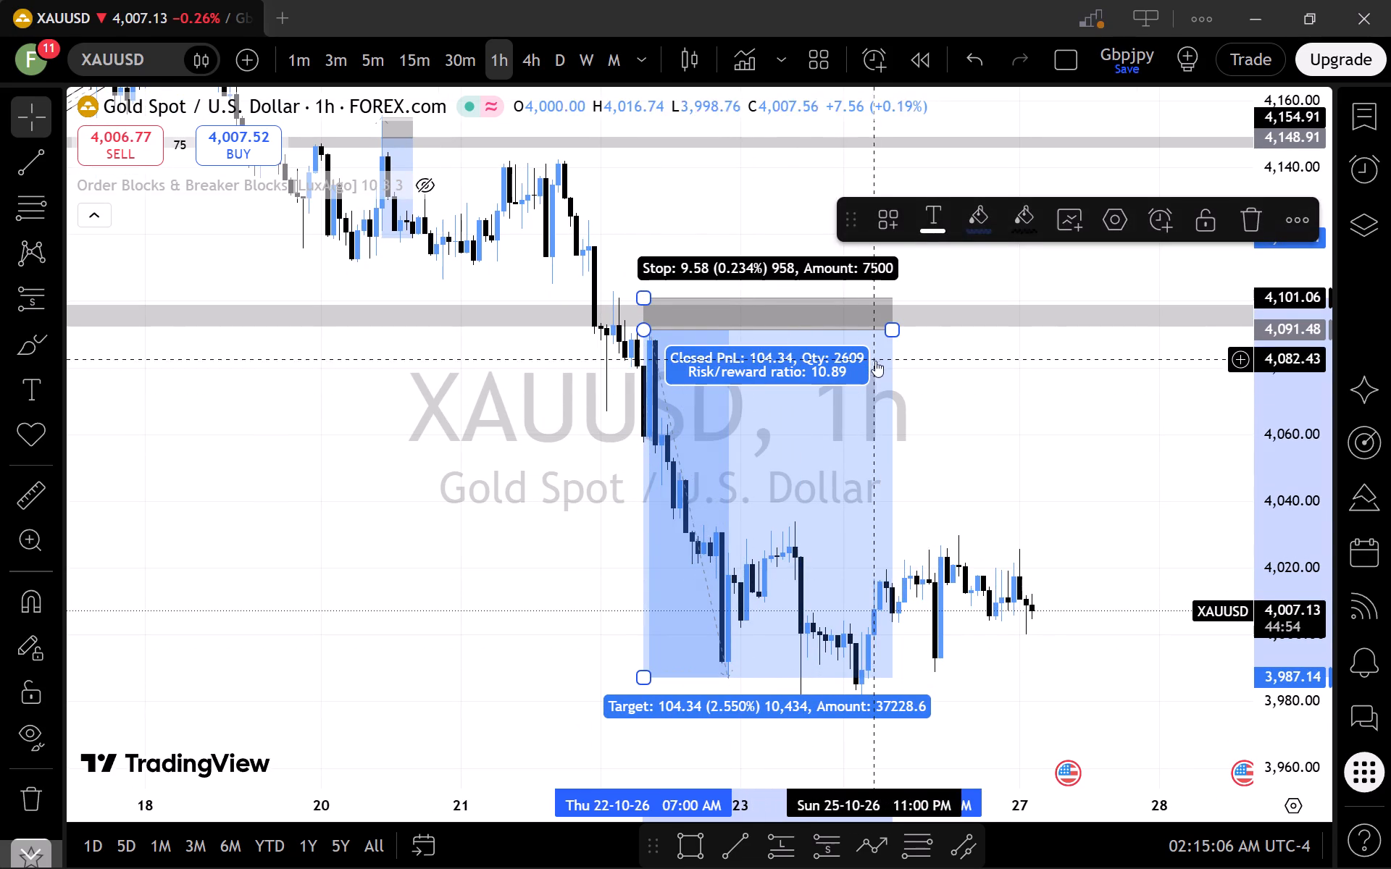
left_click_drag(887, 330, 764, 327)
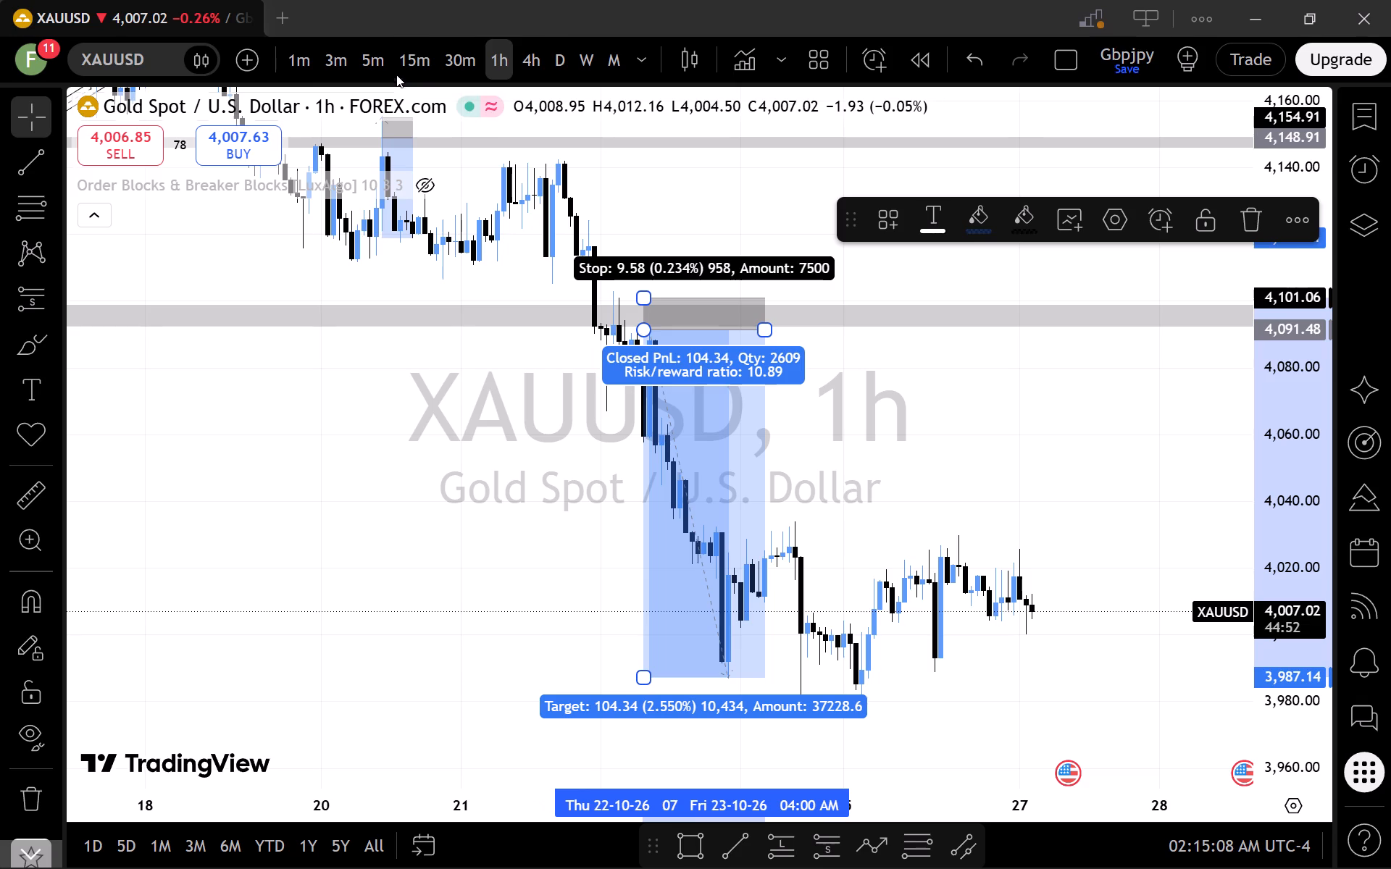
Switch to the 15-minute timeframe and examine the 22 October price action inside the repositioned short trade.
left_click(396, 73)
scroll(790, 540, "down", 2)
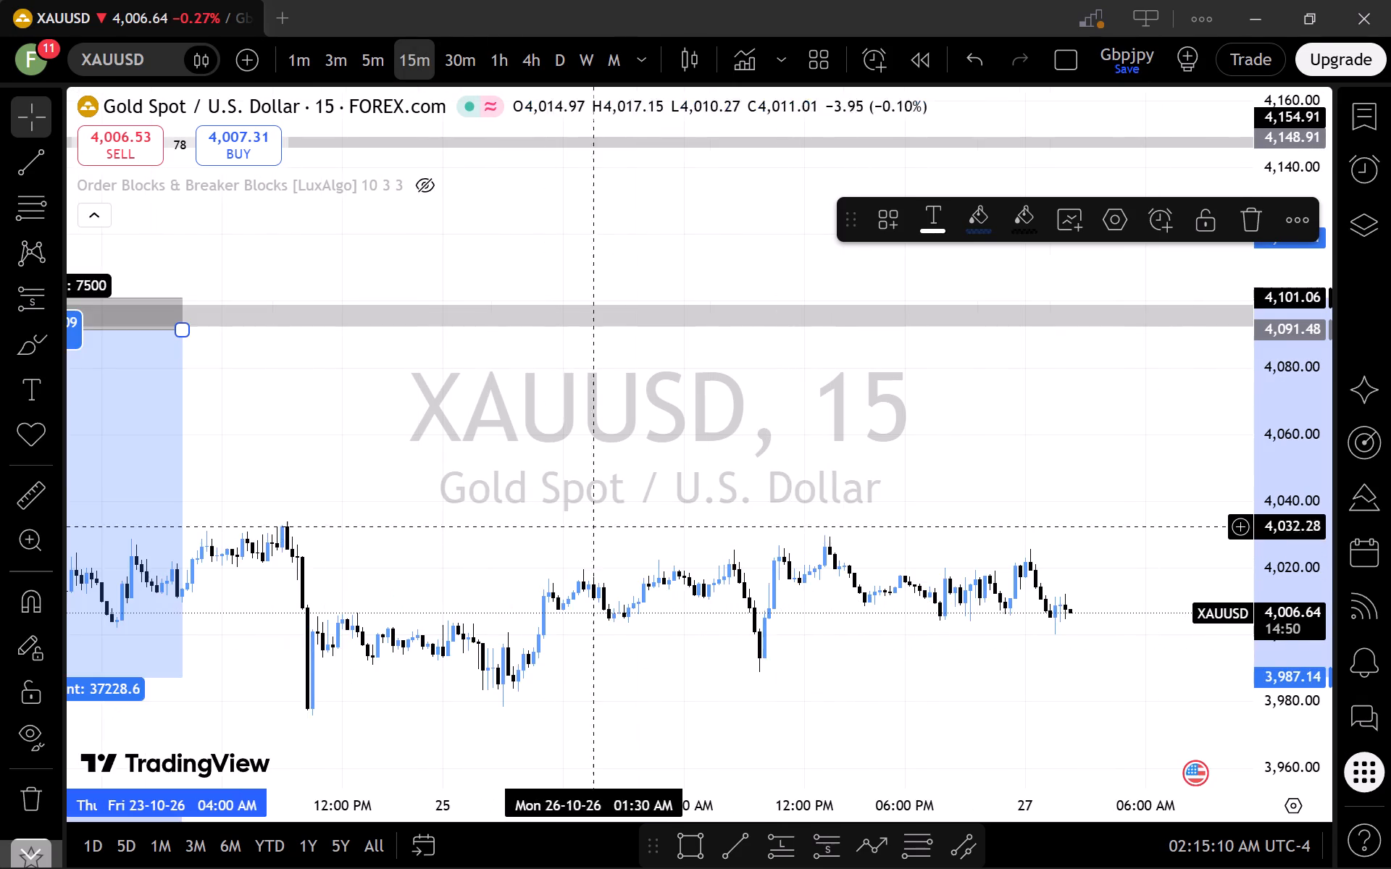
left_click_drag(519, 475, 964, 568)
scroll(966, 497, "down", 1)
left_click_drag(895, 492, 1274, 411)
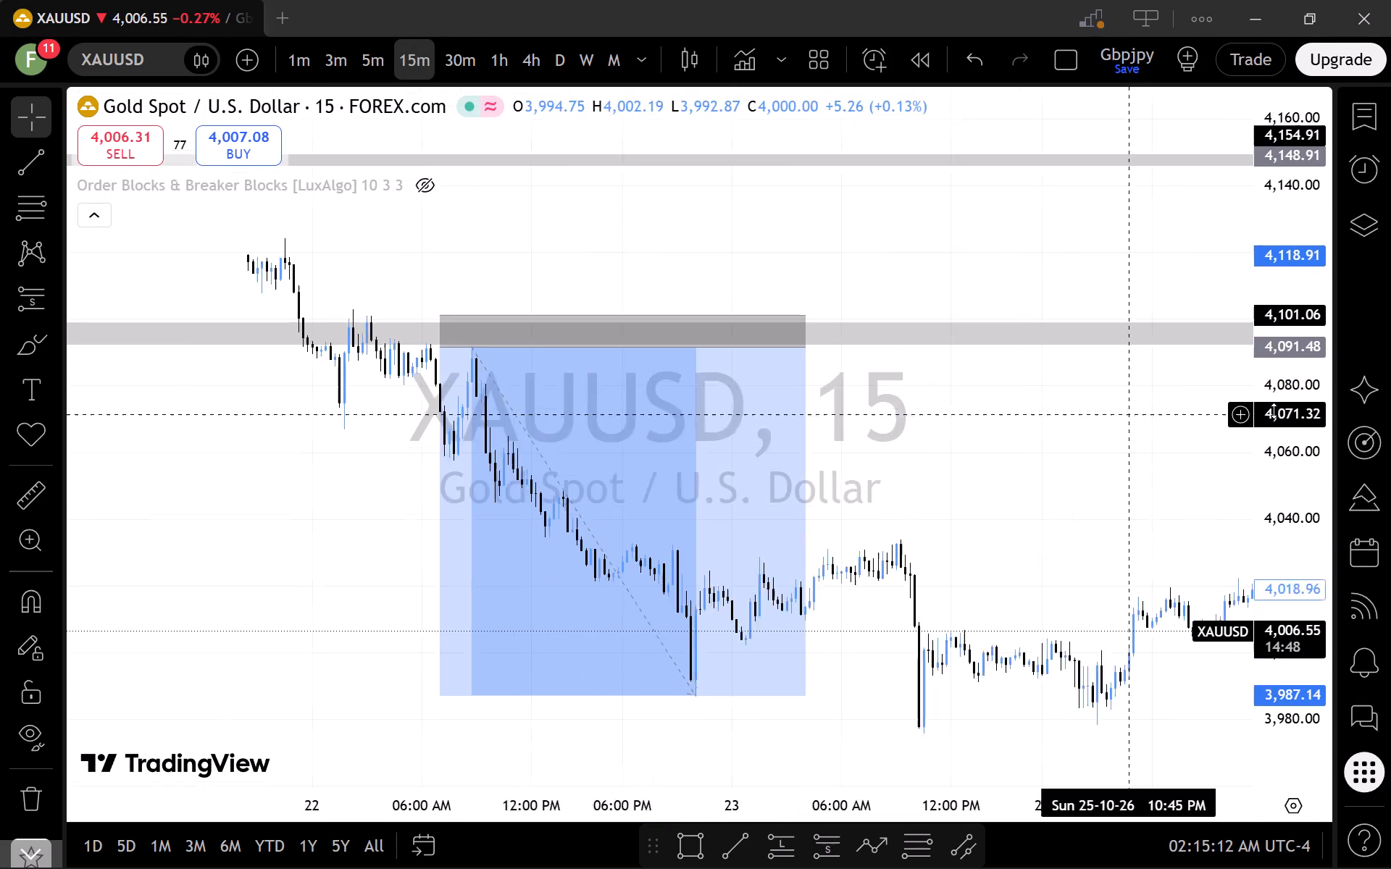
left_click_drag(1274, 411, 1277, 411)
scroll(636, 395, "up", 2)
scroll(351, 429, "up", 2)
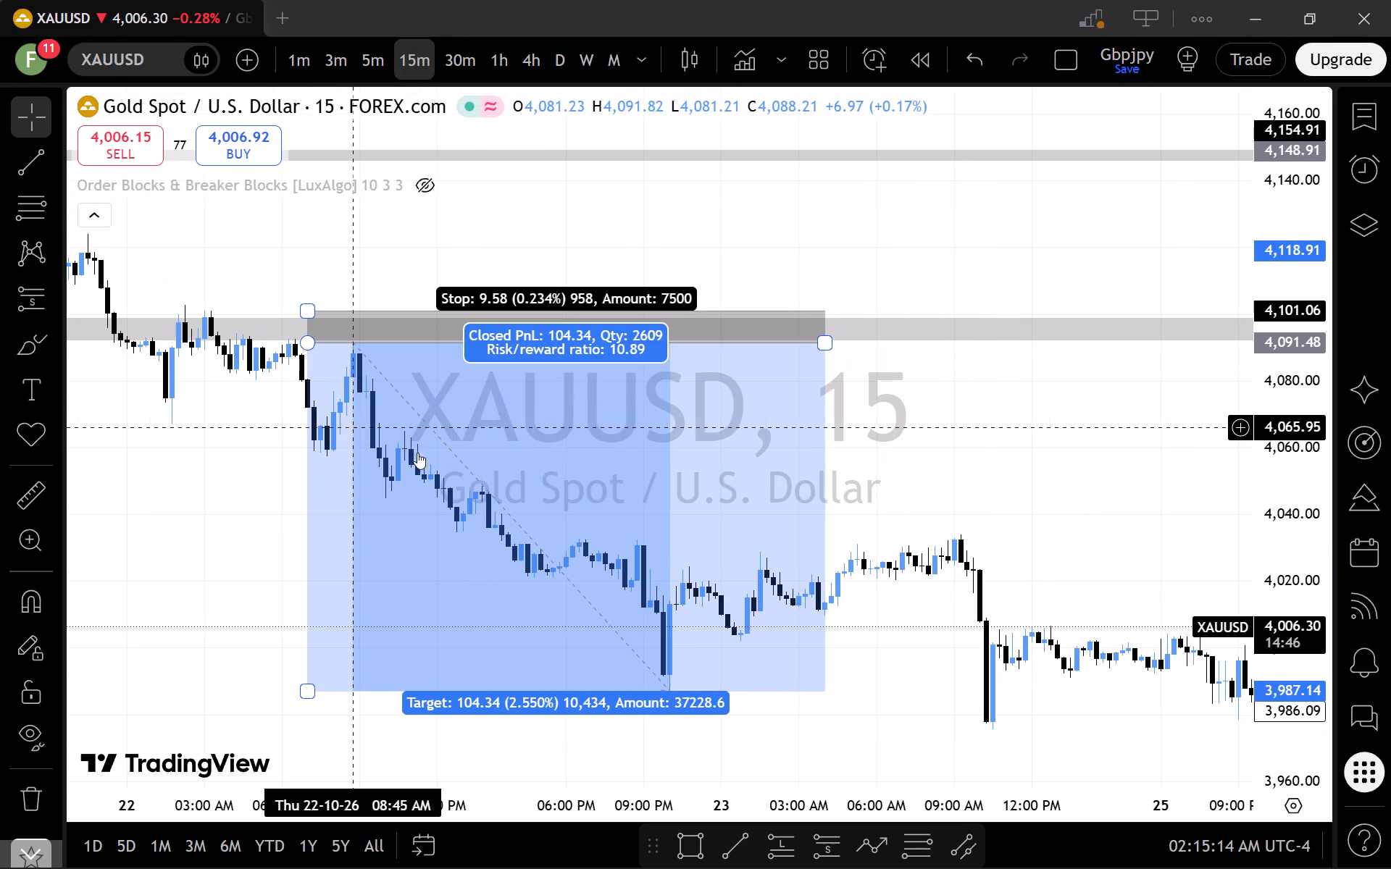
double_click(751, 449)
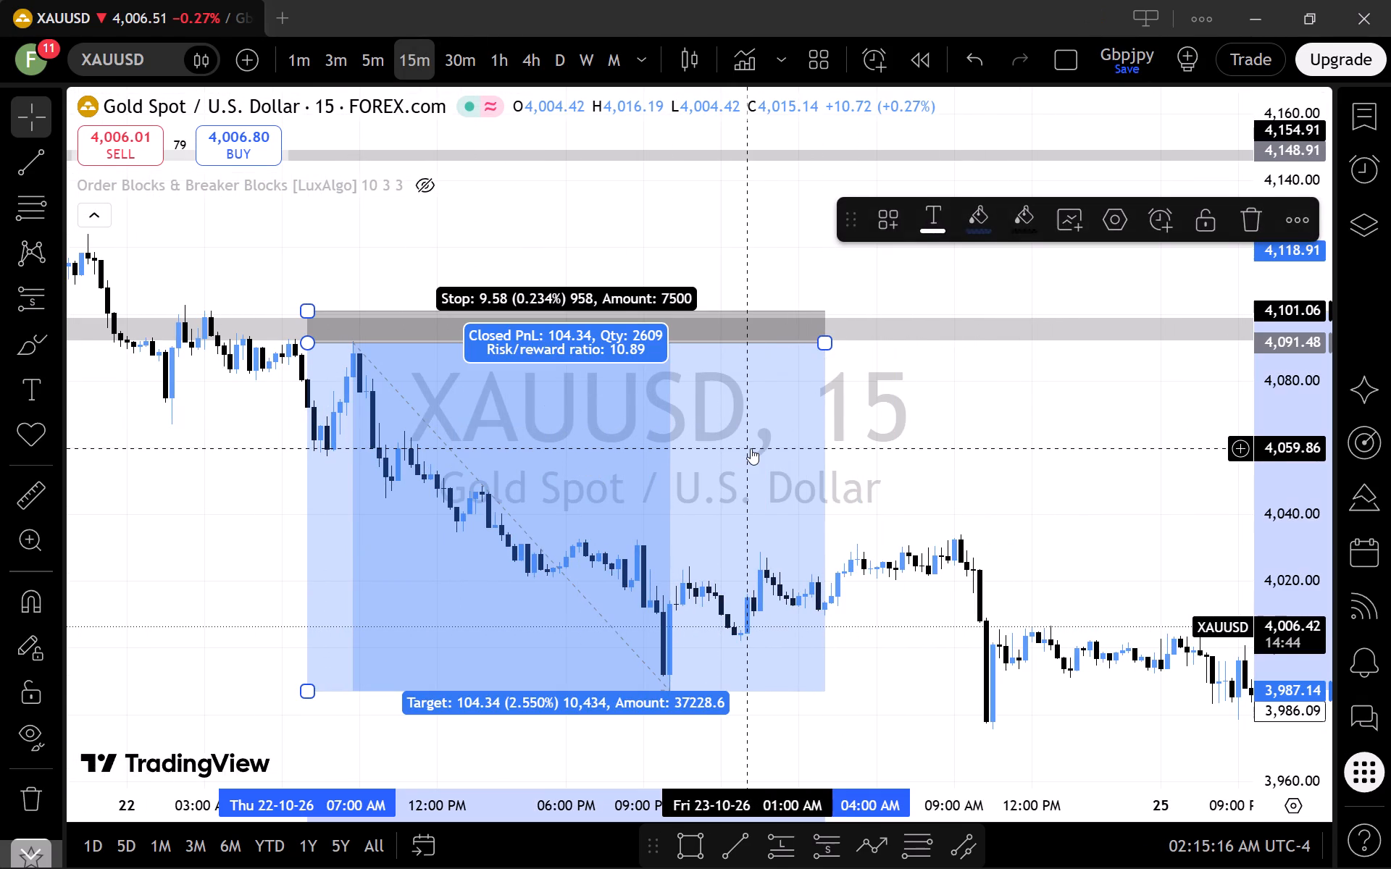
left_click(874, 446)
left_click(1093, 389)
left_click_drag(750, 445, 751, 445)
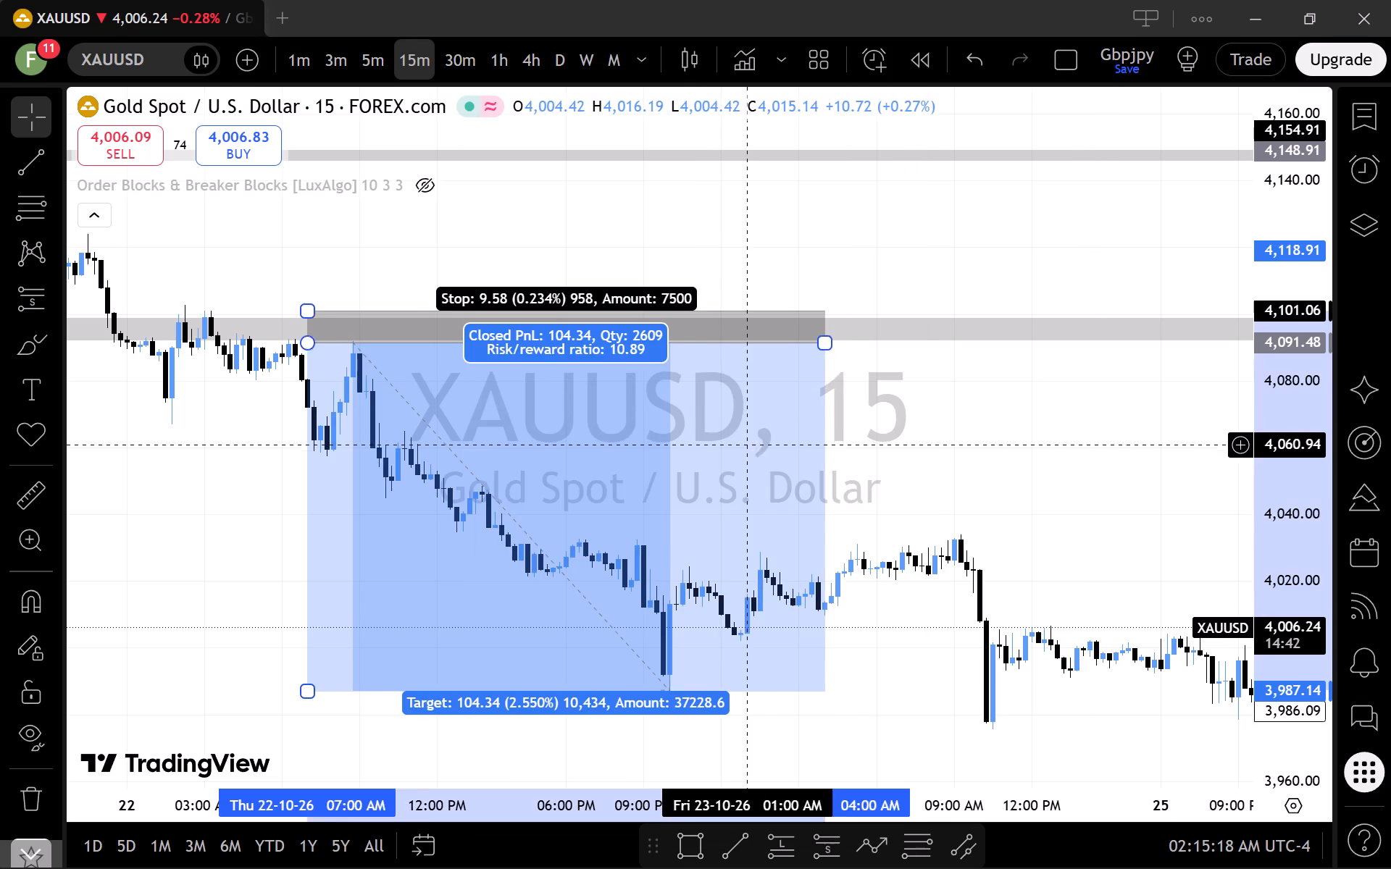
Shift the short position so its entry sits at 8:45 AM on 22 October, at about 4,091.5.
left_click_drag(751, 445, 787, 447)
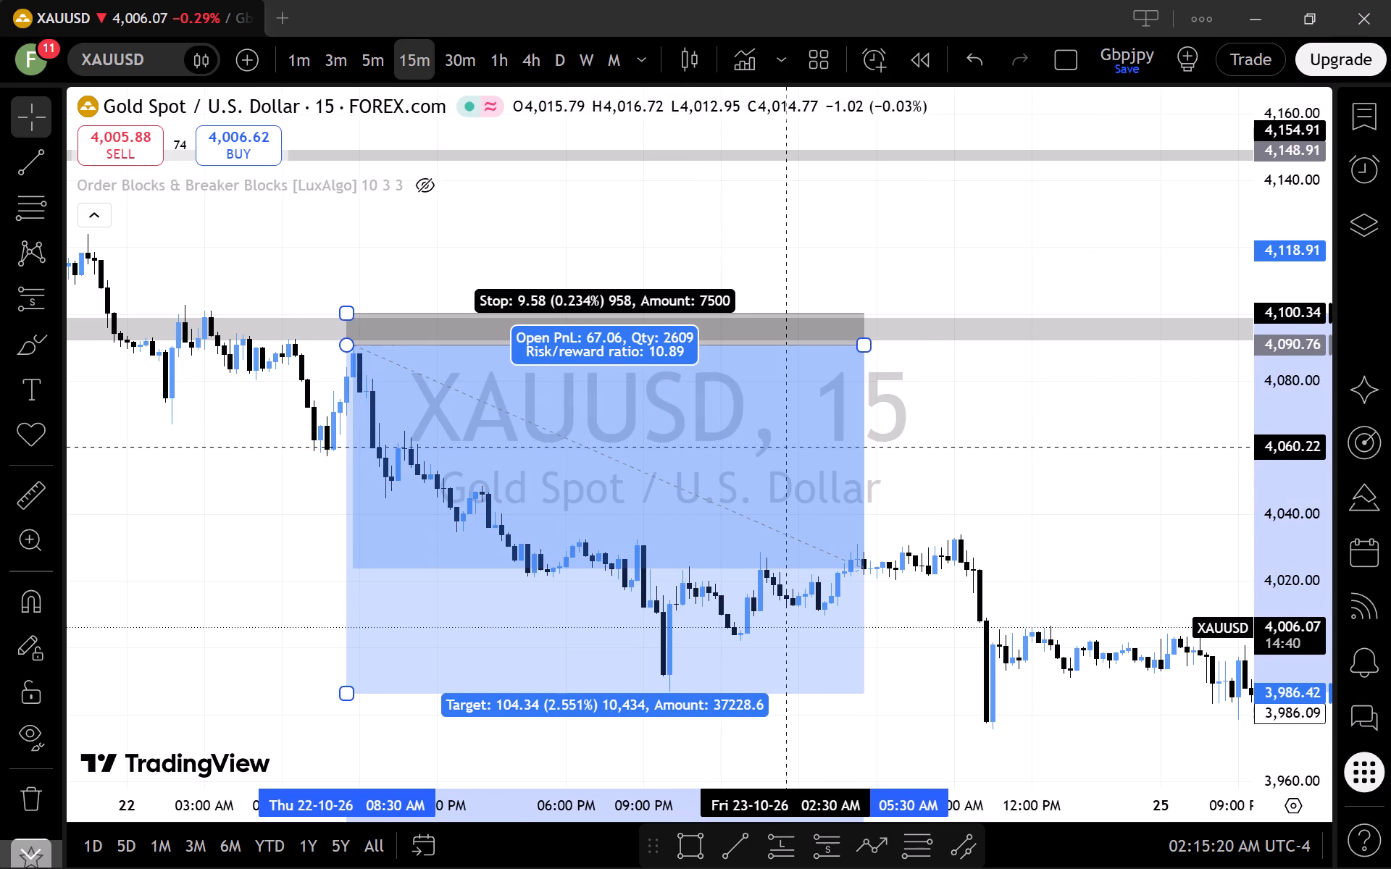
left_click_drag(787, 447, 794, 445)
left_click(948, 459)
Examine the 15-minute price action before, inside and after the short trade from 21 to 23 October.
scroll(1077, 481, "down", 5)
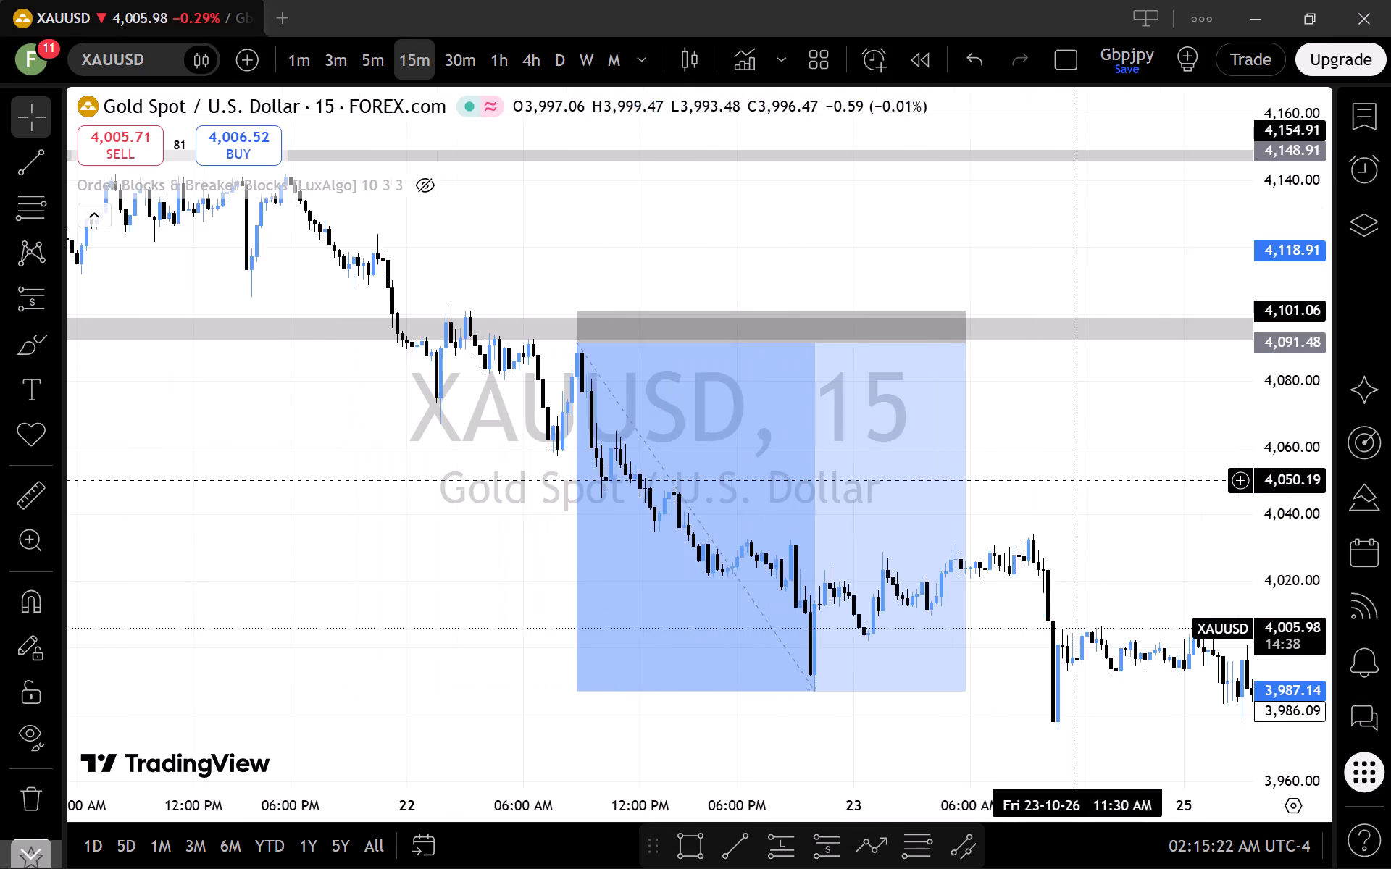
scroll(1077, 481, "down", 2)
scroll(1358, 611, "up", 13)
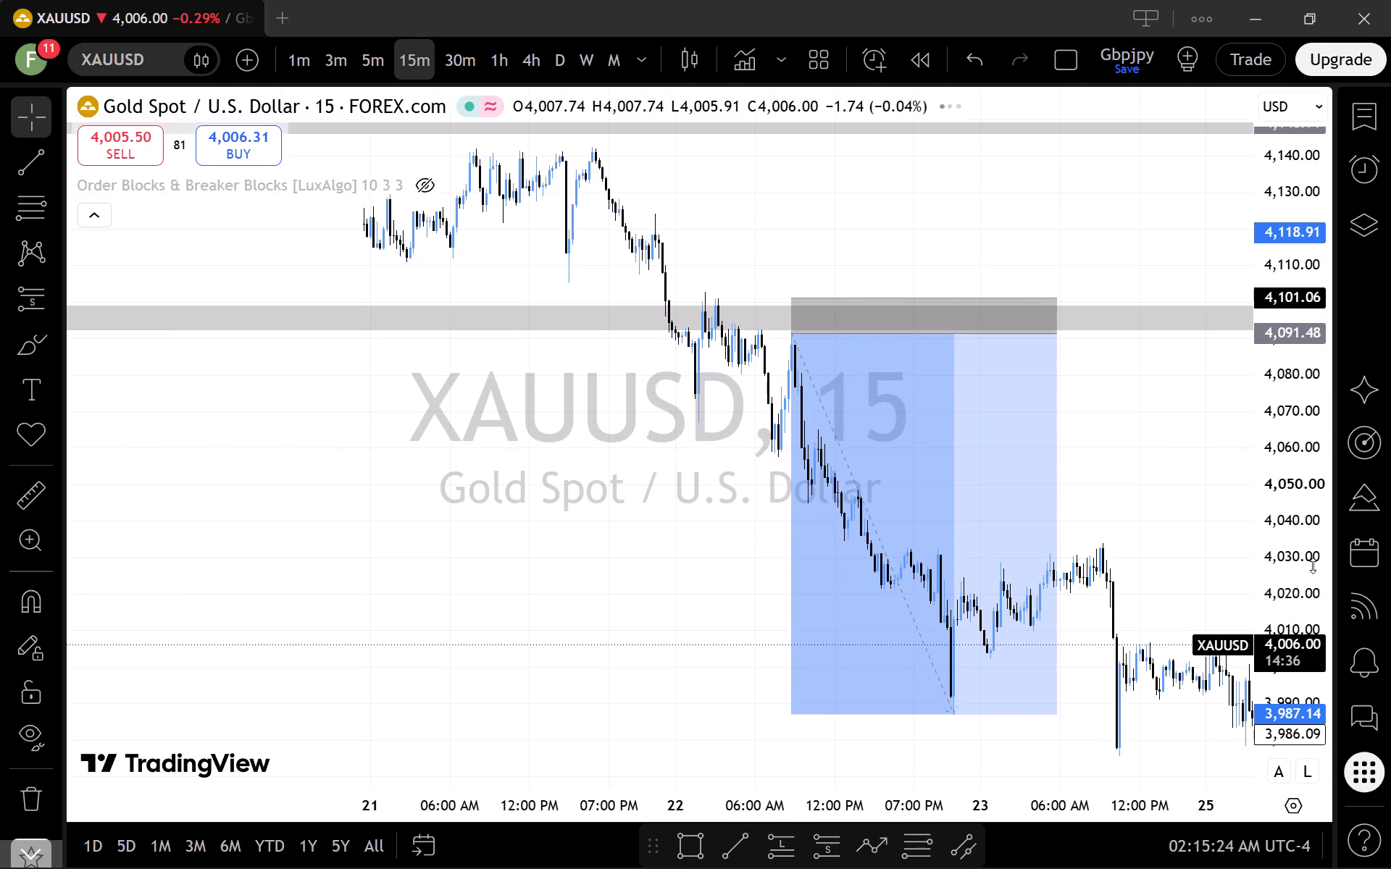
scroll(1313, 566, "up", 4)
scroll(1313, 566, "down", 1)
scroll(1145, 540, "up", 8)
left_click_drag(1069, 559, 1210, 431)
scroll(1210, 431, "down", 1)
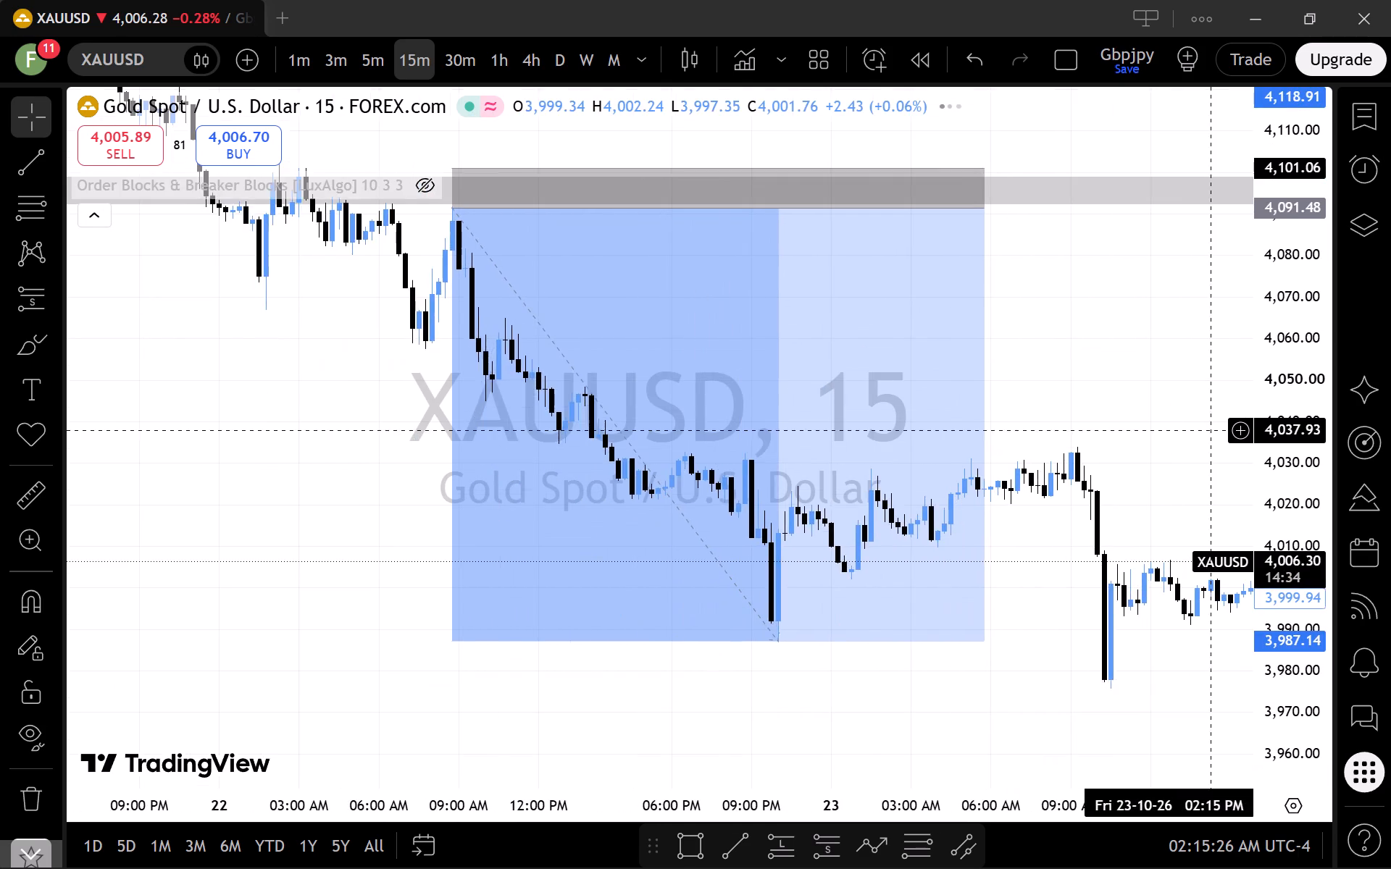
scroll(1146, 408, "down", 3)
scroll(1273, 439, "down", 3)
scroll(1248, 446, "up", 2)
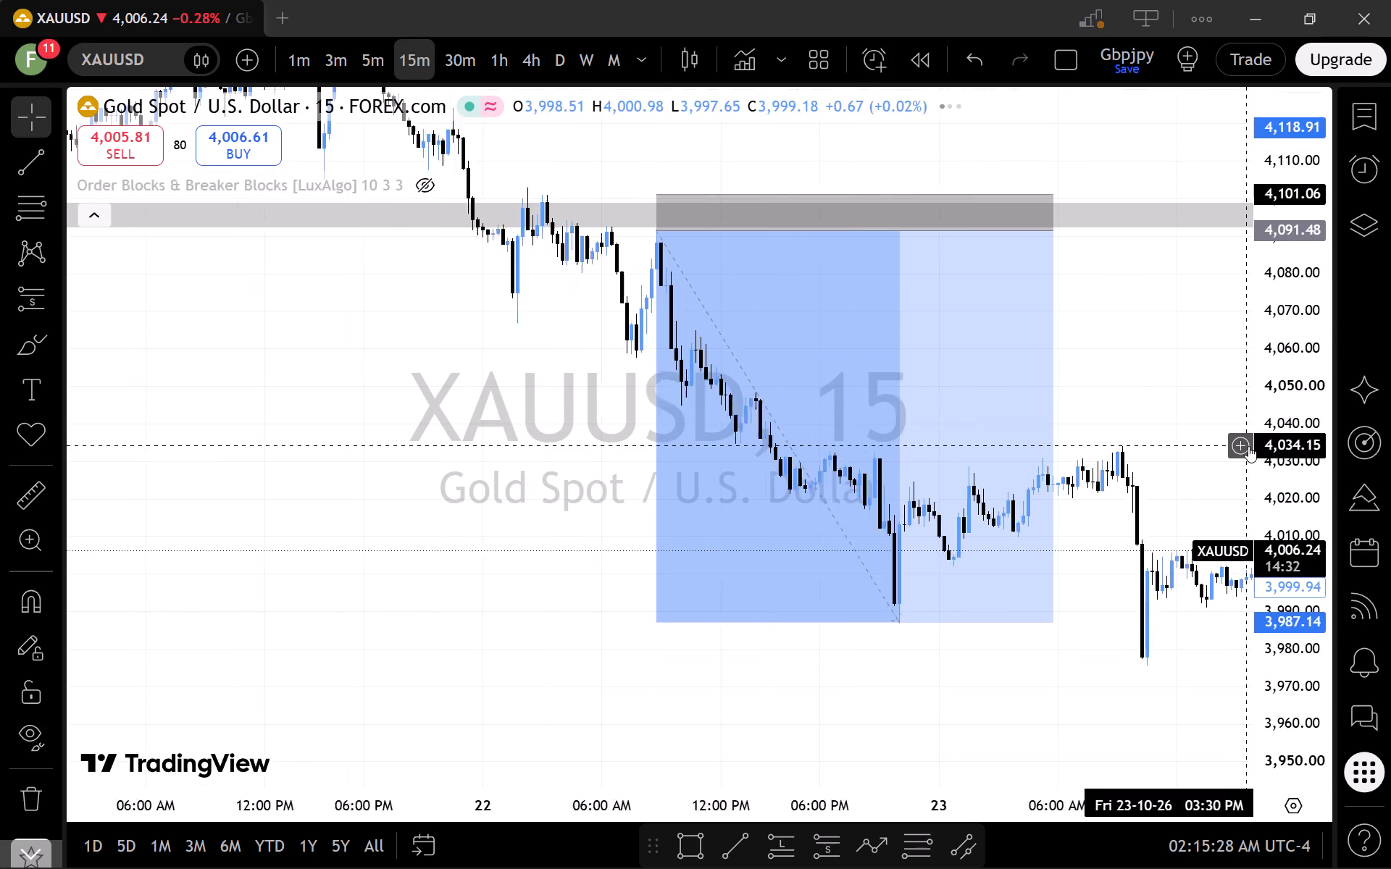
left_click_drag(1177, 441, 1160, 520)
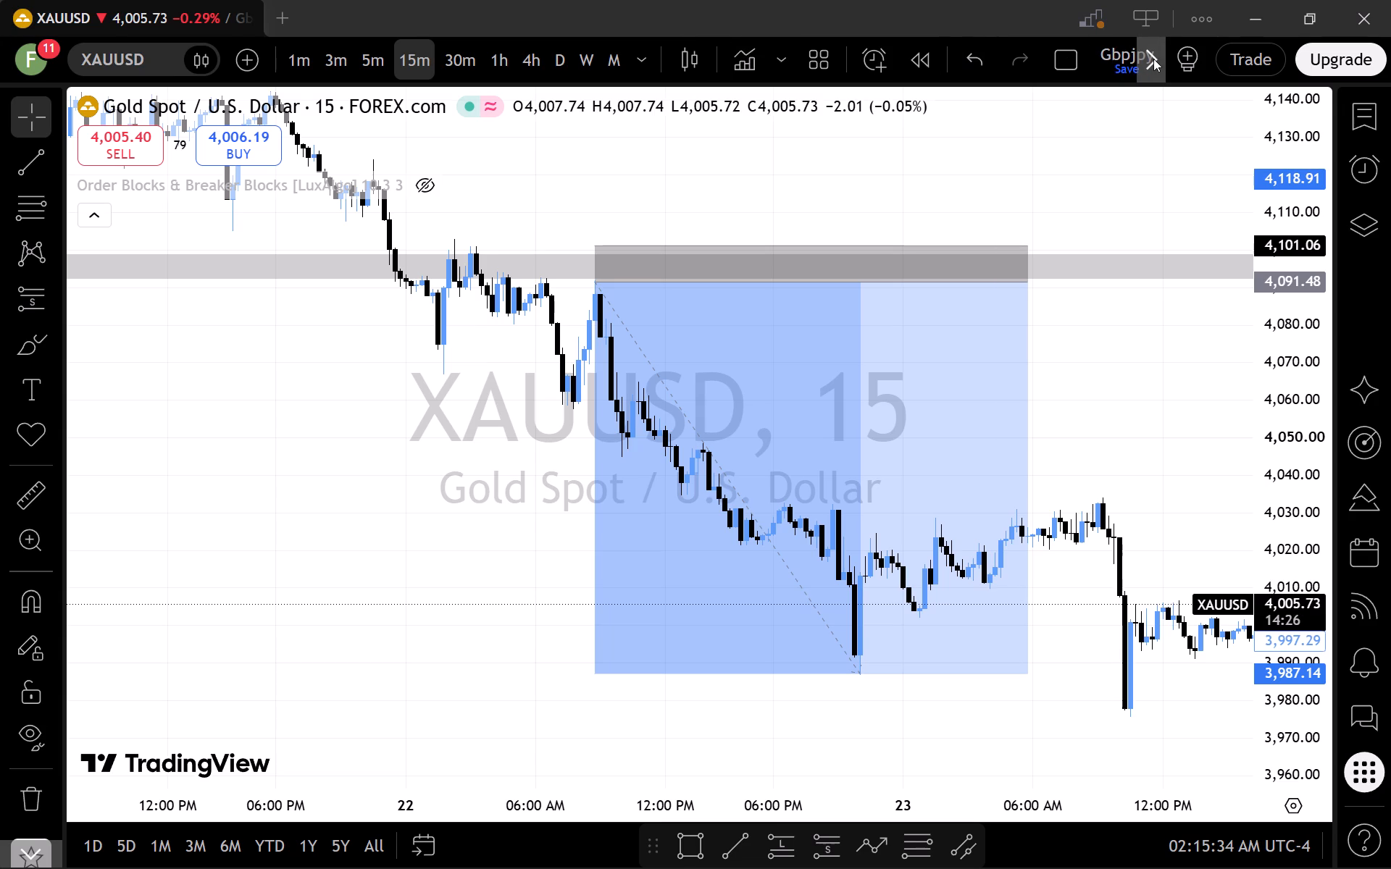
Hide the panels around the chart.
left_click(1156, 59)
left_click(1095, 58)
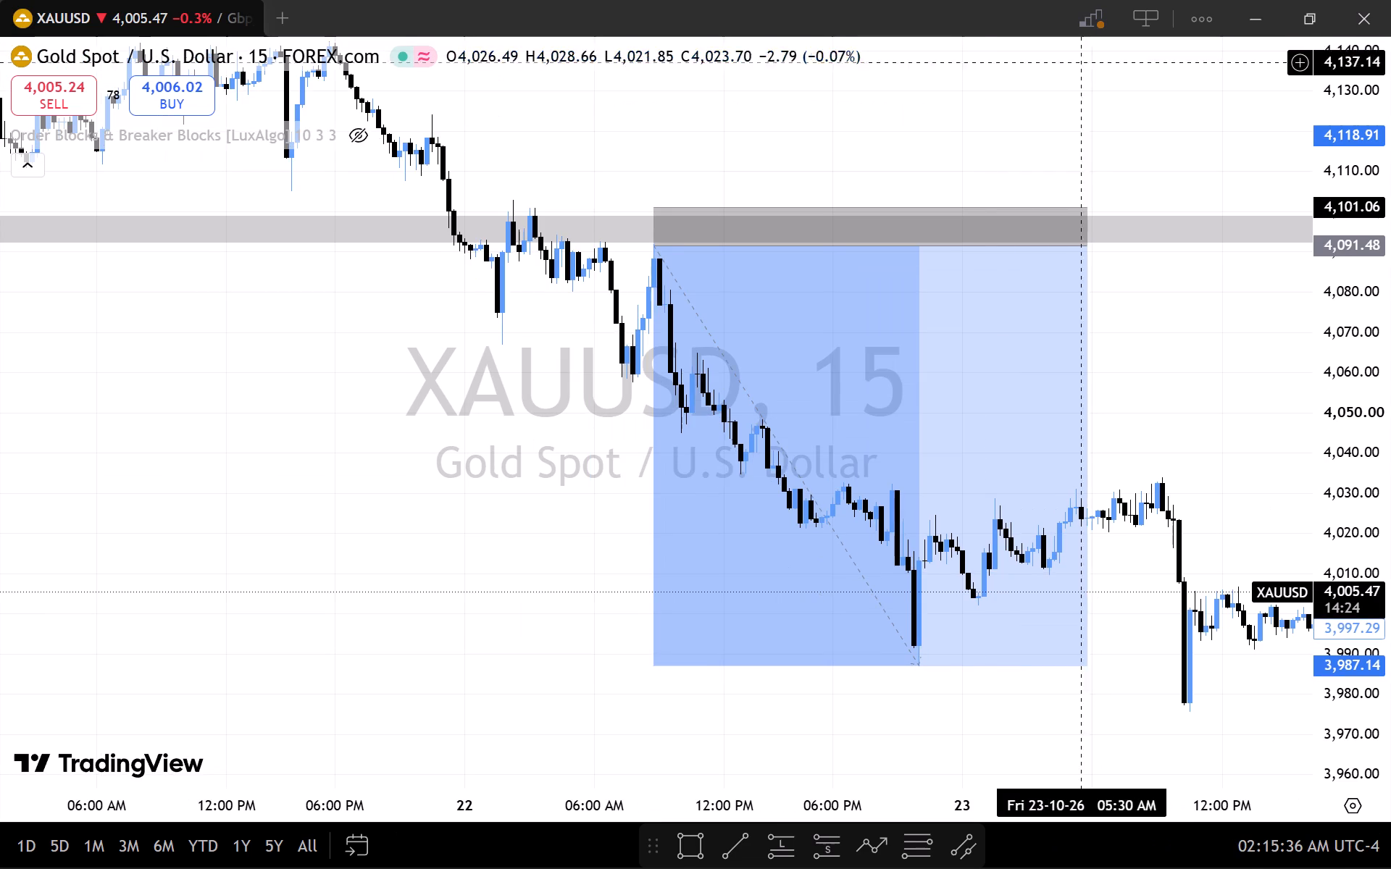
Review the enlarged chart around the short trade and follow the price action on through 27 October.
scroll(1141, 345, "down", 3)
scroll(1338, 424, "up", 8)
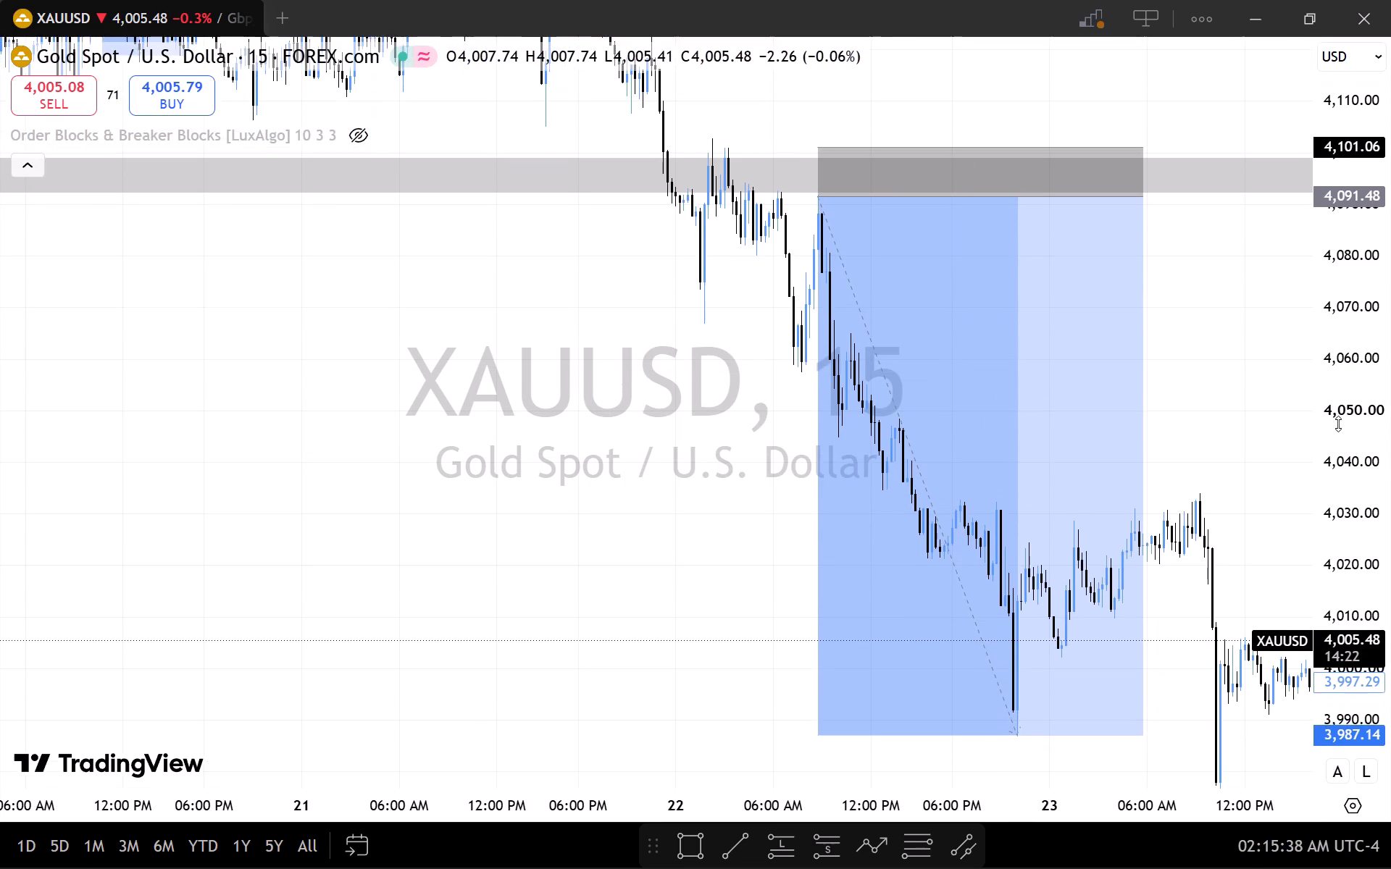
scroll(1339, 426, "up", 4)
scroll(1245, 435, "up", 5)
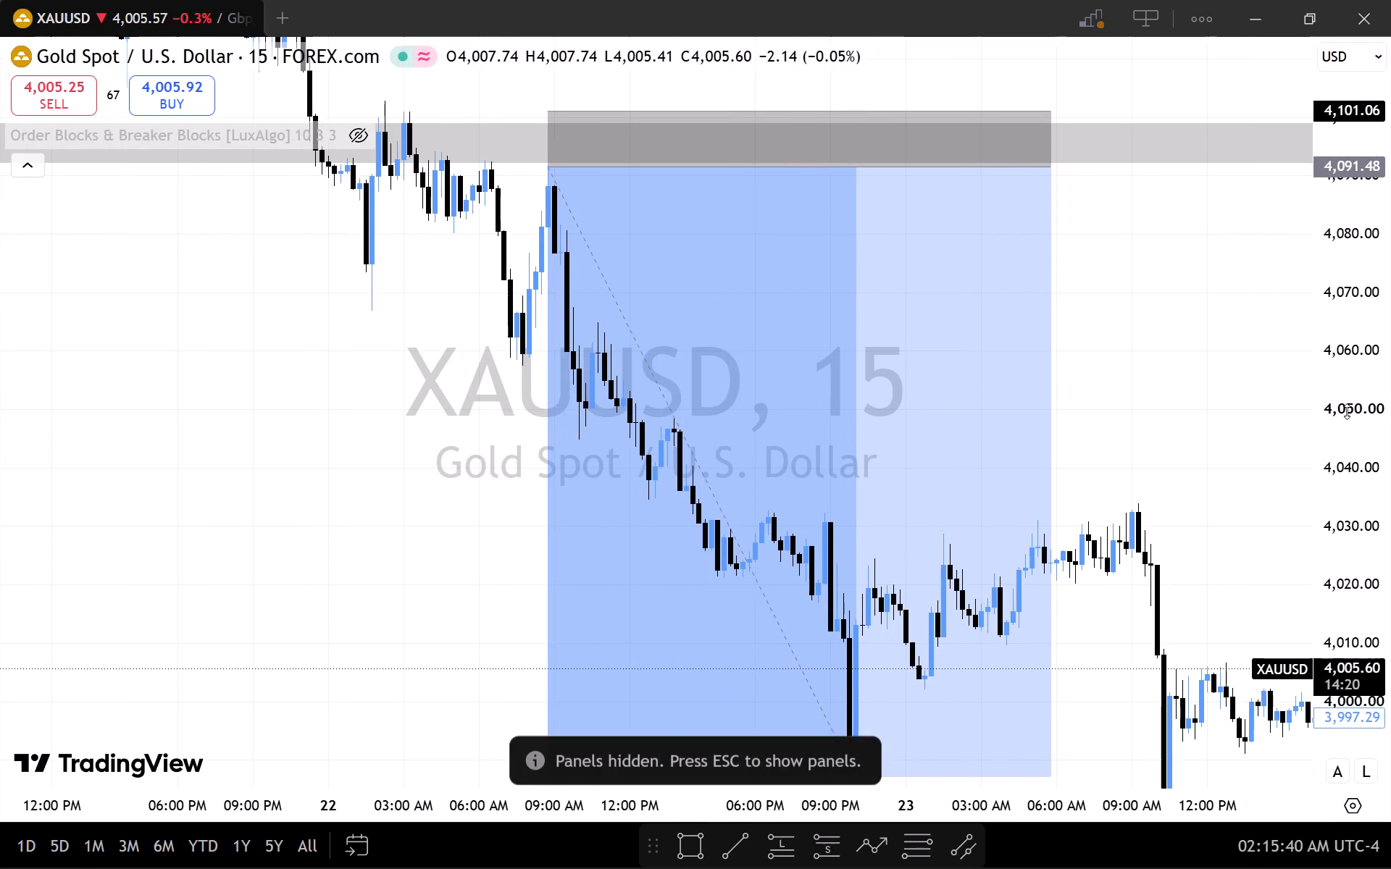
scroll(1347, 411, "down", 9)
scroll(1269, 445, "down", 2)
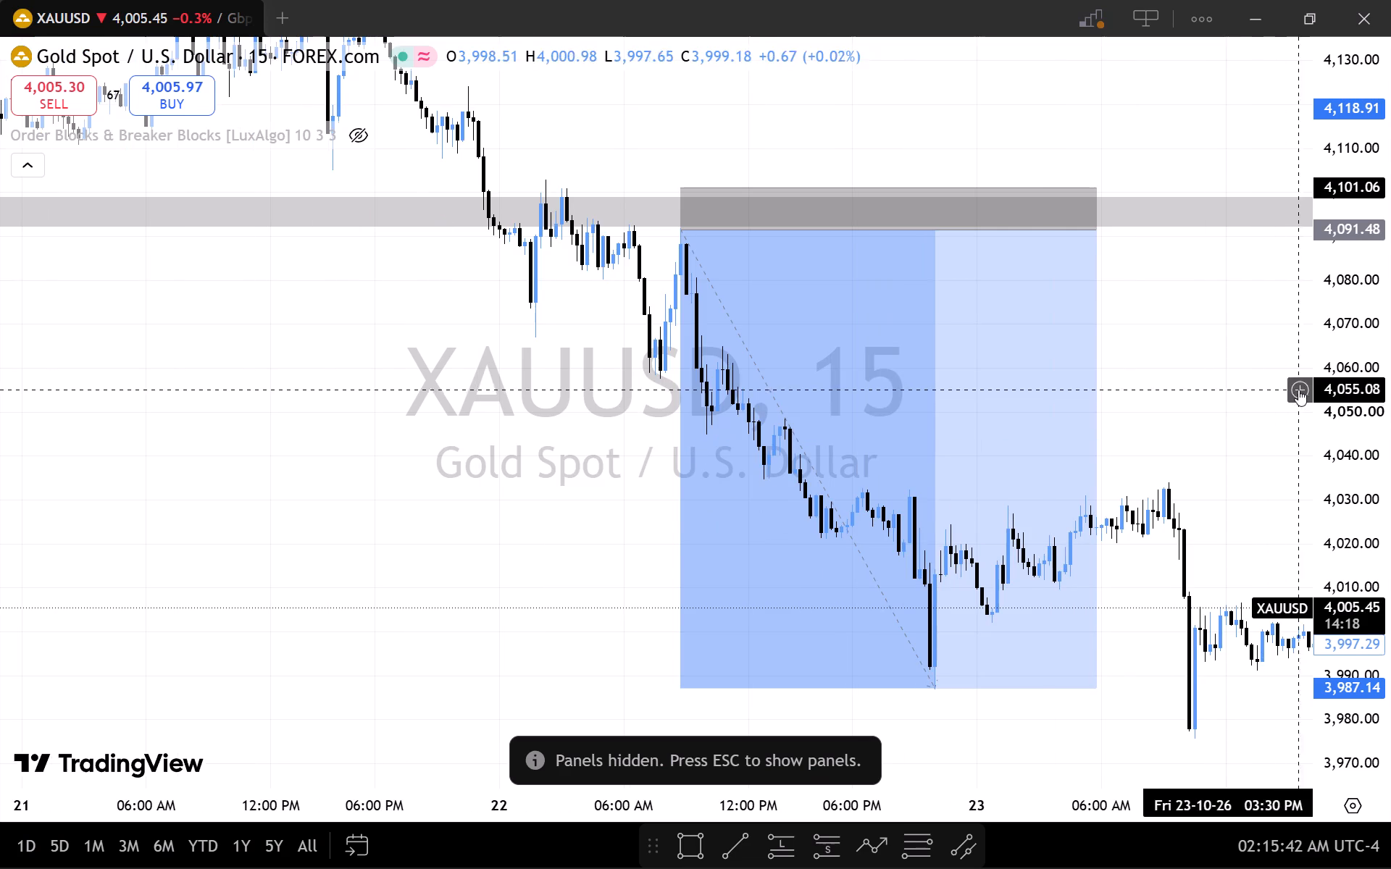
scroll(1345, 416, "down", 1)
scroll(1283, 413, "down", 2)
left_click_drag(1221, 387, 1185, 418)
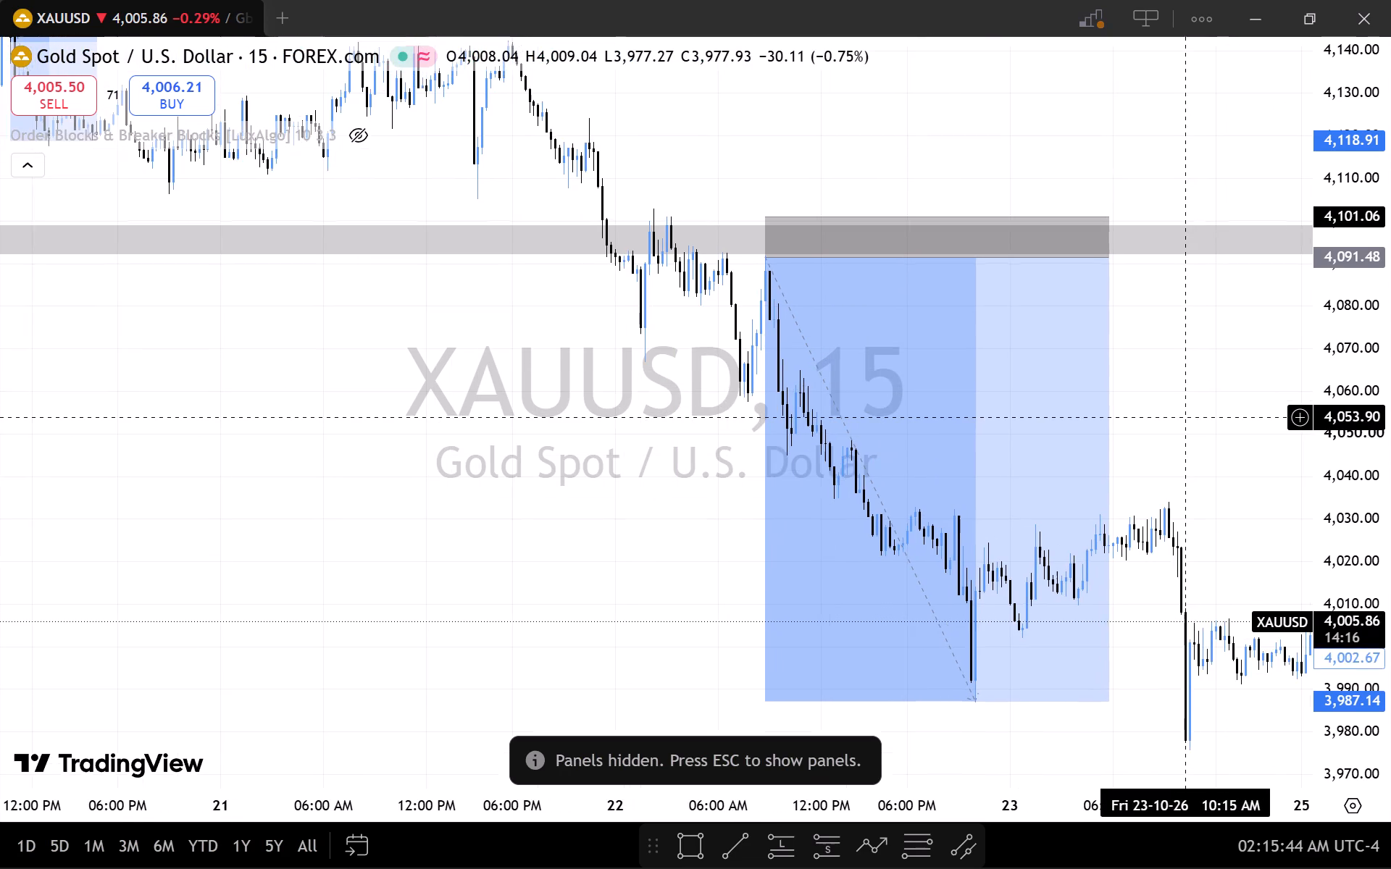
left_click_drag(1185, 418, 1183, 419)
scroll(1183, 419, "up", 2)
left_click(938, 447)
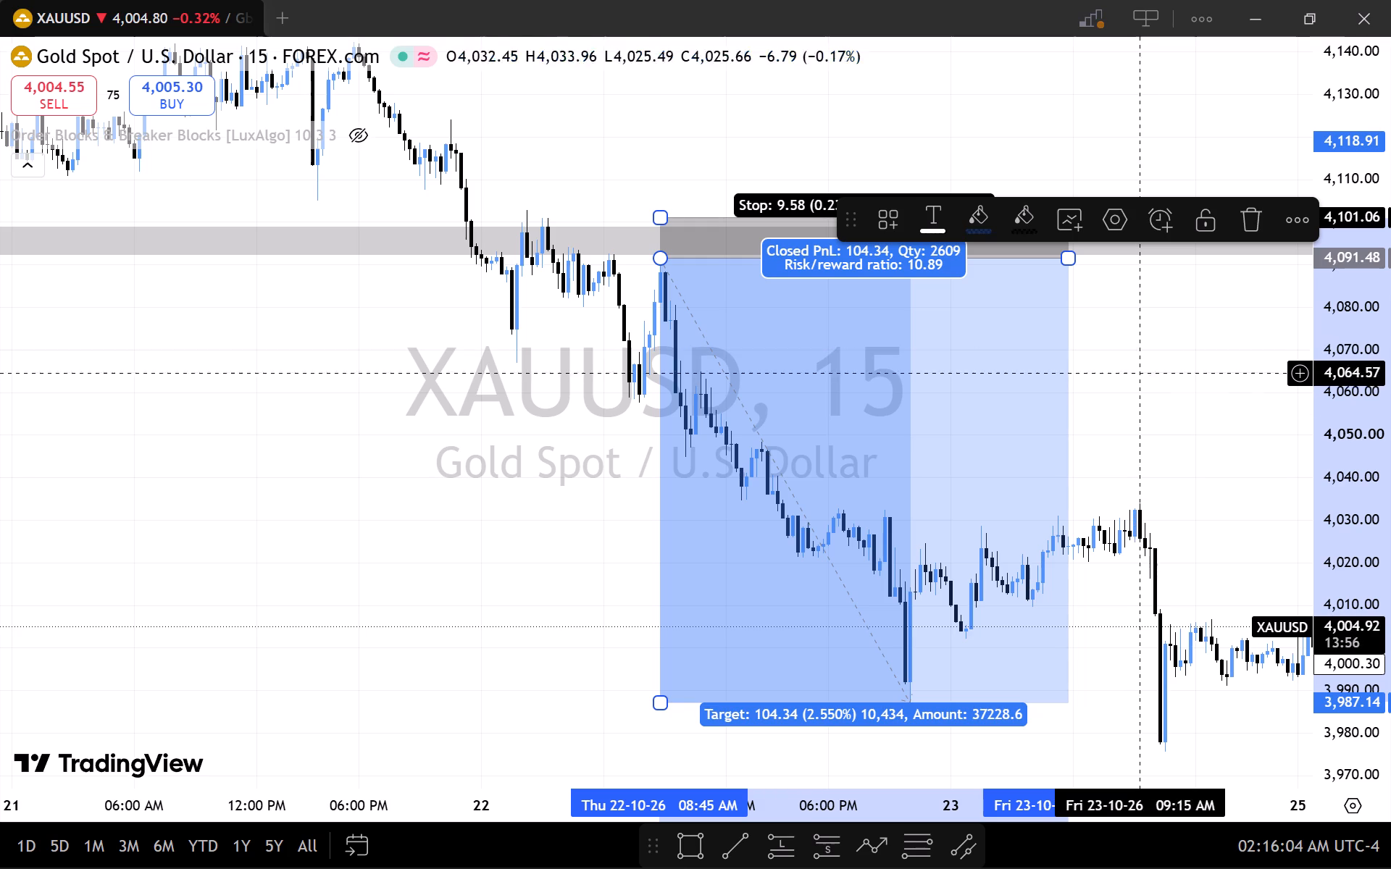
left_click(1141, 444)
scroll(1267, 493, "down", 3)
left_click_drag(1208, 490, 827, 405)
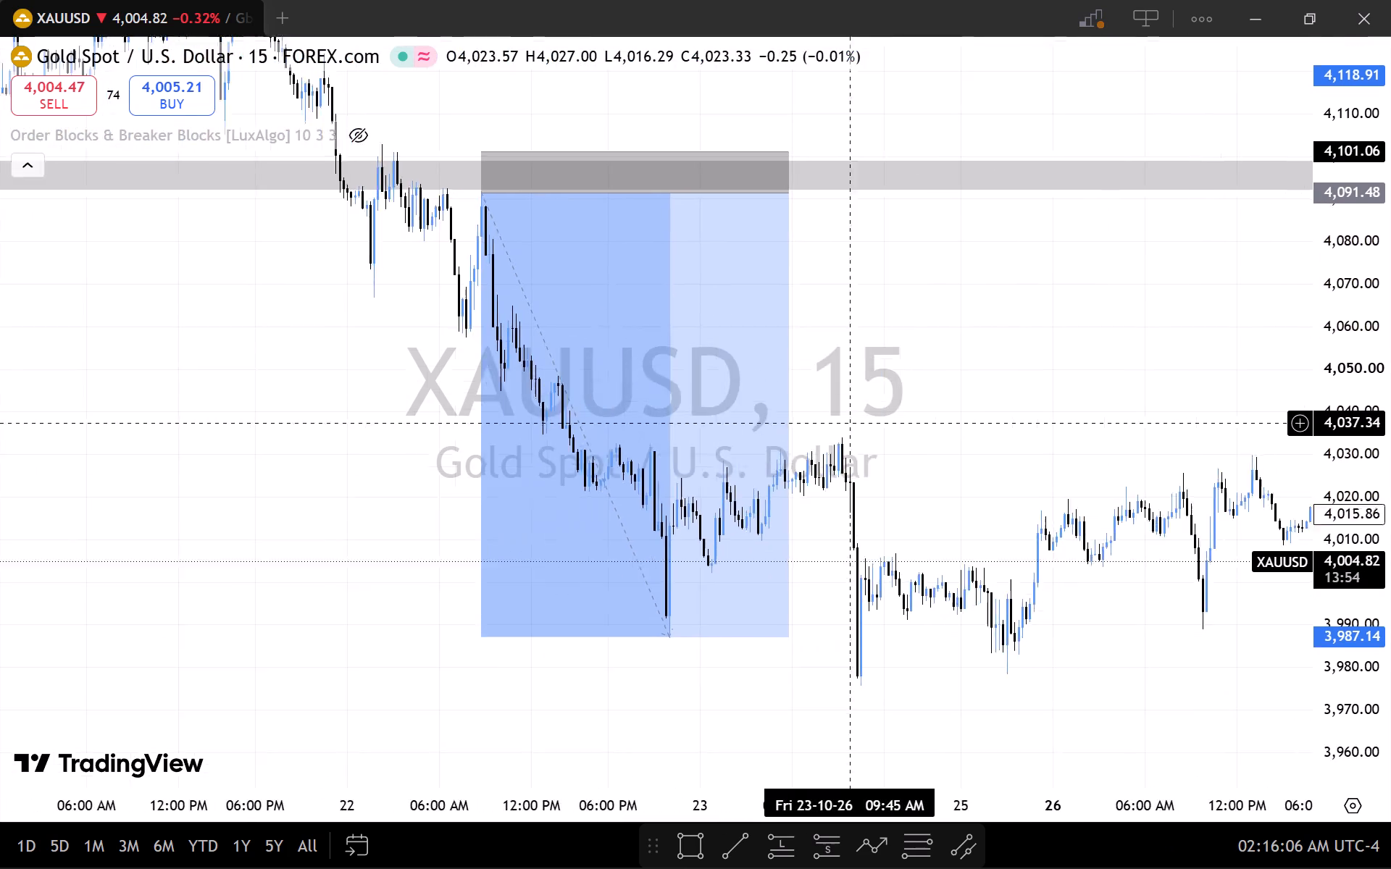
left_click_drag(827, 405, 535, 327)
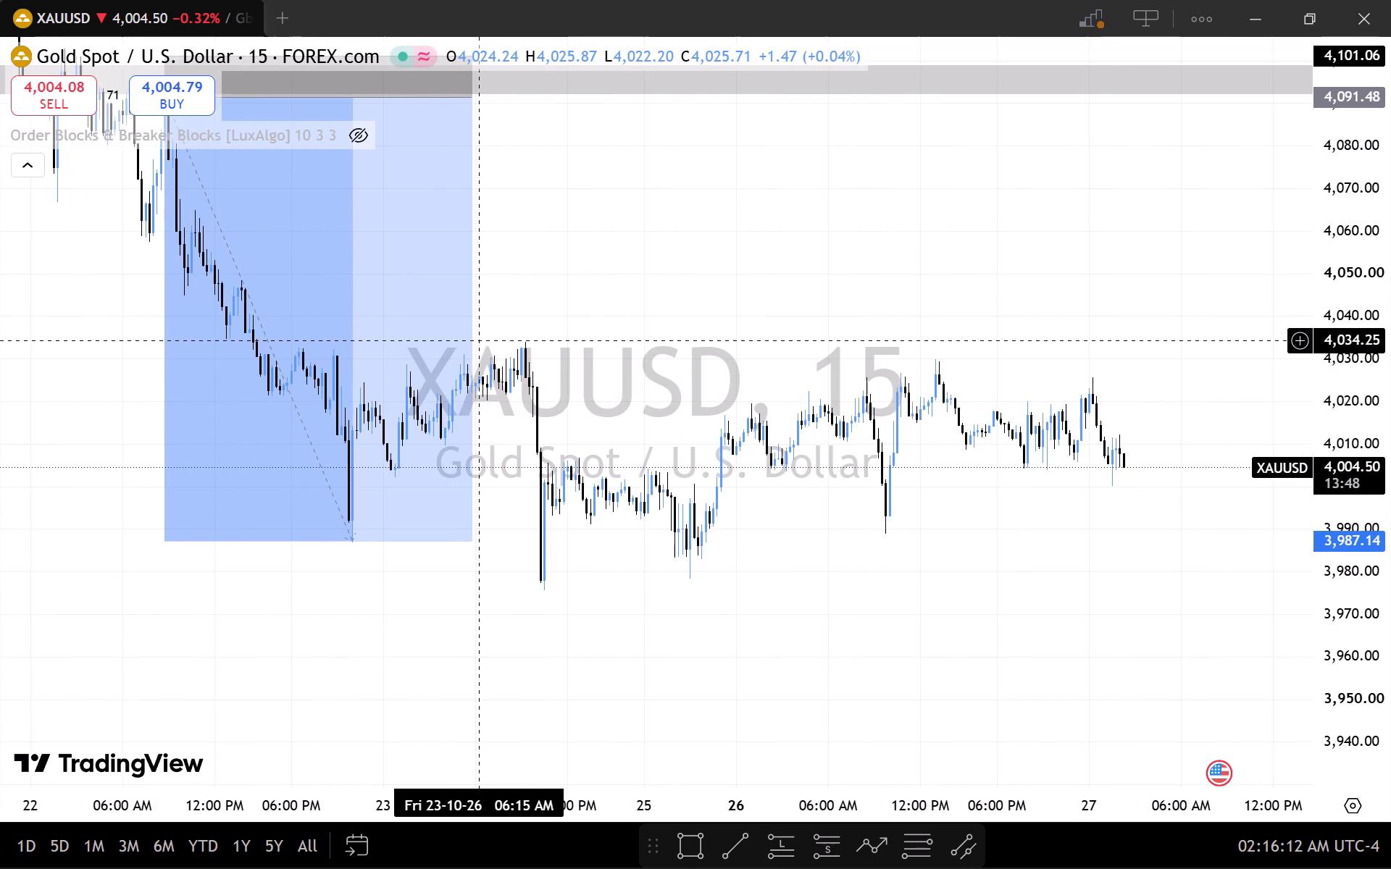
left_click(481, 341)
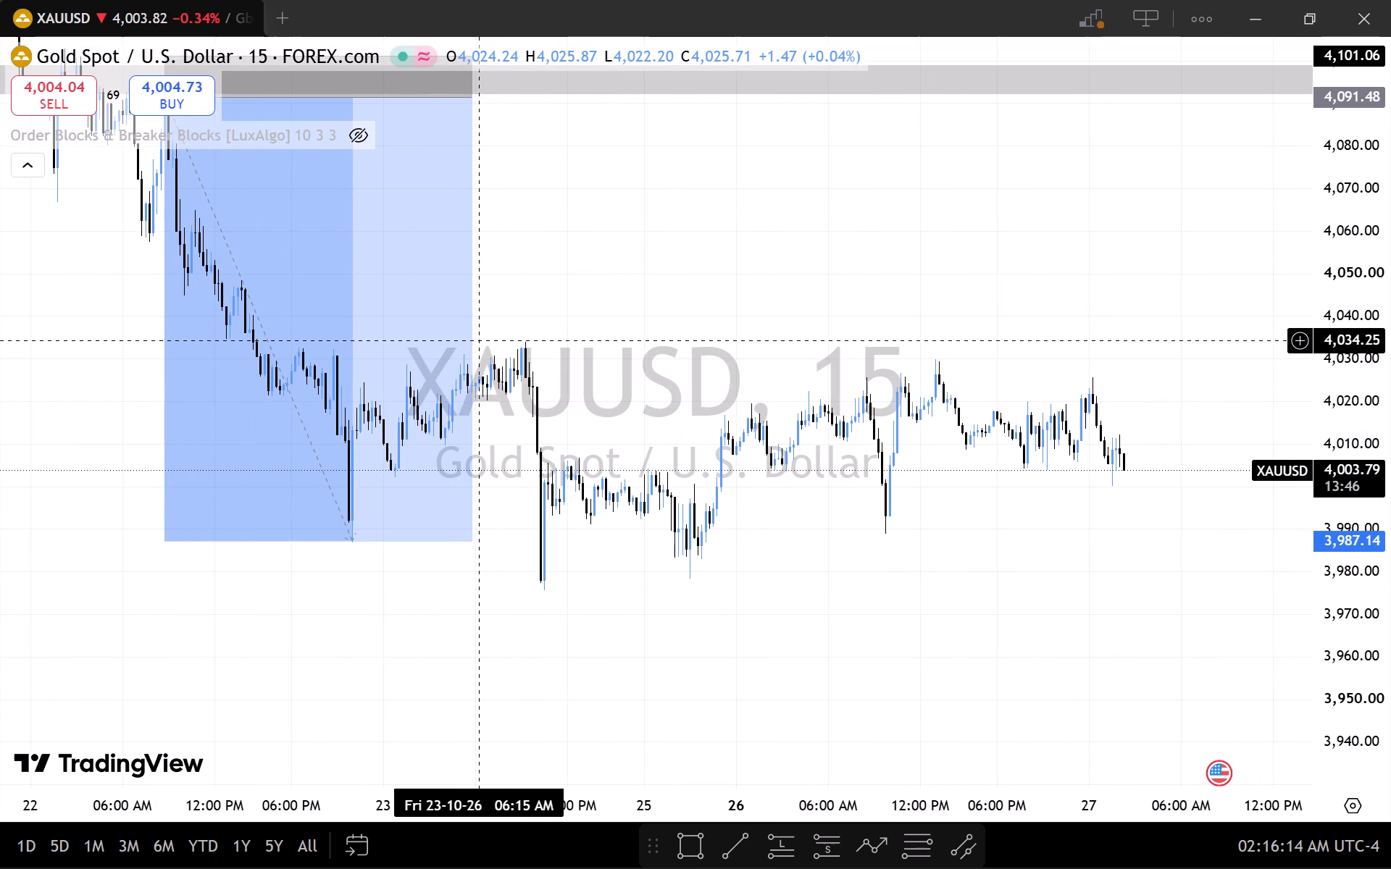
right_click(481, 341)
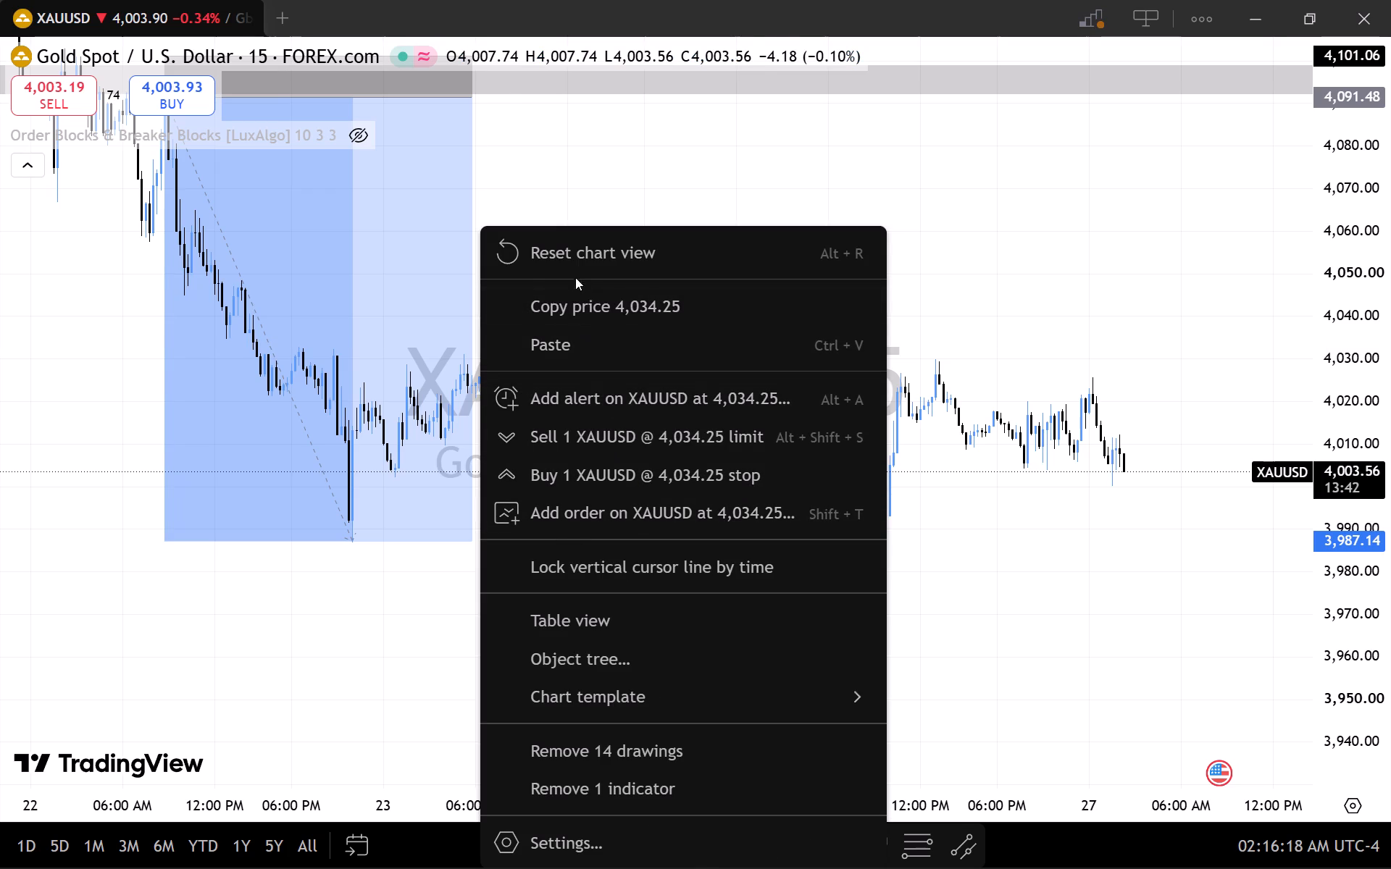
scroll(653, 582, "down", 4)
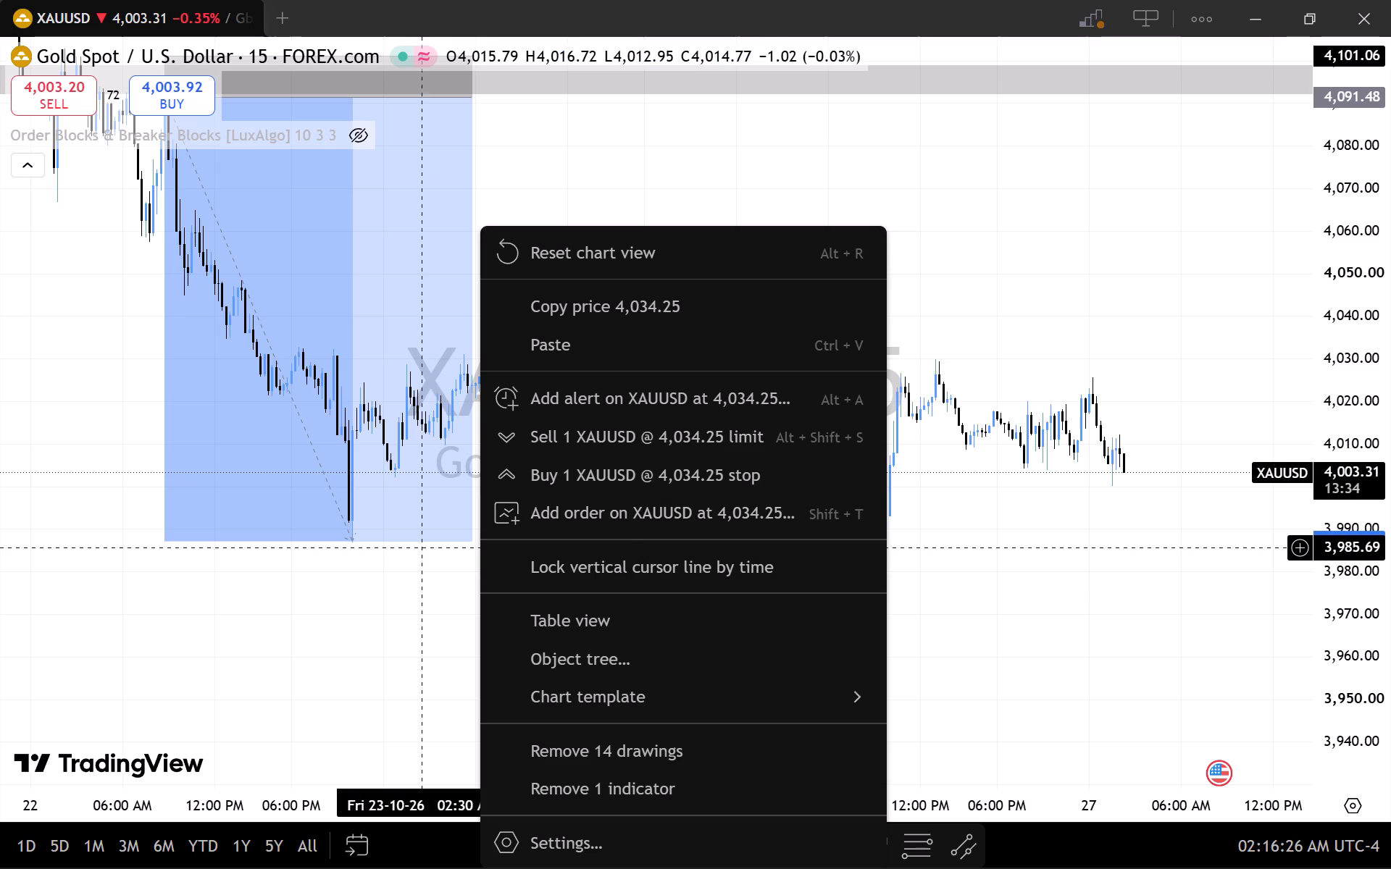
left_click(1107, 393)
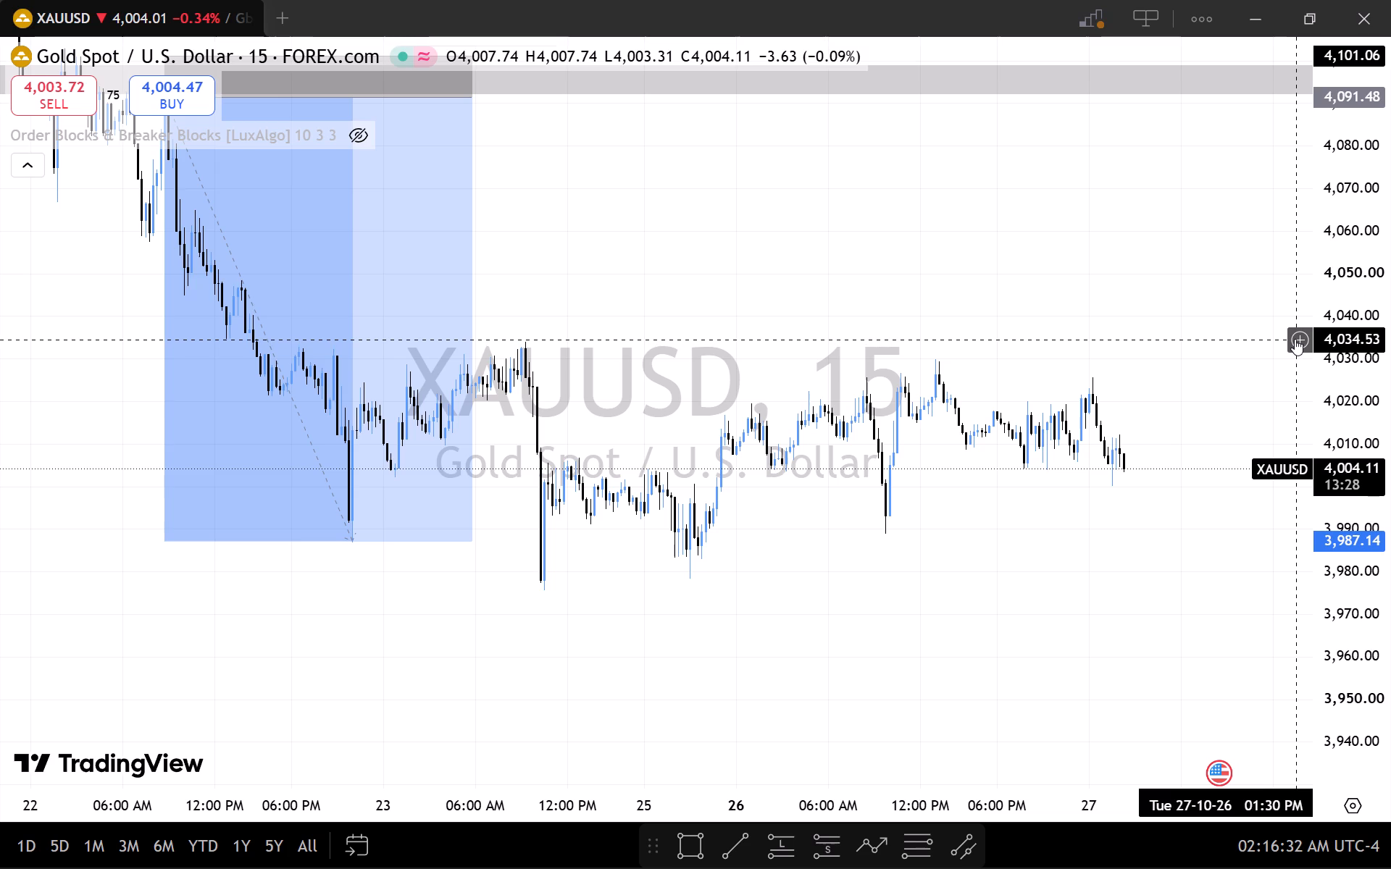
Draw a horizontal line at 4,034.81, along the 23 October swing high.
left_click(1295, 339)
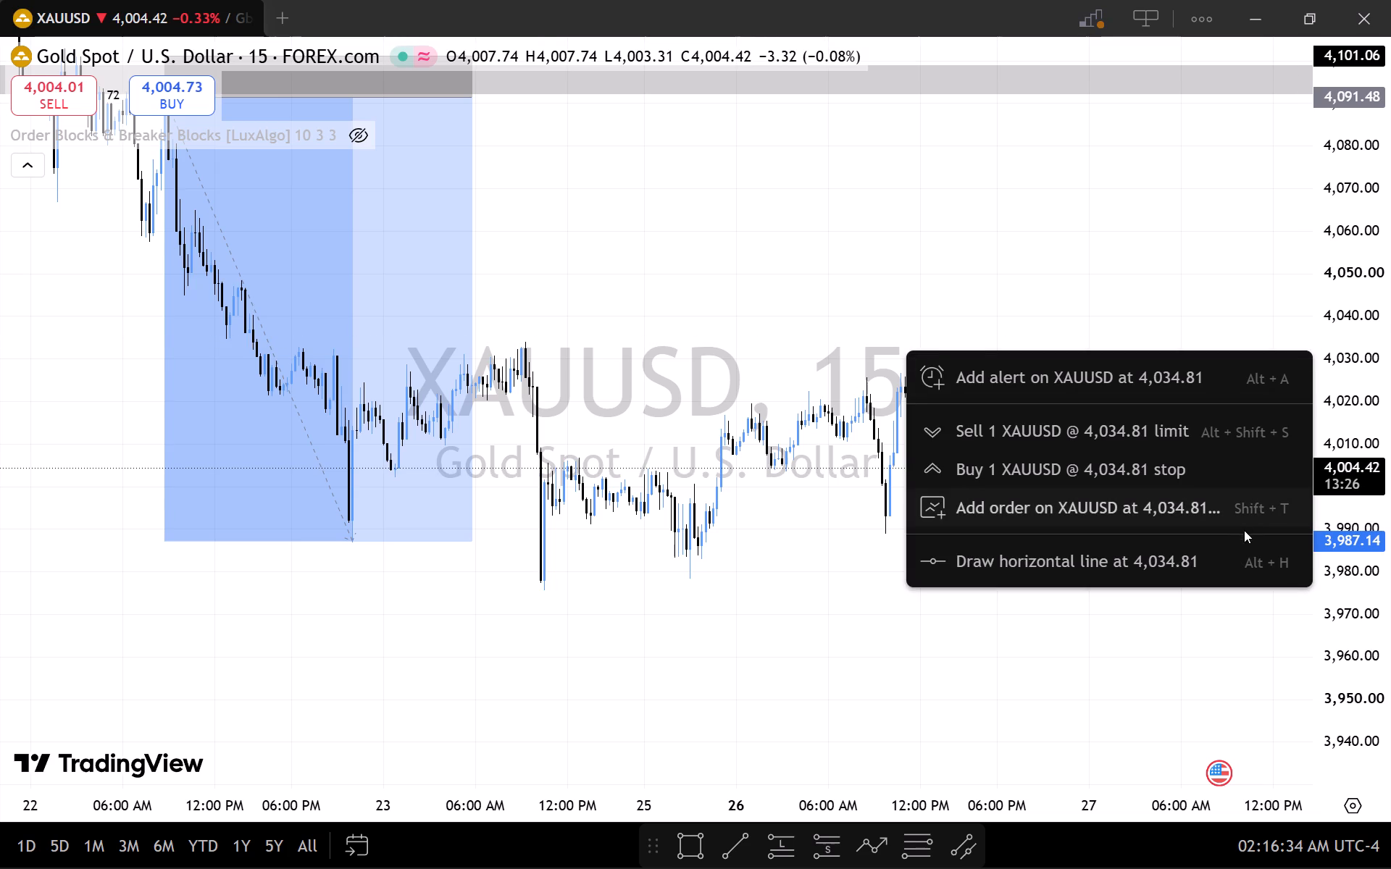
left_click(1190, 576)
left_click(1013, 582)
Move the short position to the 23 October high, with its entry at about 4,033.1 at 9:15 AM.
scroll(1031, 529, "up", 3)
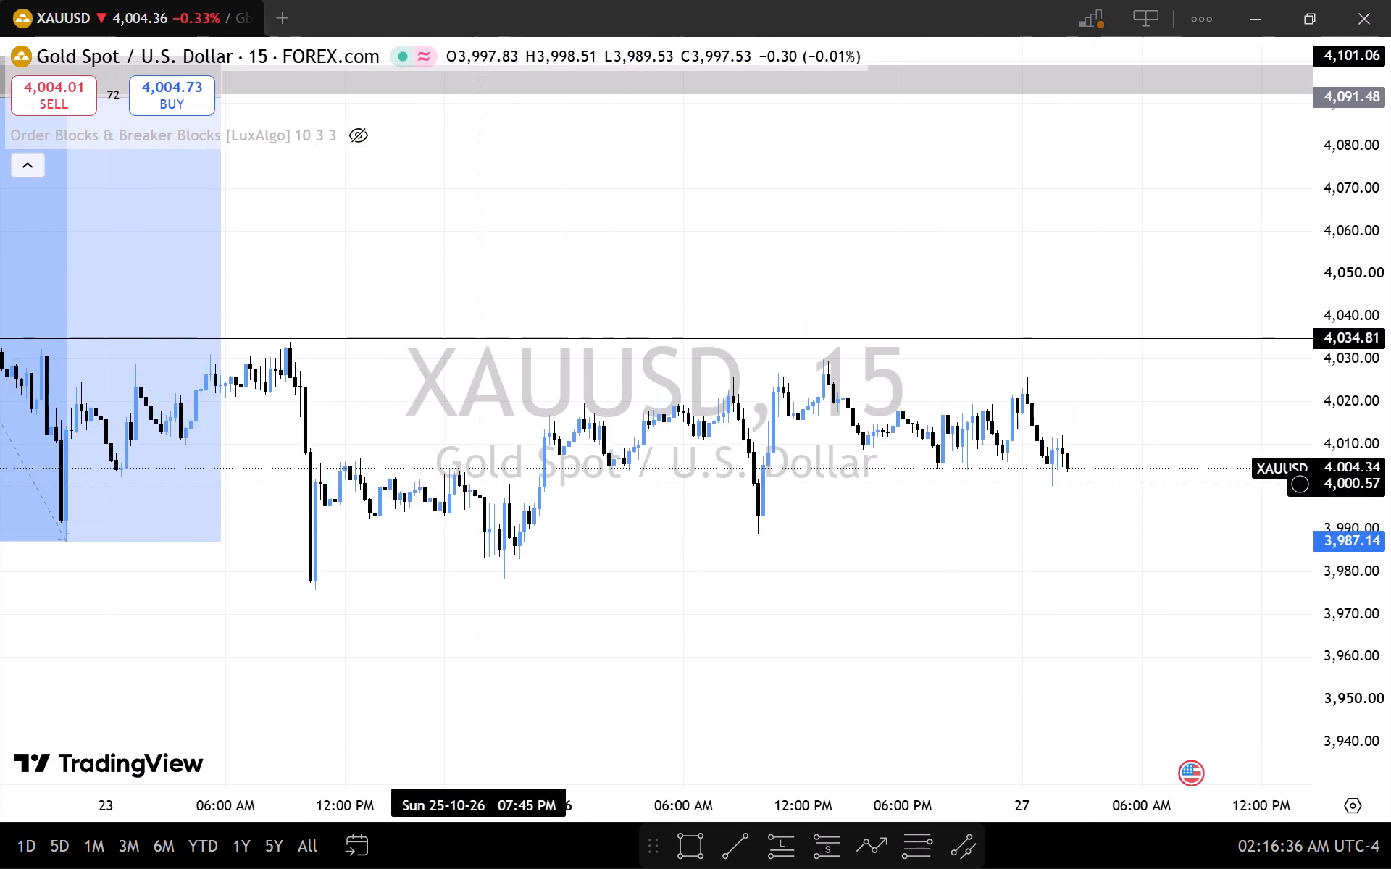
left_click_drag(641, 530, 976, 606)
left_click(454, 498)
left_click_drag(263, 489, 694, 603)
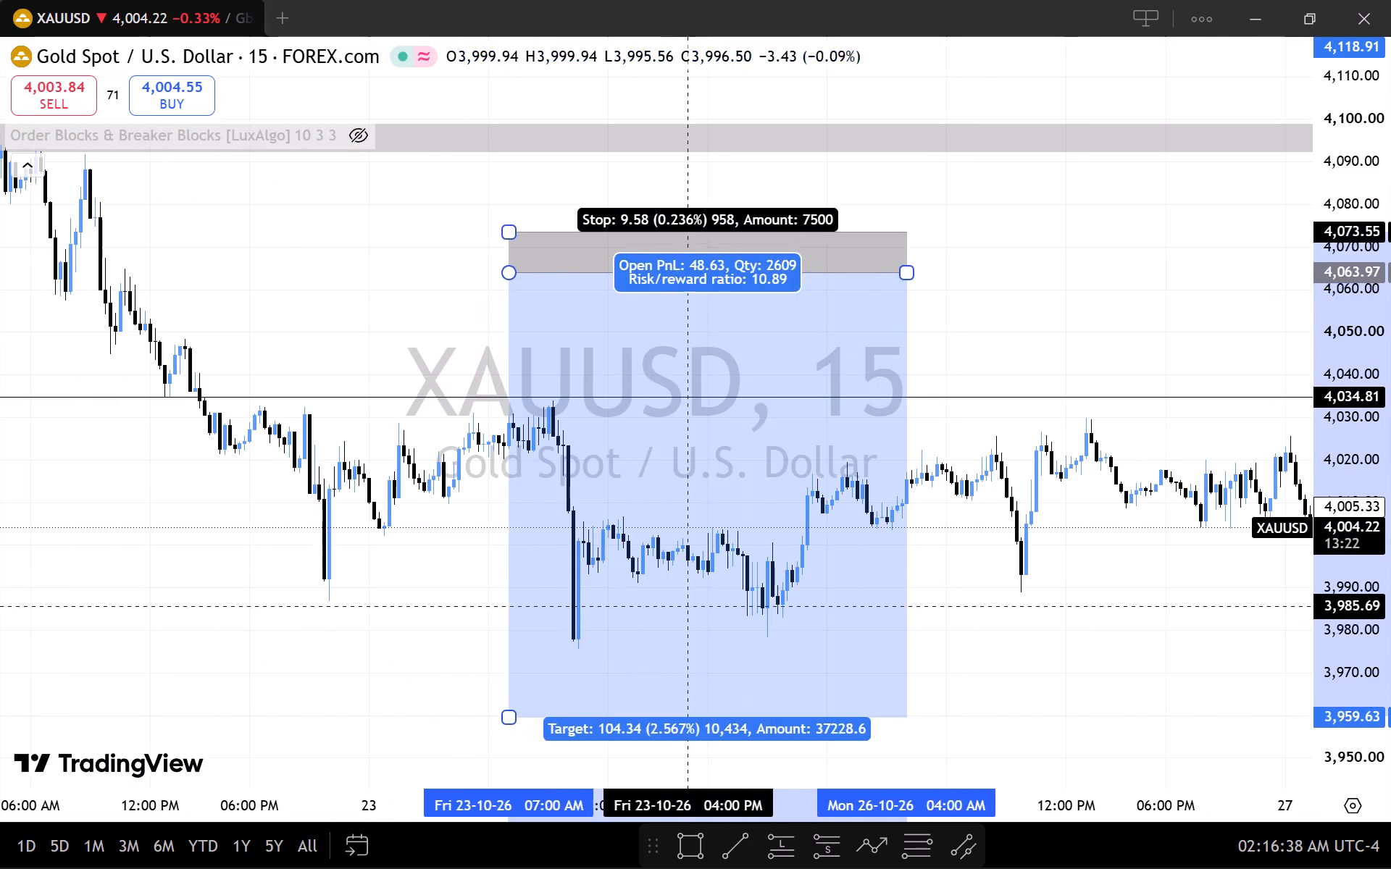
left_click_drag(694, 603, 735, 739)
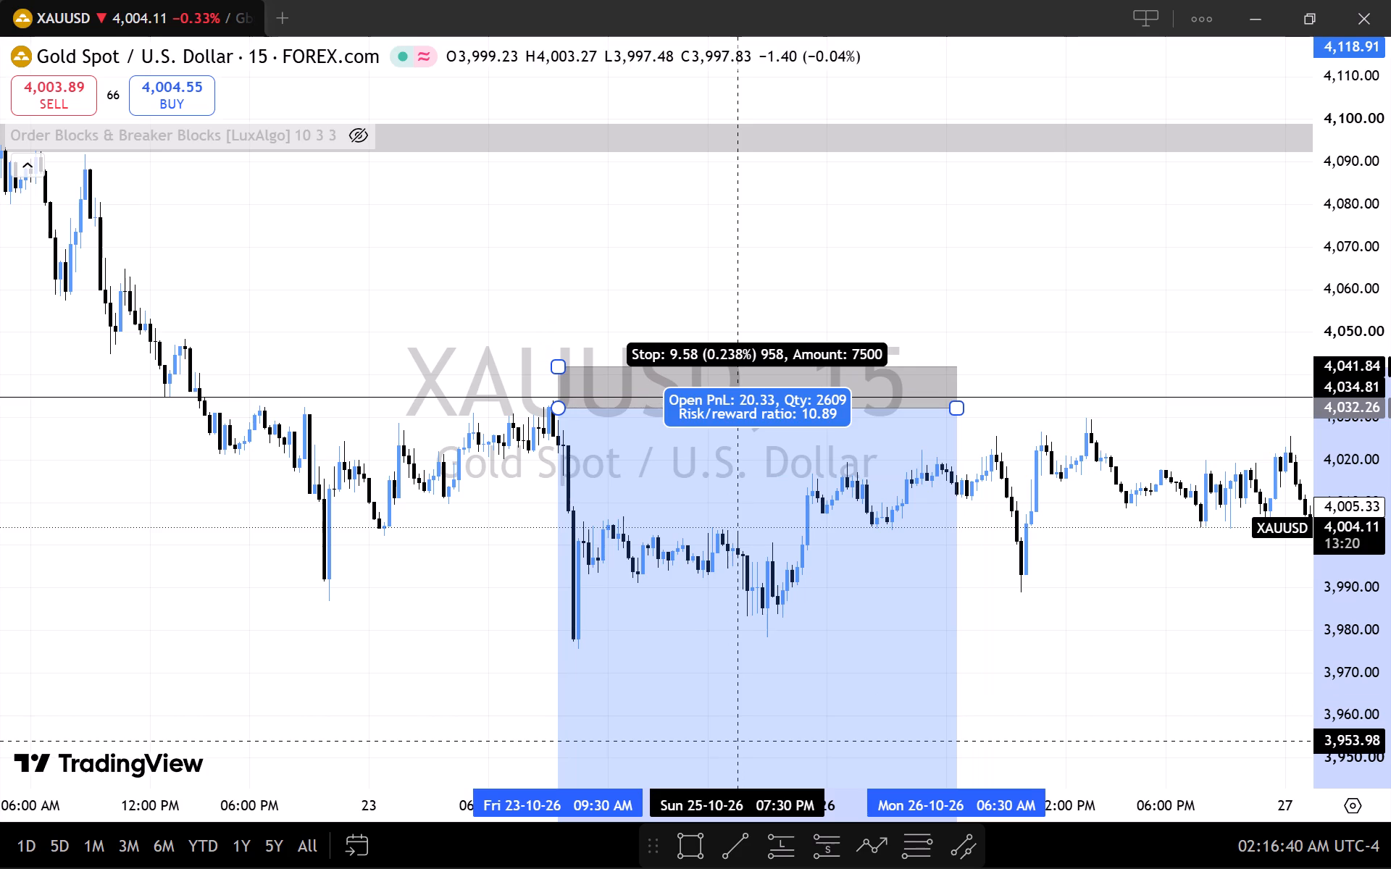
left_click_drag(735, 739, 733, 738)
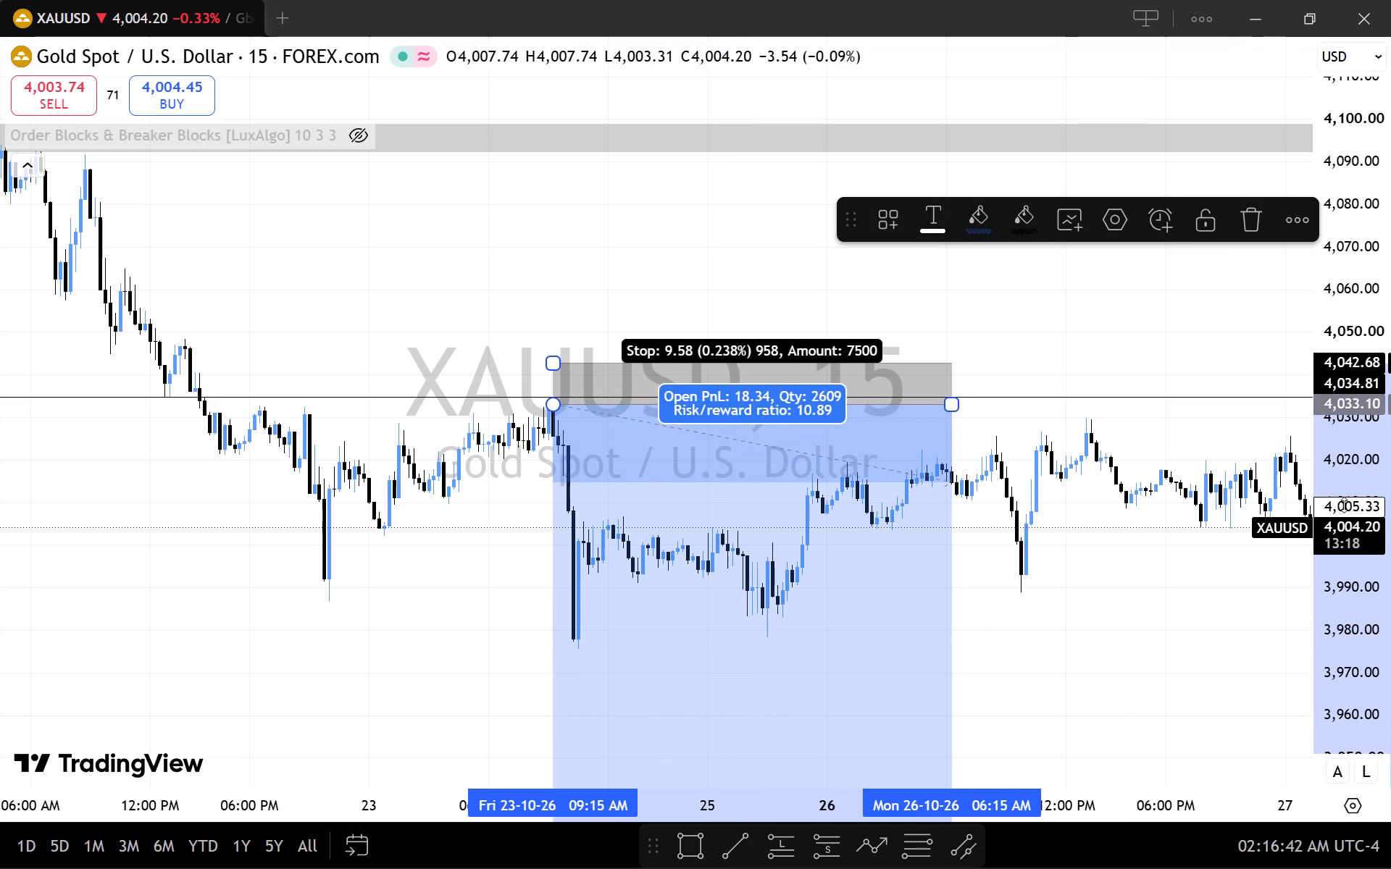
Resize the short position to a target of about 3,976.8 and an end time of 12:30 PM on 23 October.
scroll(1344, 505, "down", 14)
left_click_drag(548, 671, 614, 609)
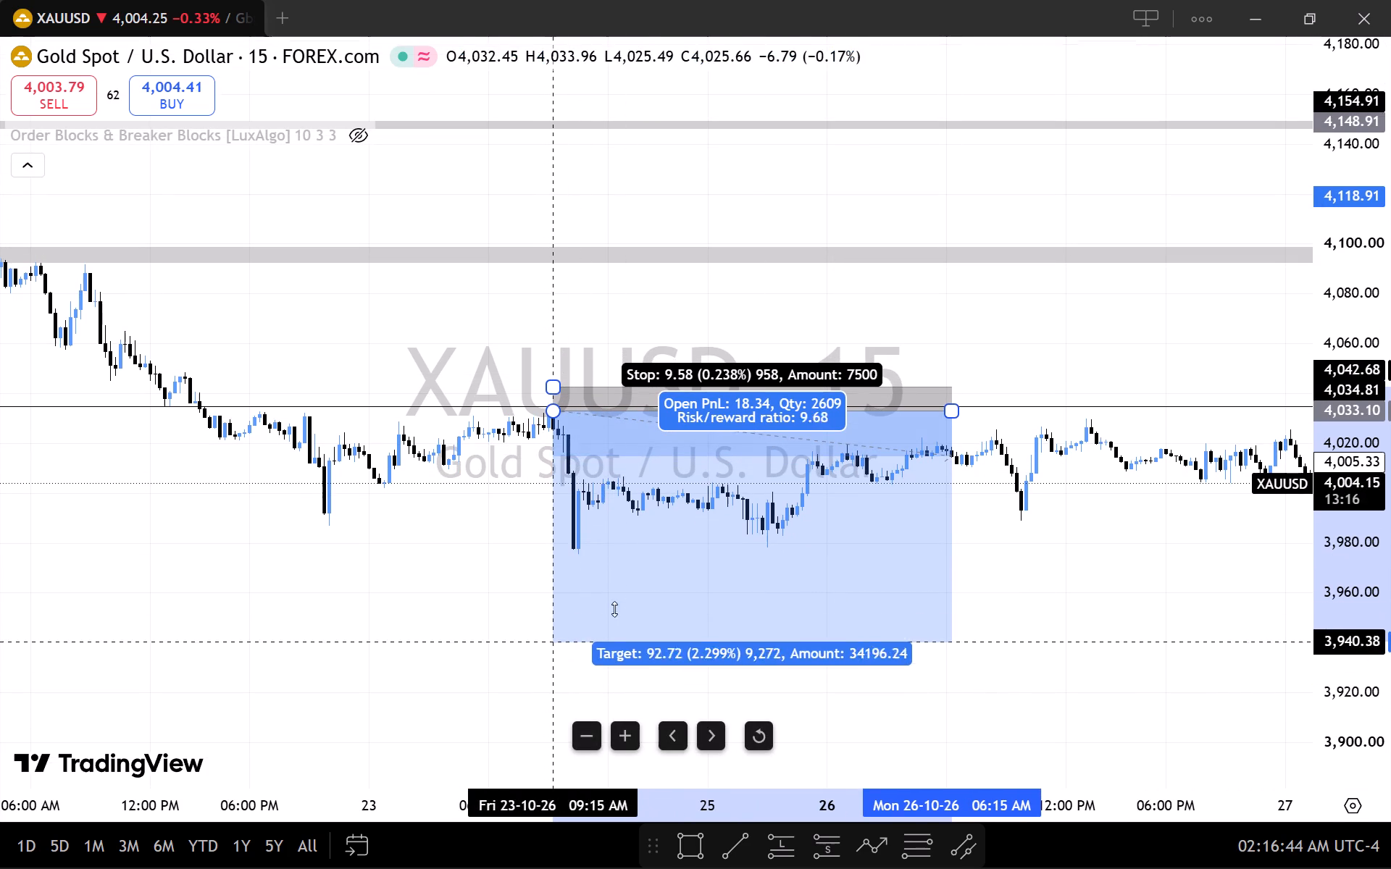
left_click_drag(614, 609, 667, 552)
left_click_drag(946, 413, 620, 406)
Tighten the short position's stop to about 4,040.3, a distance of about 7.19 points above the entry.
scroll(734, 520, "up", 3)
left_click_drag(668, 571, 1341, 594)
scroll(1390, 561, "up", 20)
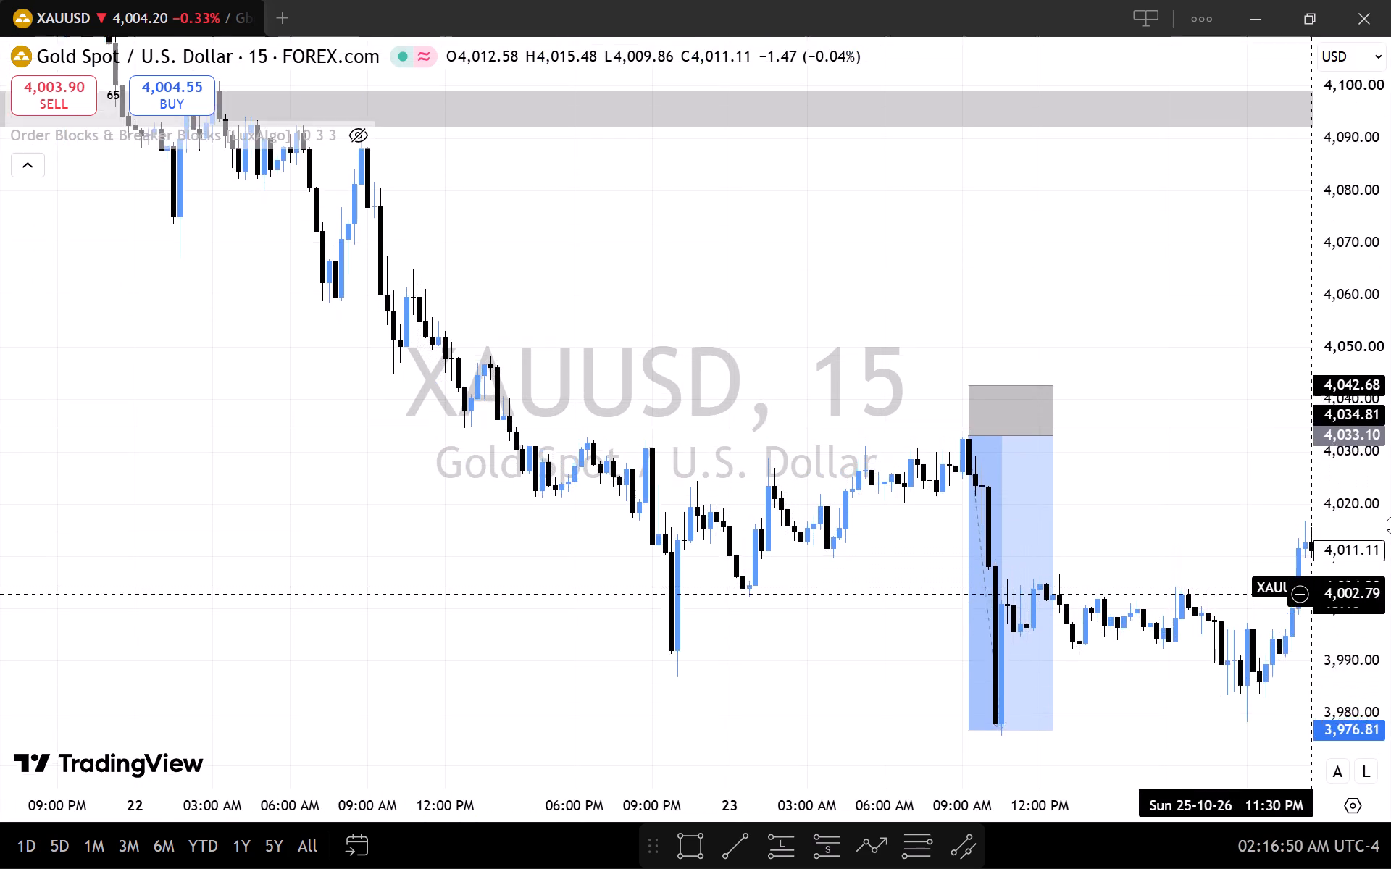
scroll(1390, 525, "up", 11)
scroll(1390, 524, "down", 1)
scroll(1390, 524, "up", 3)
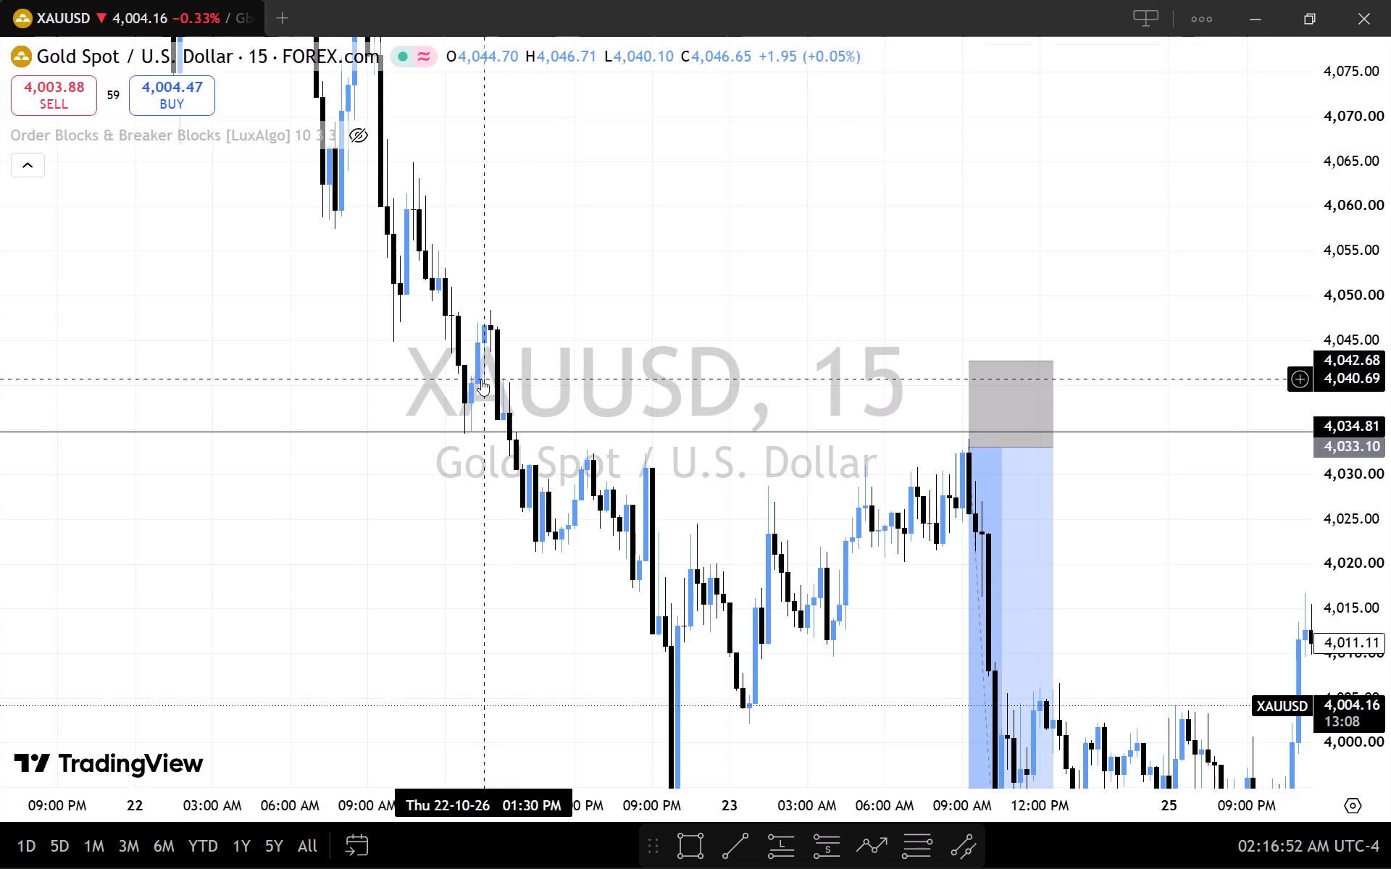
left_click(995, 377)
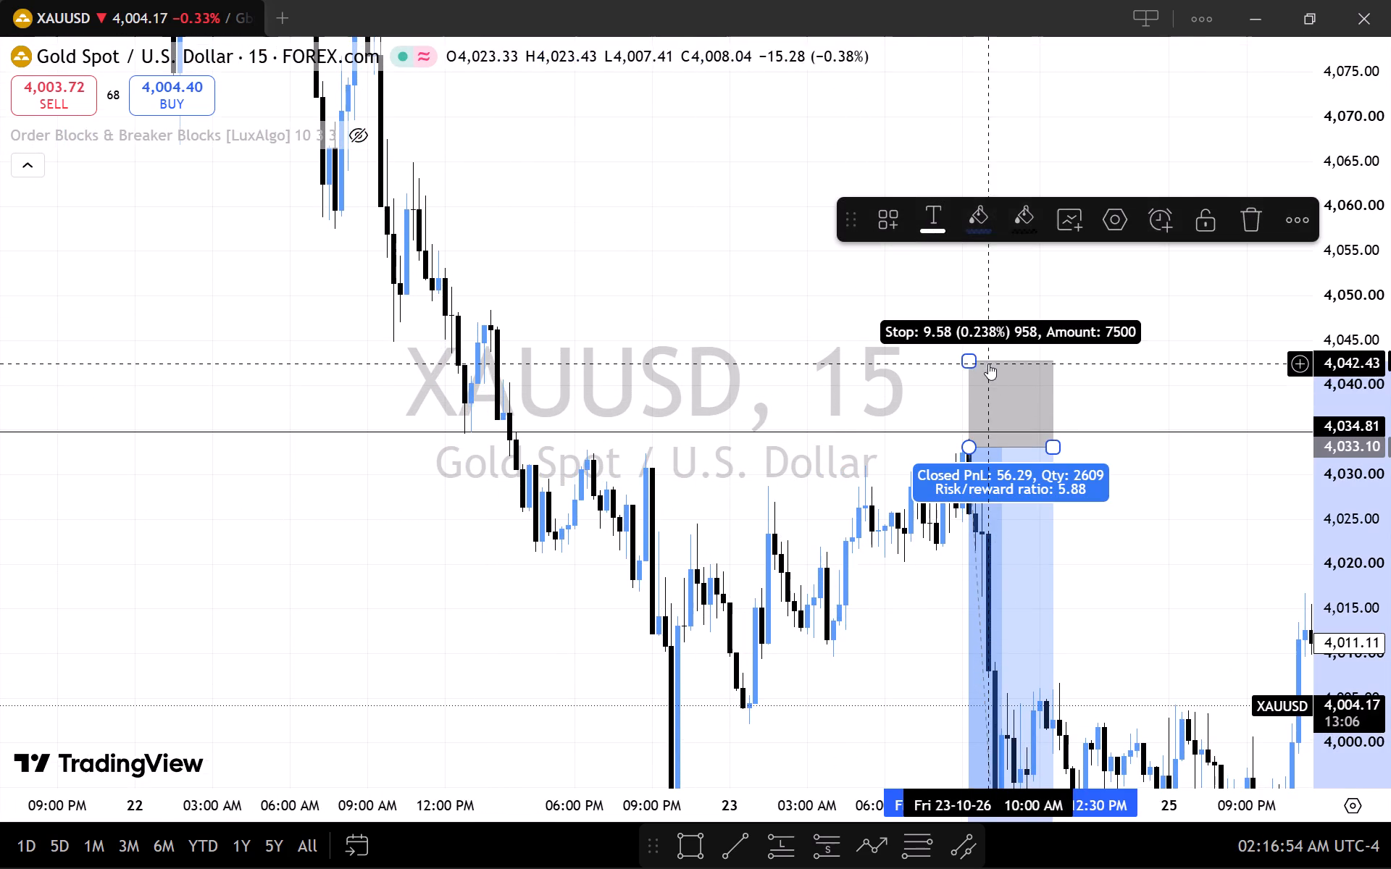
left_click_drag(962, 361, 1037, 383)
left_click(992, 264)
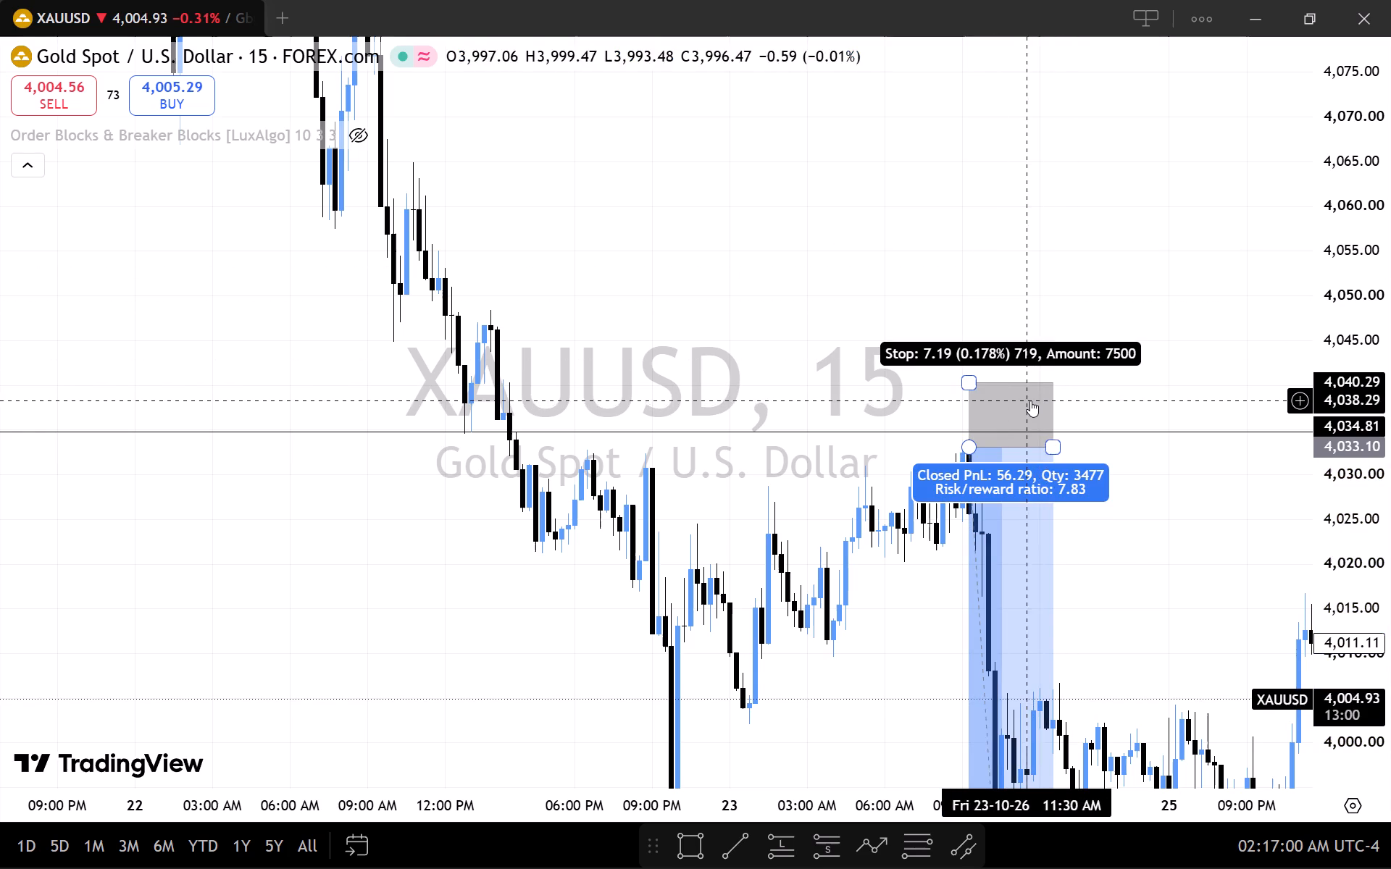
left_click(1134, 484)
Examine the price action around the 23 October short trade and the moves that follow it up to 27 October.
scroll(1134, 484, "up", 4)
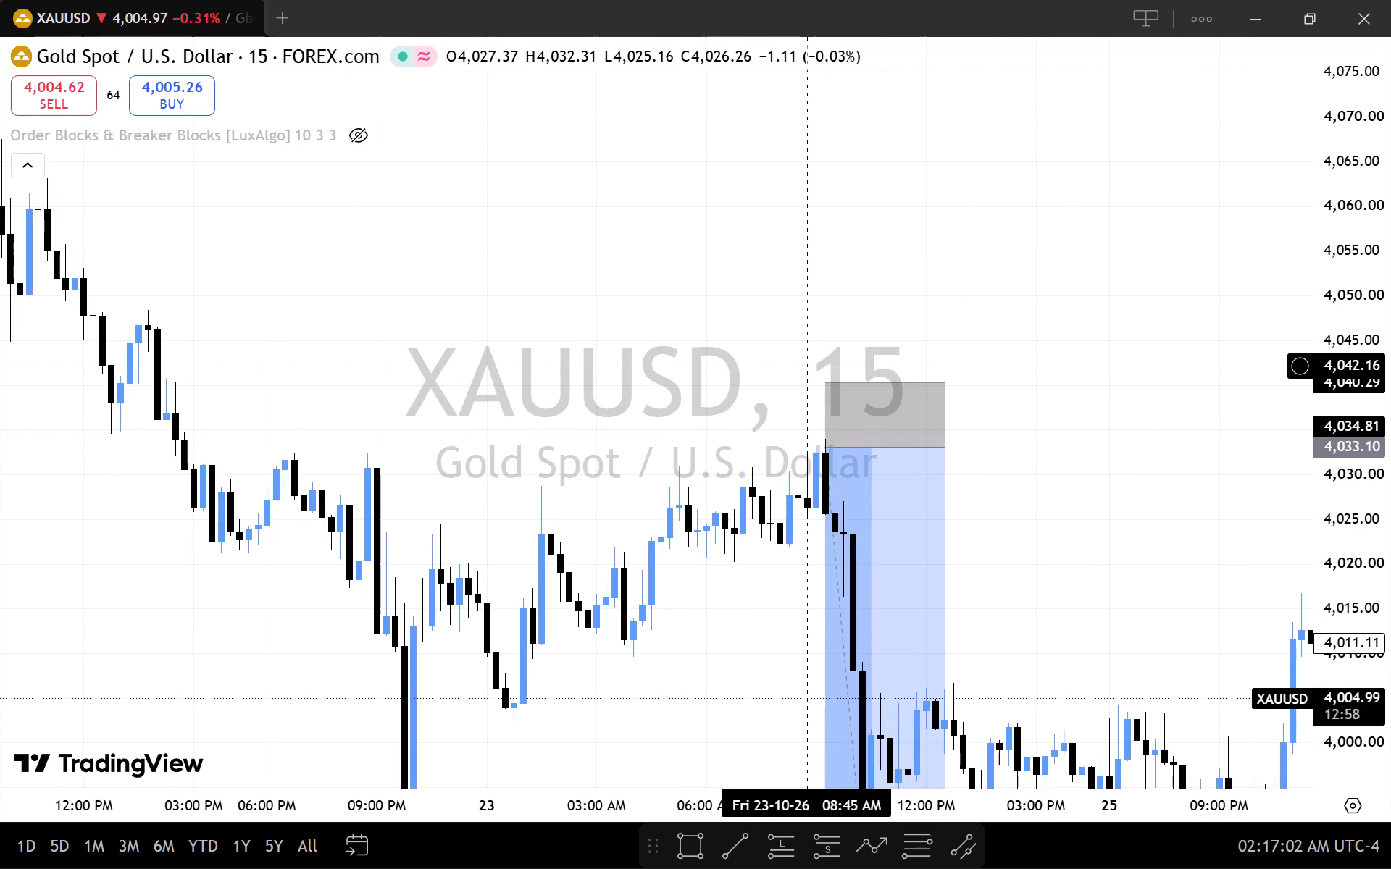
scroll(1365, 511, "down", 3)
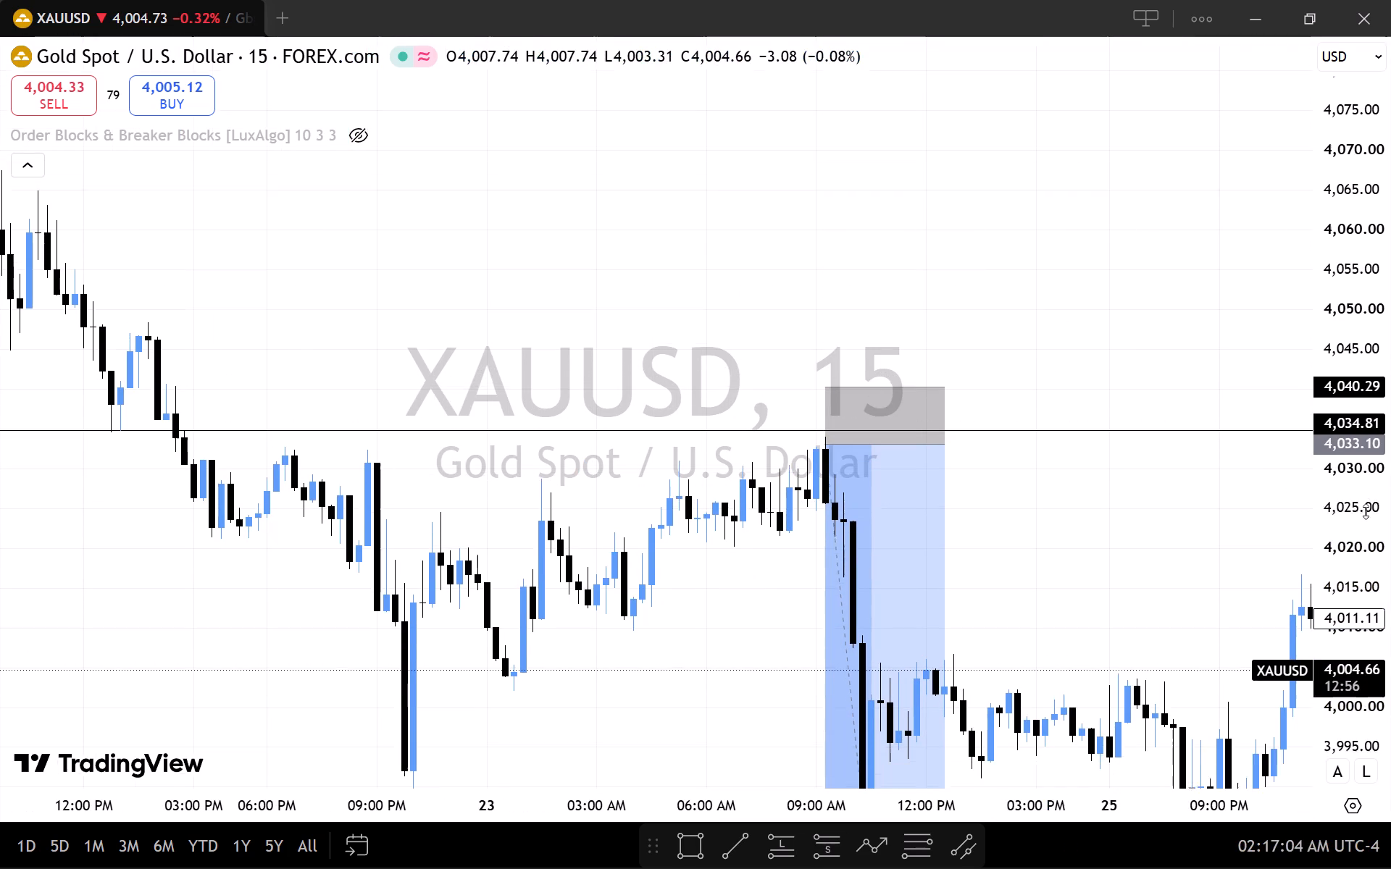
scroll(1366, 511, "down", 6)
scroll(1366, 511, "up", 1)
scroll(1366, 511, "down", 10)
scroll(1085, 629, "up", 3)
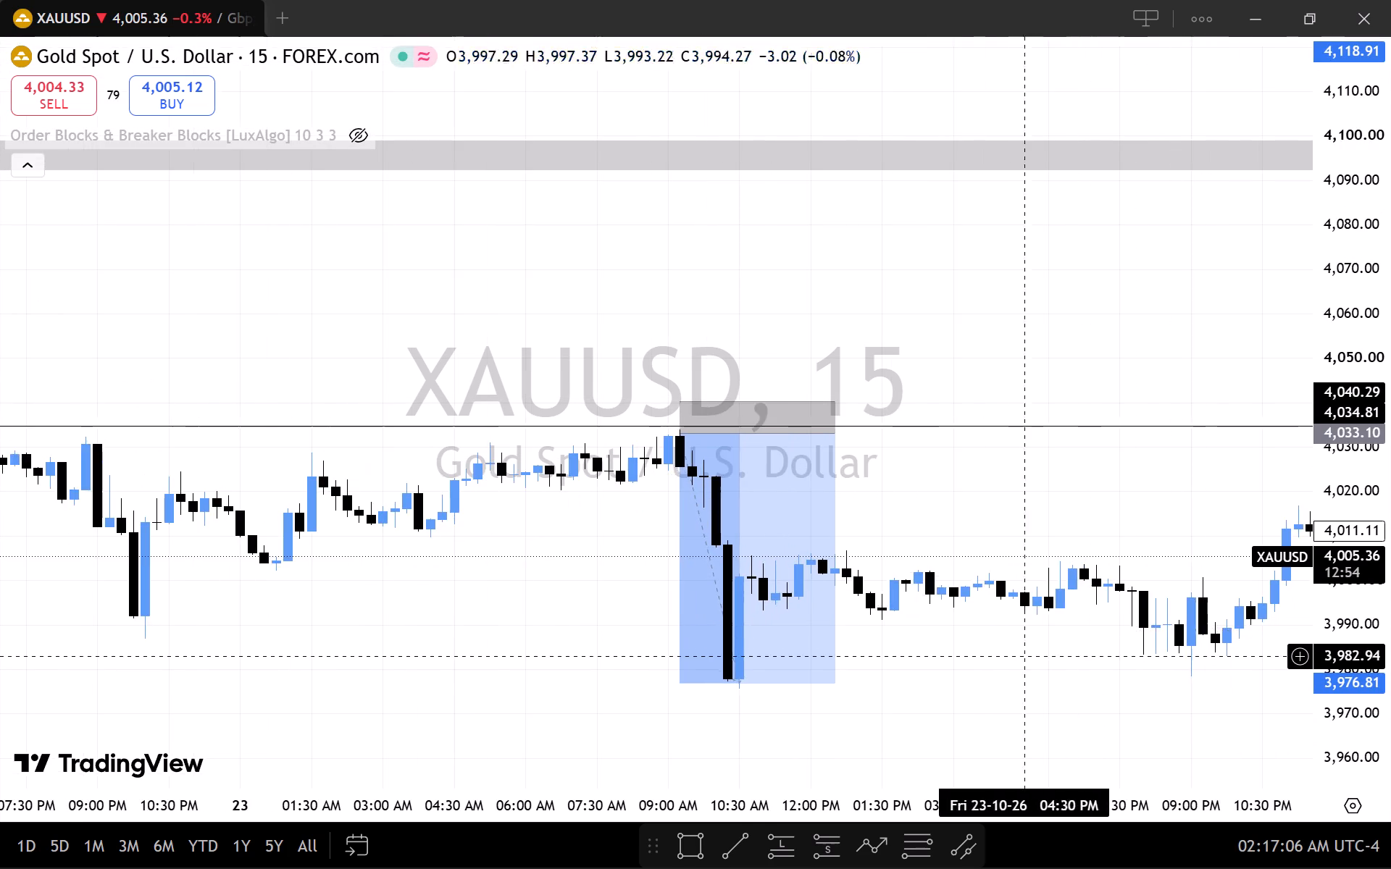
left_click_drag(993, 658, 785, 552)
scroll(782, 545, "down", 7)
left_click_drag(1026, 588, 925, 597)
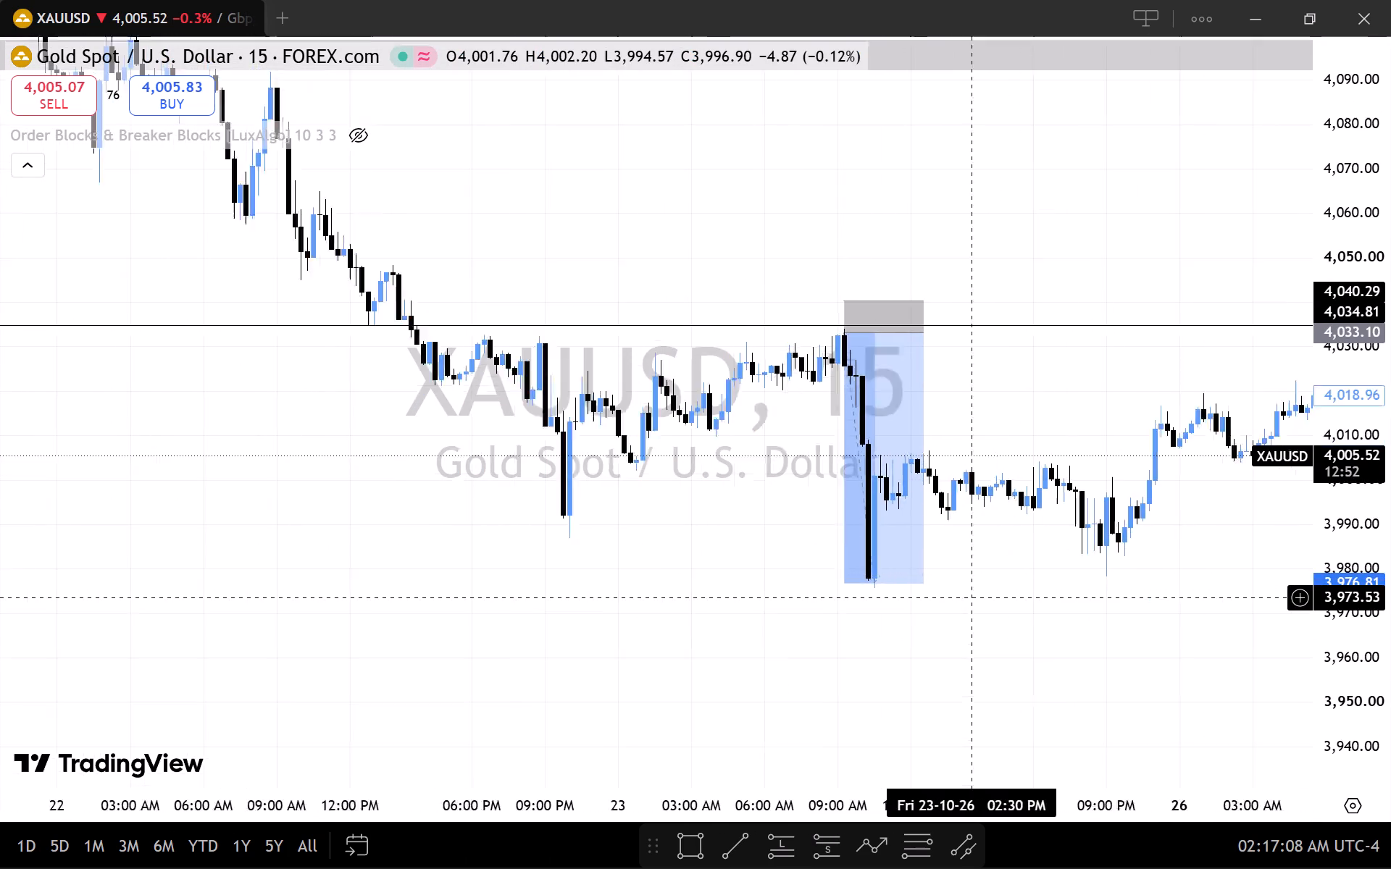
left_click_drag(925, 597, 387, 601)
scroll(827, 595, "down", 4)
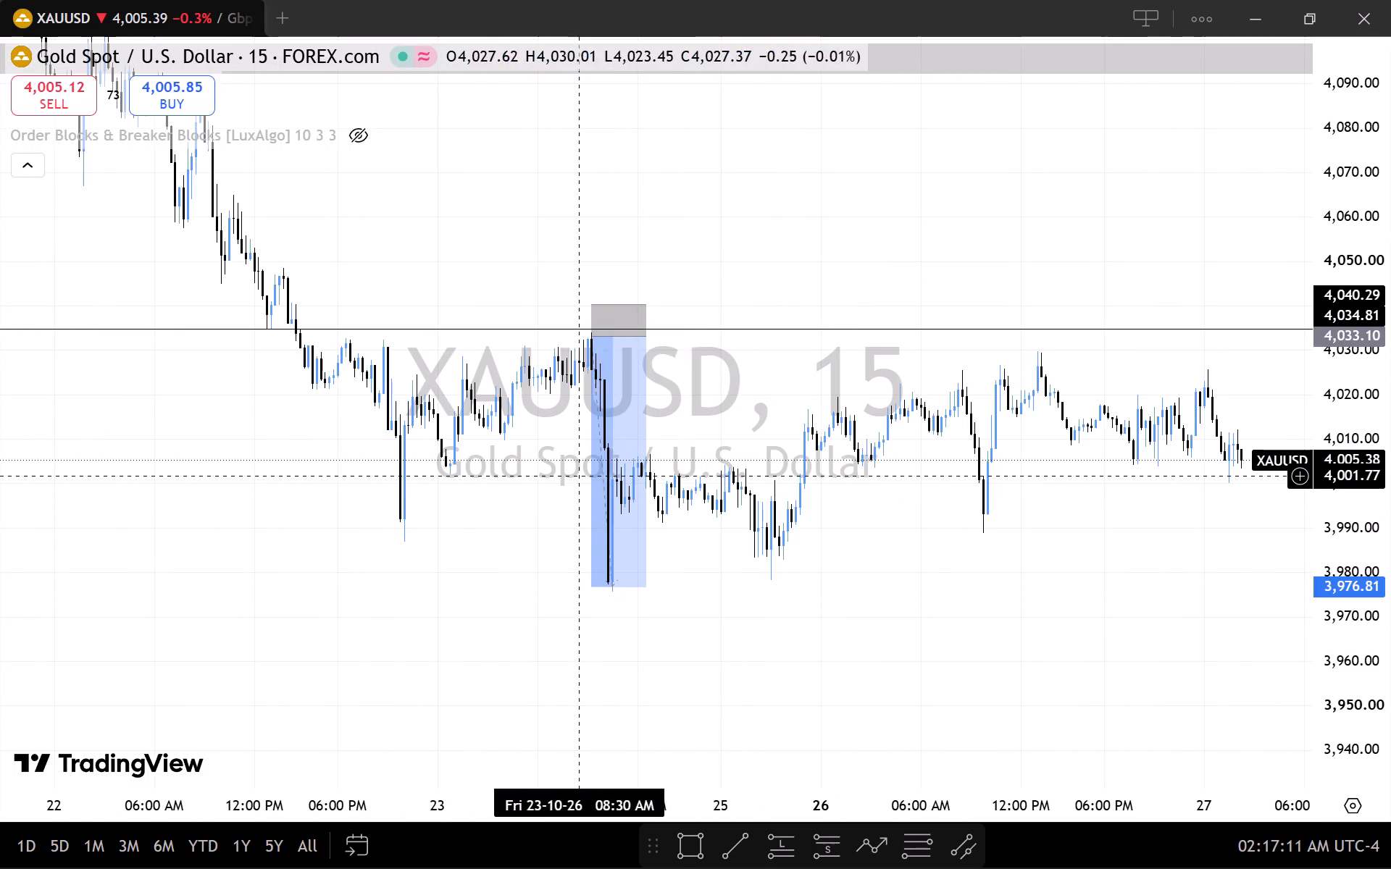
scroll(669, 633, "up", 8)
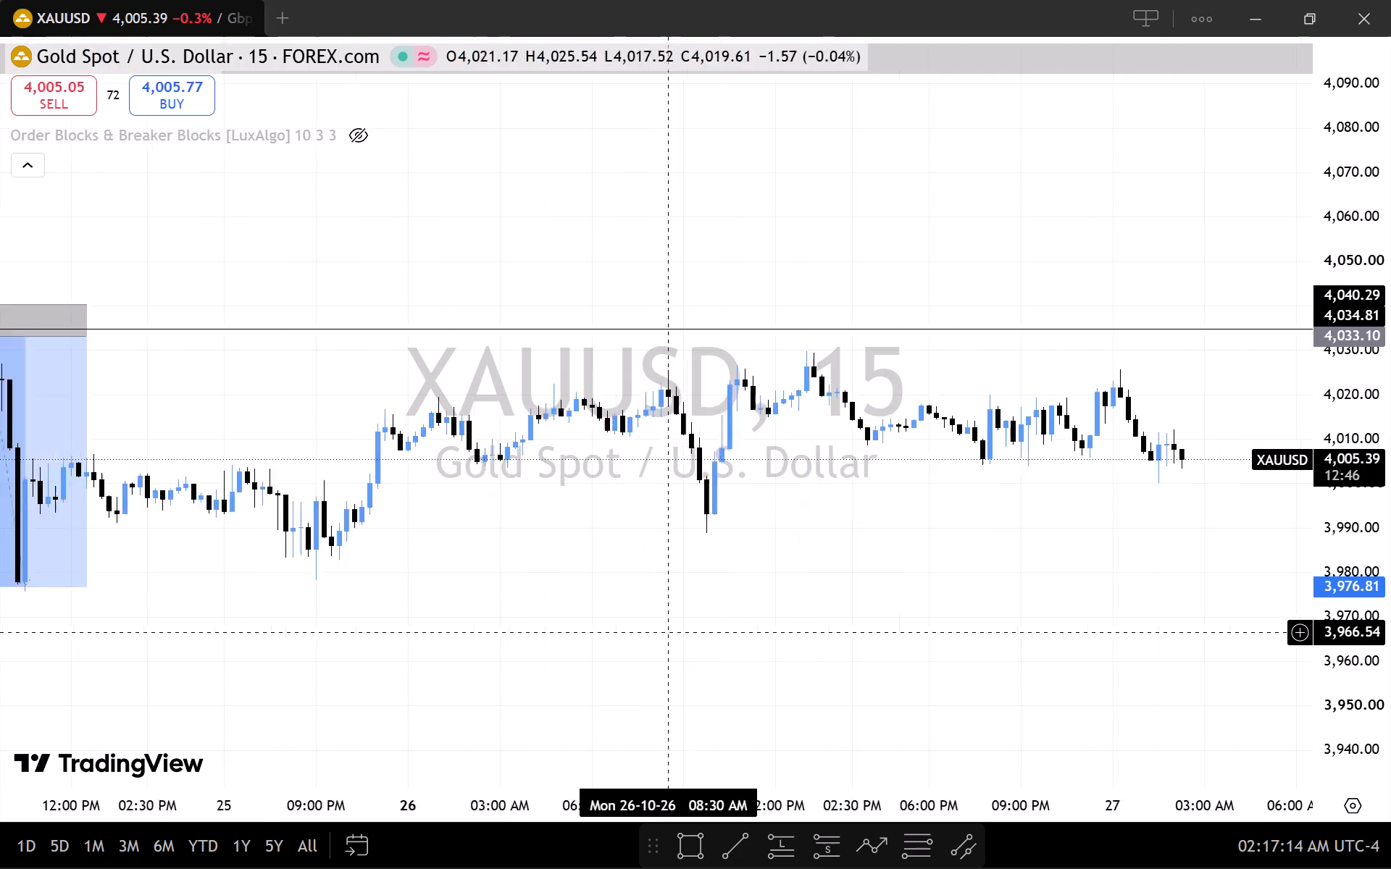
left_click_drag(348, 600, 1390, 603)
scroll(1358, 541, "up", 5)
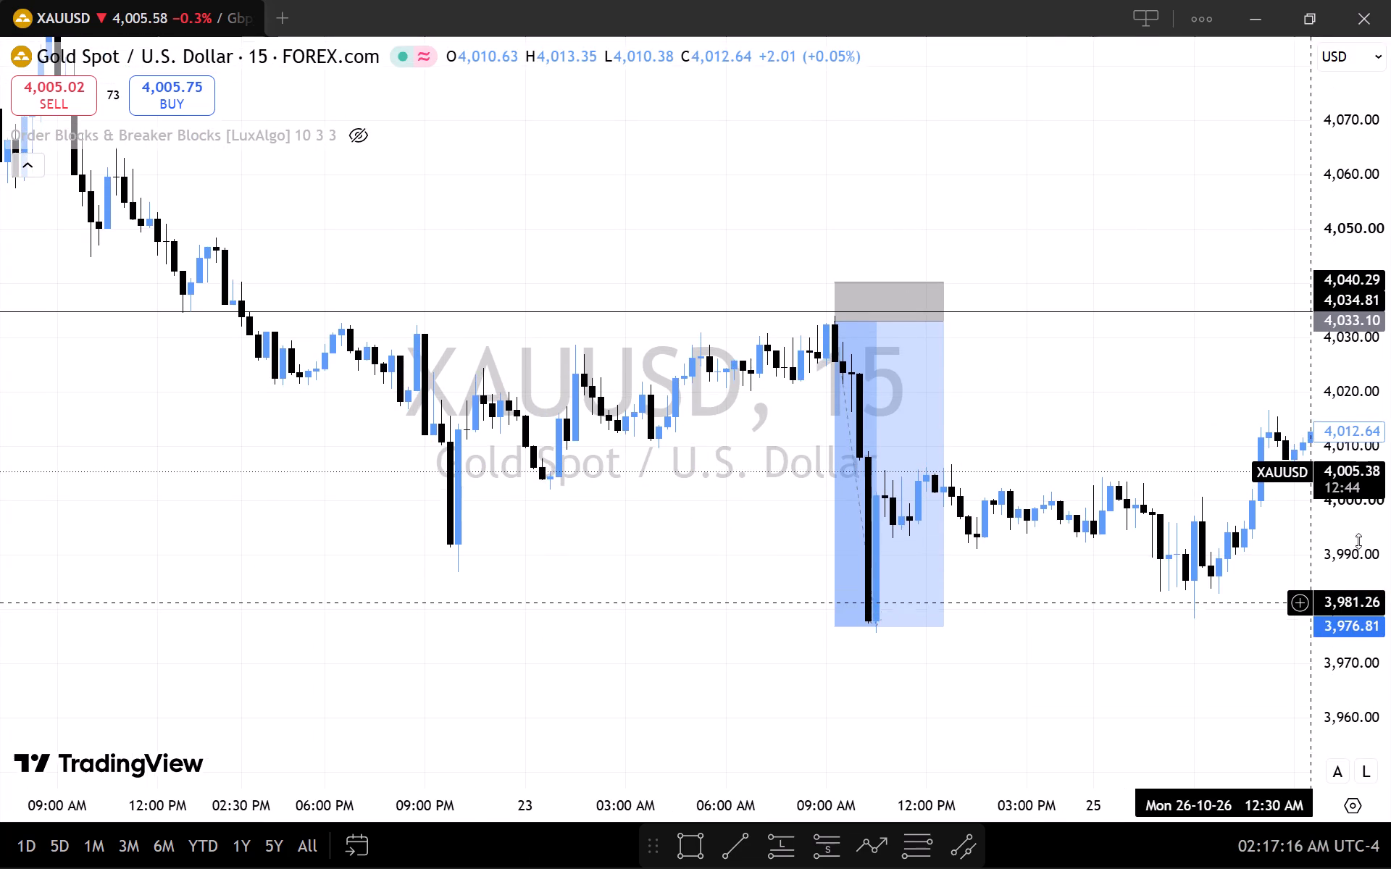
Lower the 23 October short position's target to about 3,975.7, a distance of about 57.38 points below the entry.
scroll(1042, 572, "up", 4)
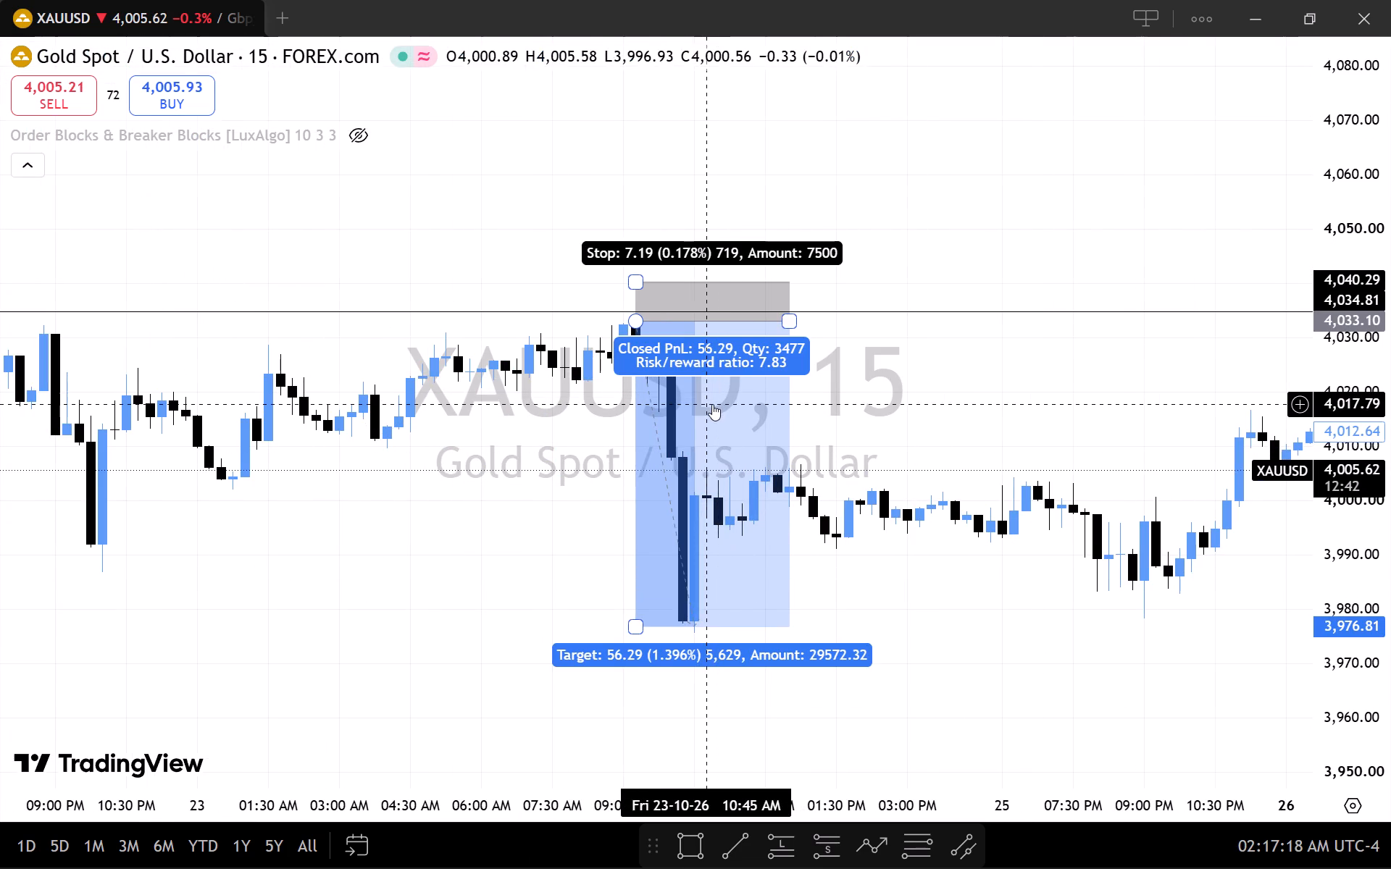
scroll(712, 404, "down", 1)
scroll(1390, 423, "down", 3)
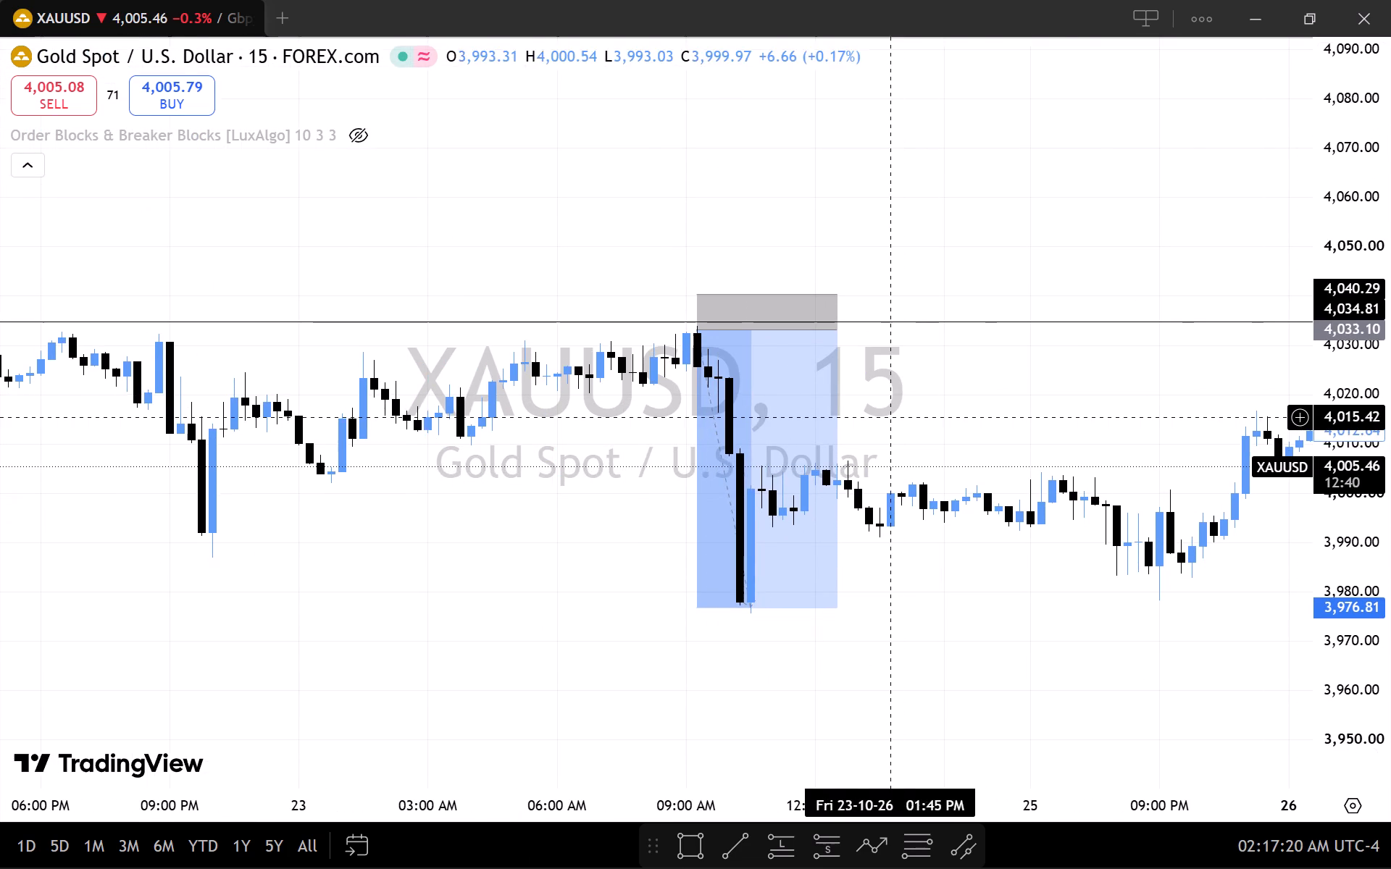
scroll(889, 418, "down", 3)
scroll(1367, 385, "down", 3)
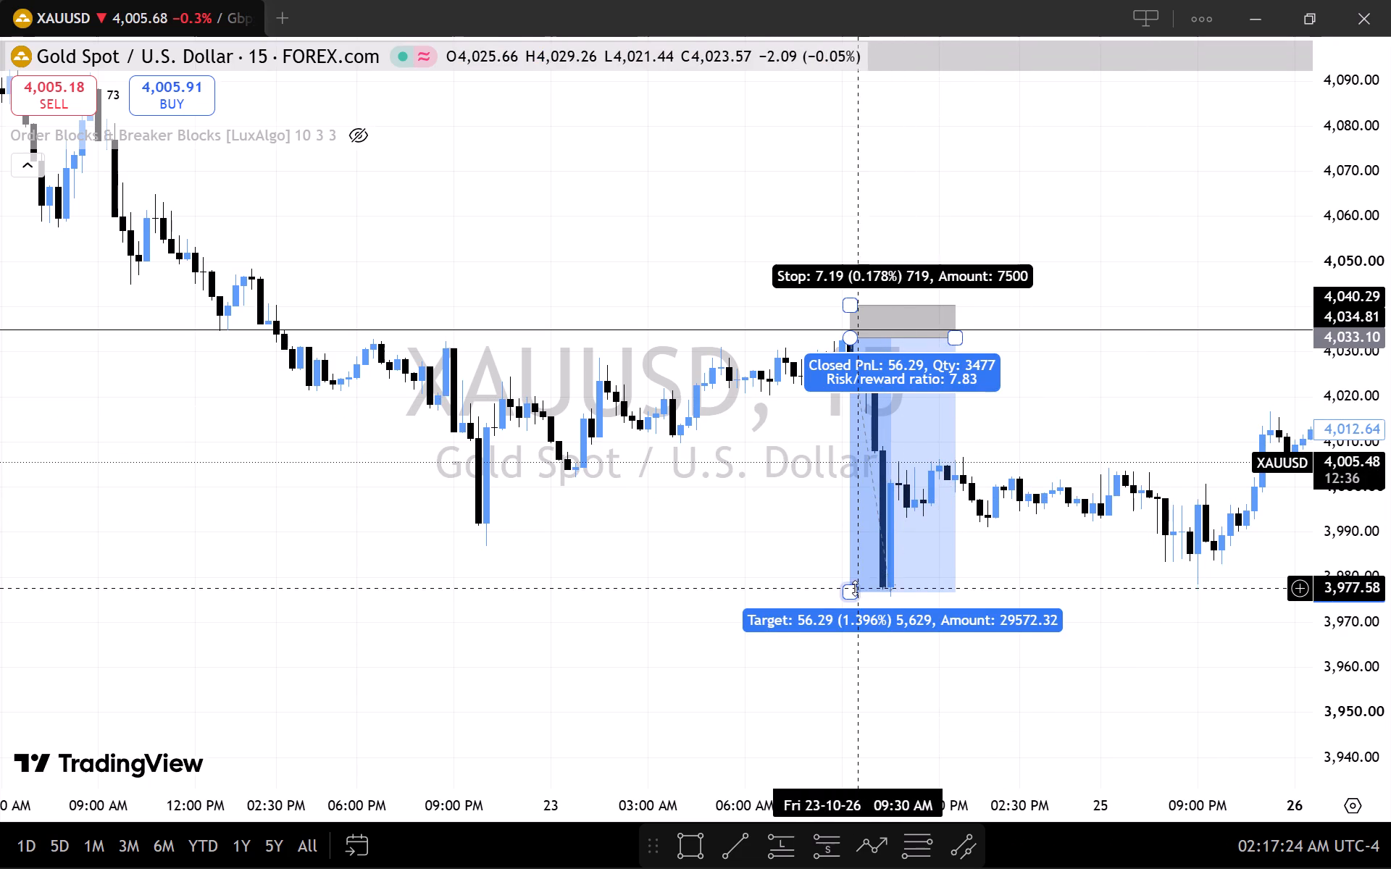
left_click_drag(851, 589, 901, 598)
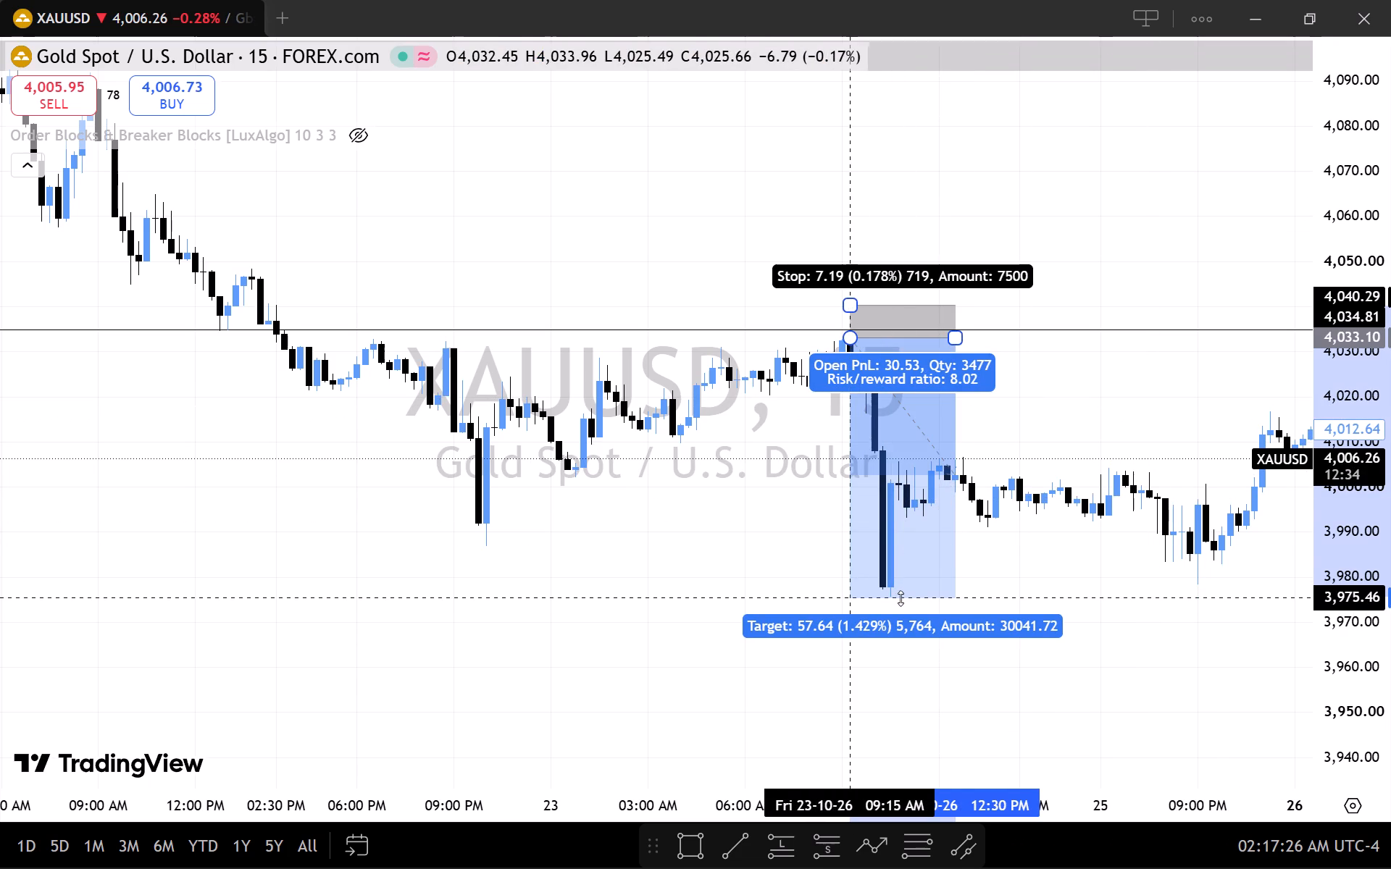
left_click_drag(901, 598, 910, 599)
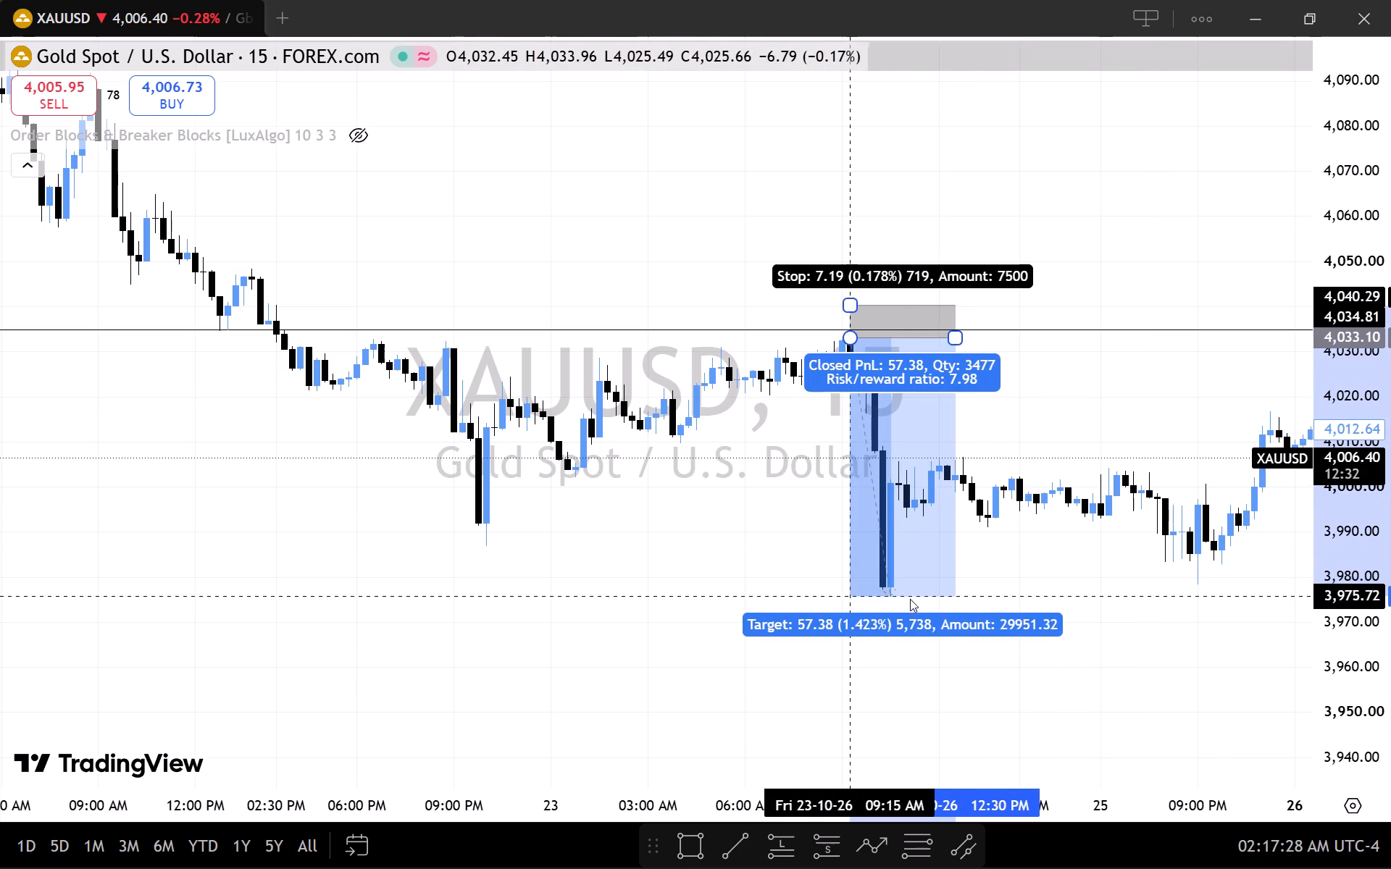
left_click_drag(910, 599, 912, 599)
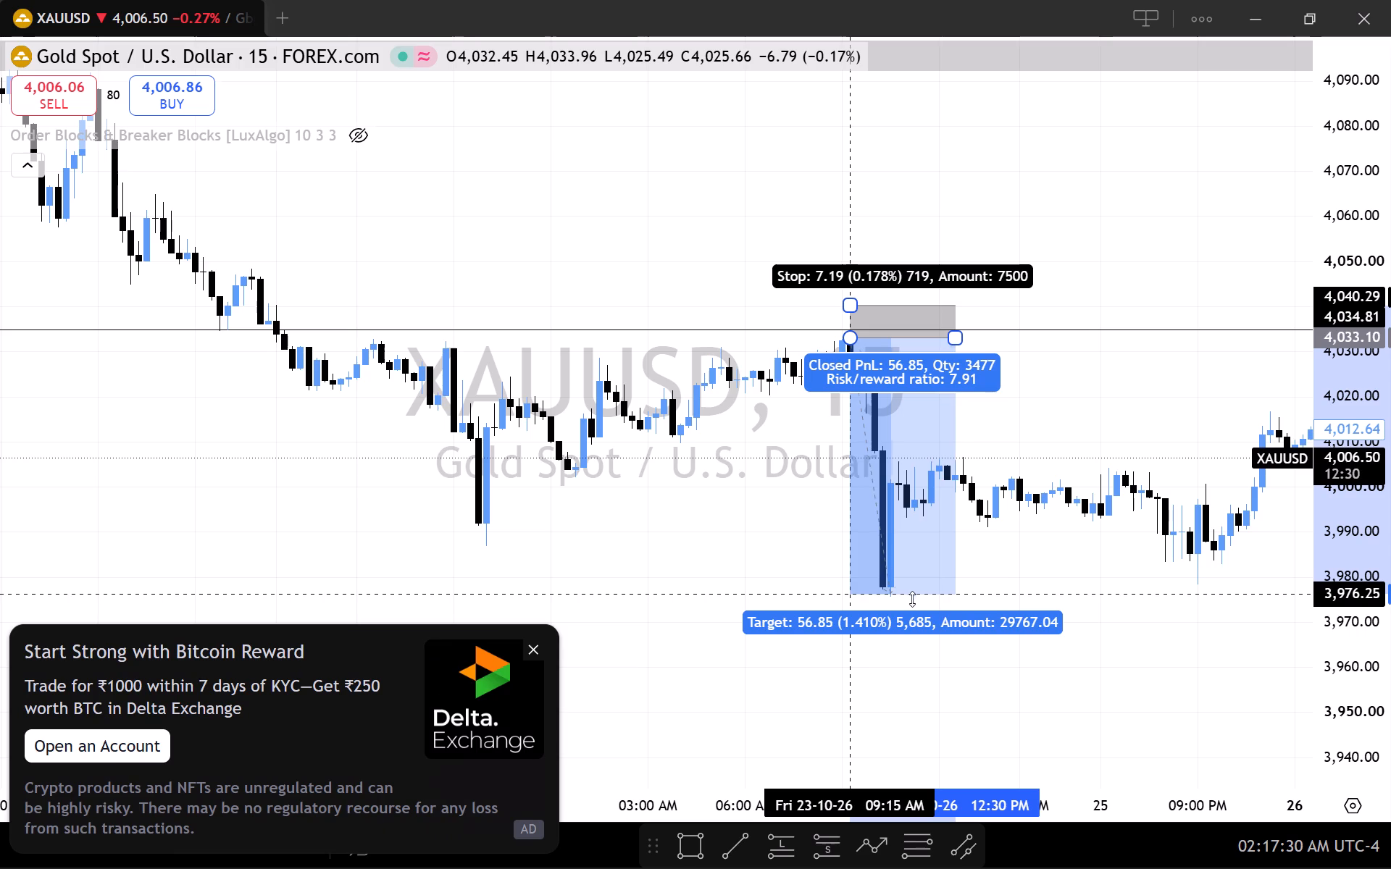
left_click_drag(912, 599, 917, 597)
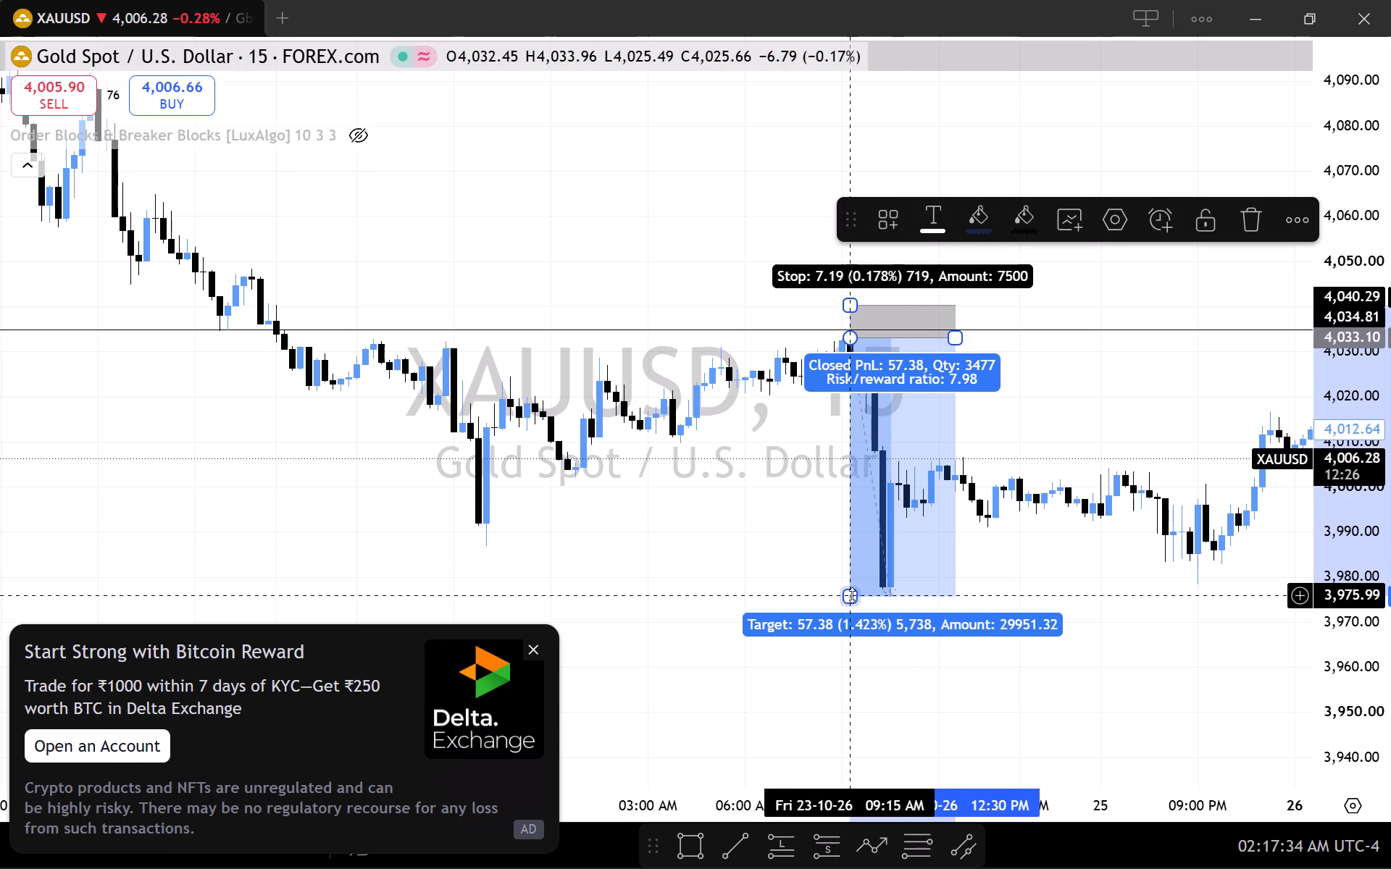
scroll(726, 618, "down", 4)
left_click(972, 663)
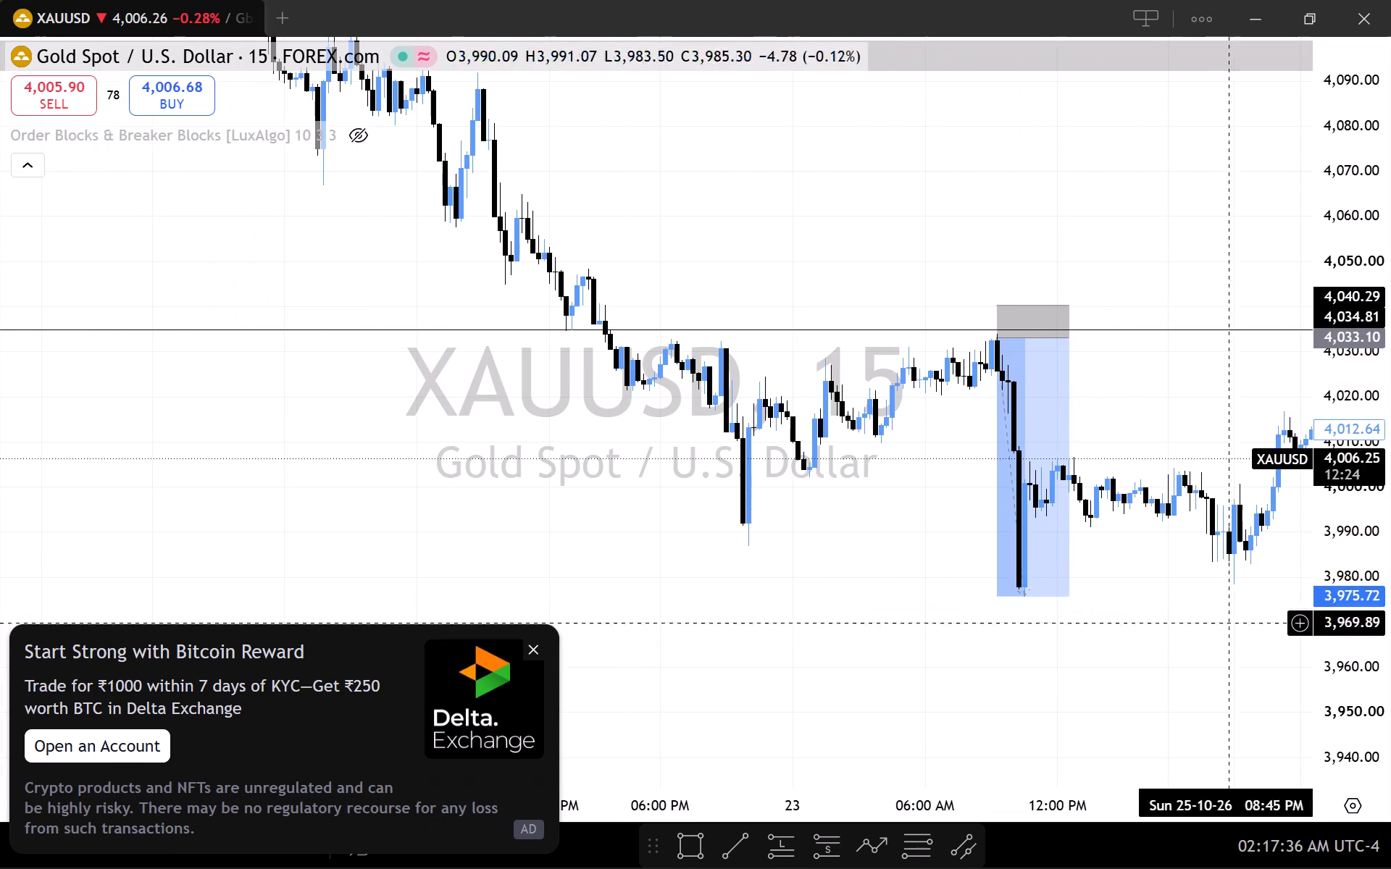
Dismiss the advert and draw a Fib retracement on 23 October from about 4,001.9 at 12:15 AM to about 4,031.4 at 2:15 PM.
scroll(1383, 567, "down", 3)
left_click(525, 650)
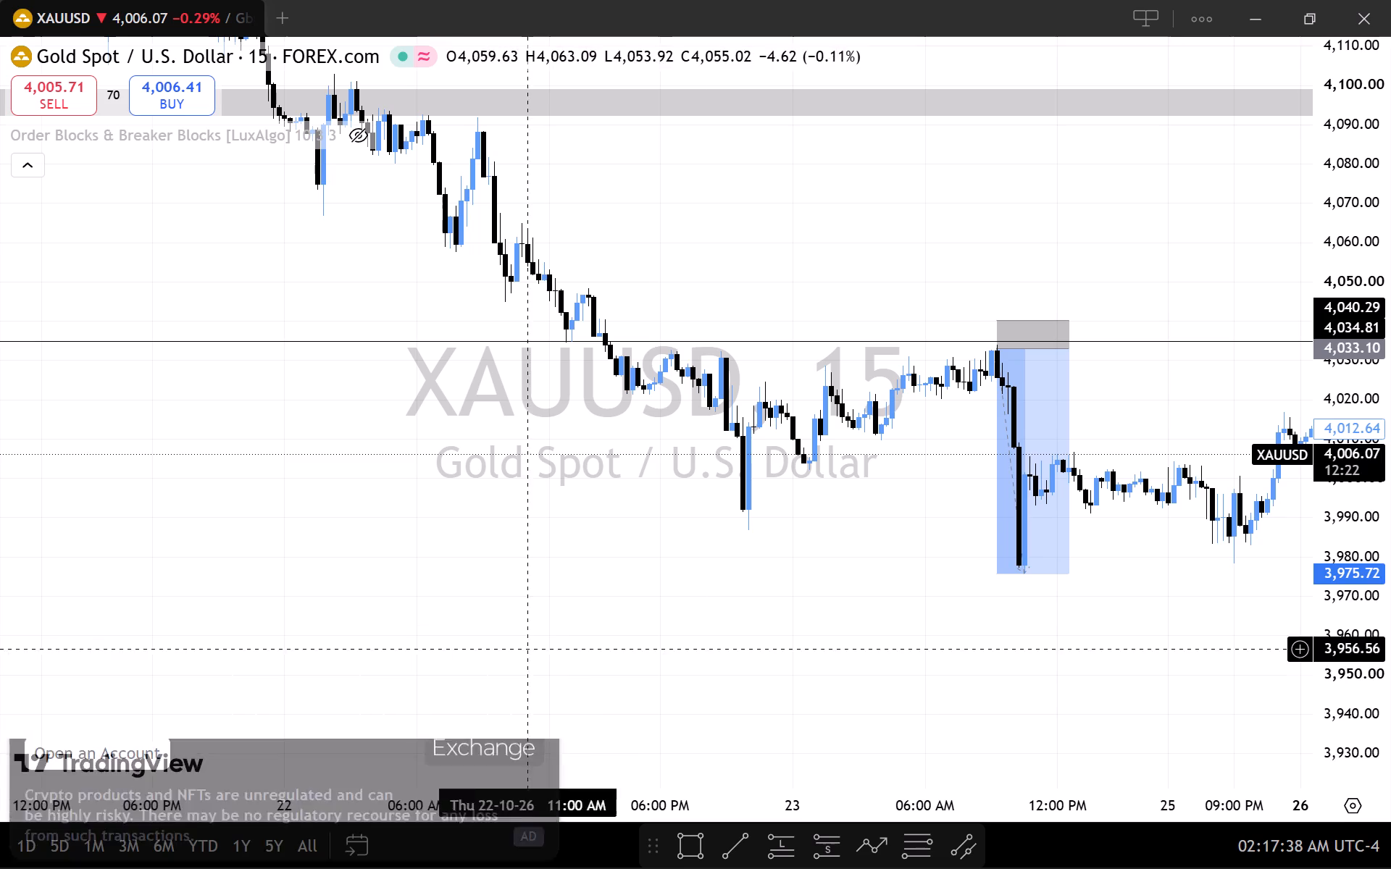
left_click(918, 848)
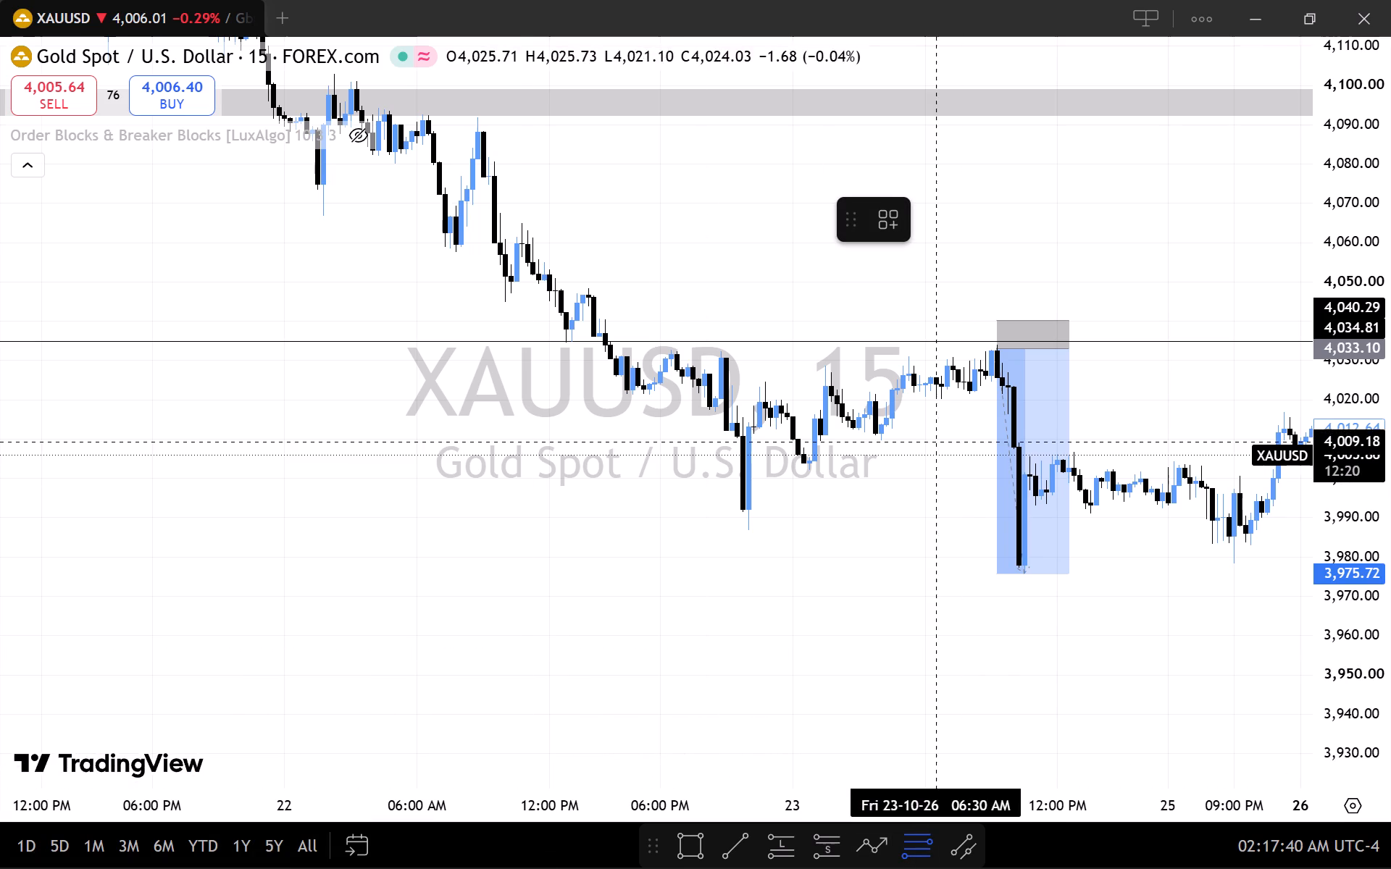
left_click(887, 222)
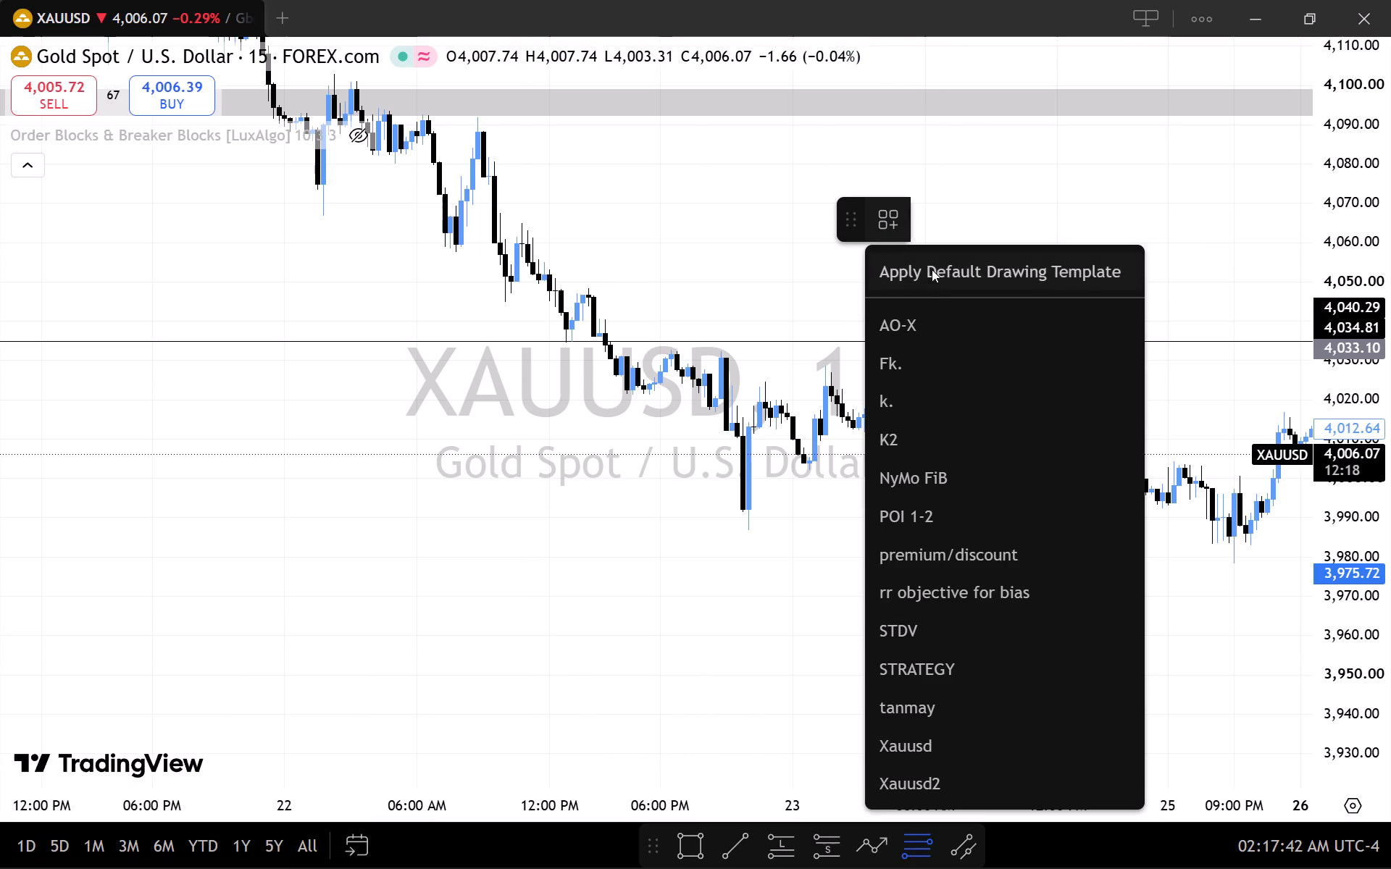
left_click(948, 308)
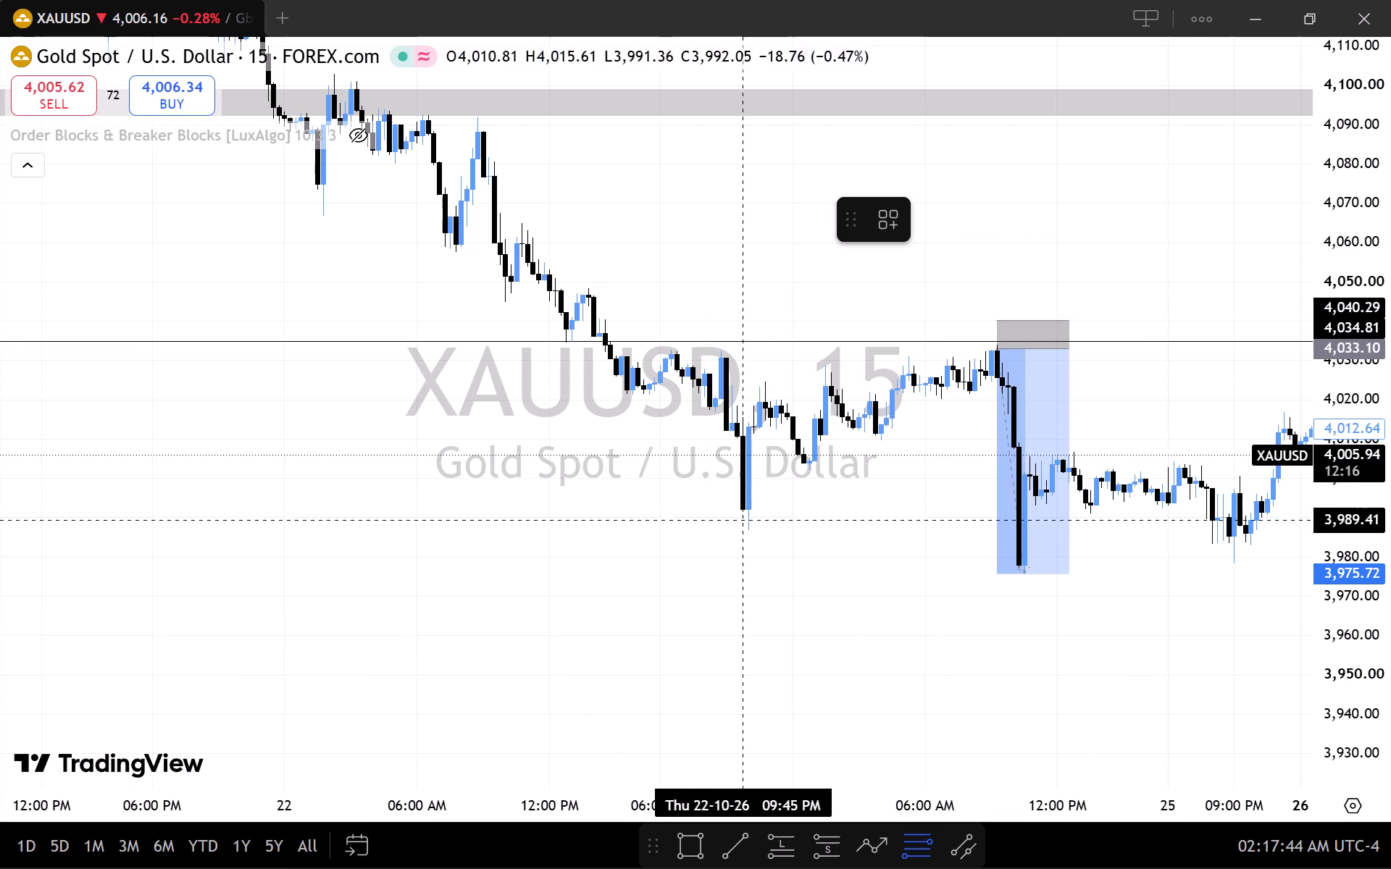
left_click(798, 471)
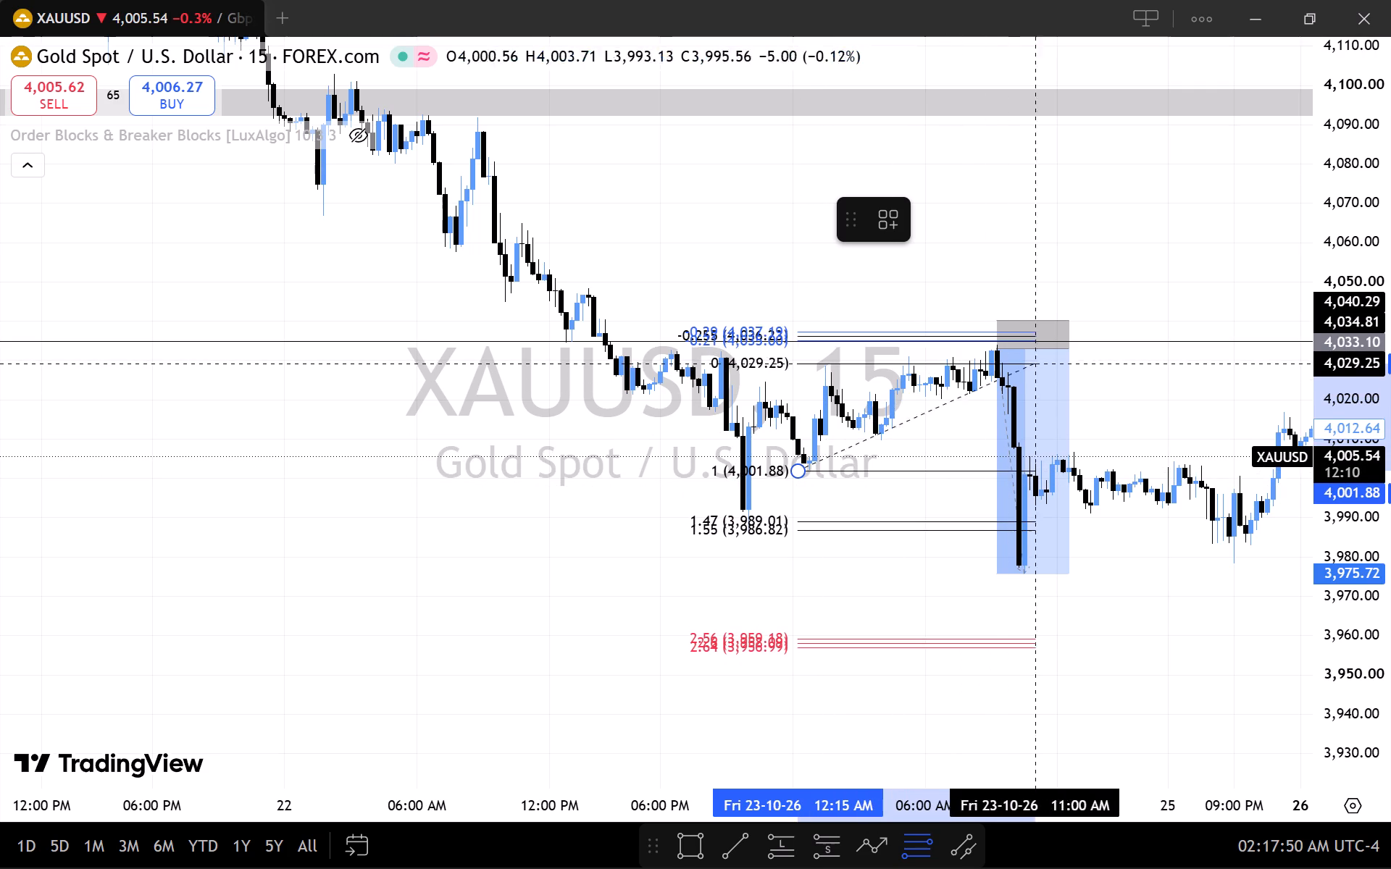
left_click(1106, 356)
left_click(1187, 420)
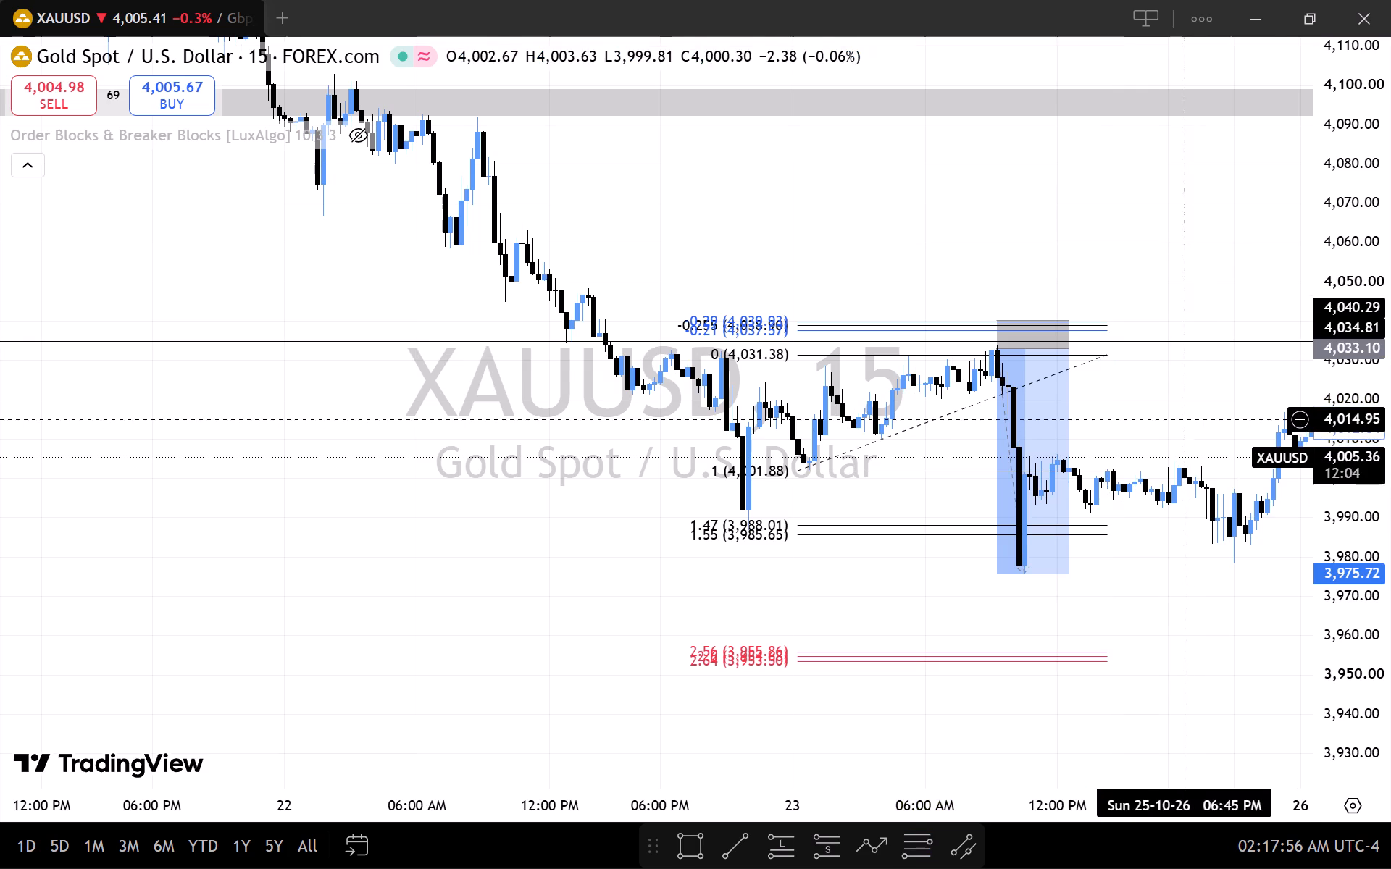
Label the Fib retracement's 0 level "entry" and its -0.21 level "sL".
scroll(1332, 511, "down", 4)
scroll(1237, 550, "up", 4)
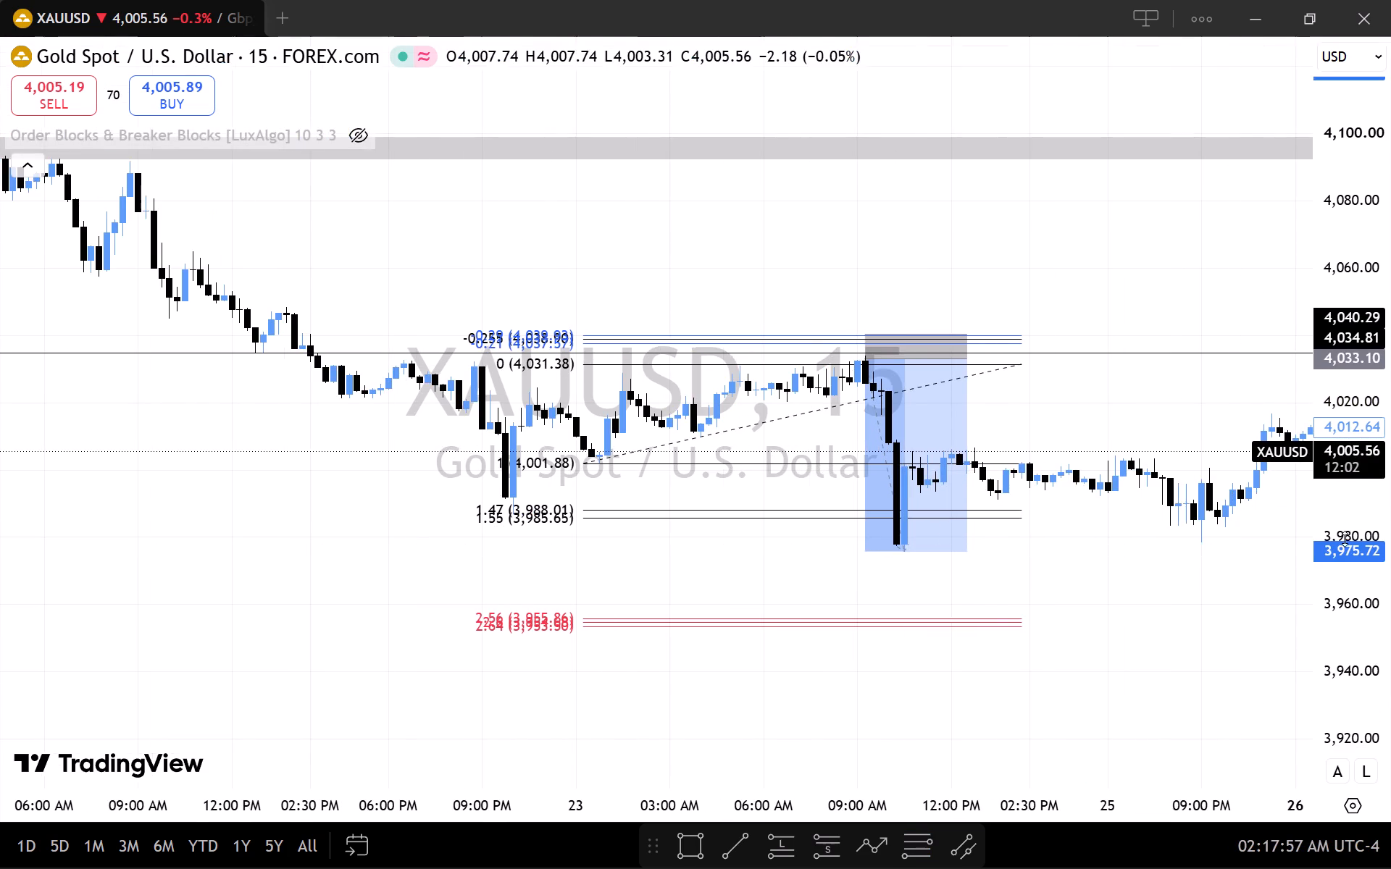
scroll(1349, 537, "up", 14)
scroll(1132, 471, "down", 6)
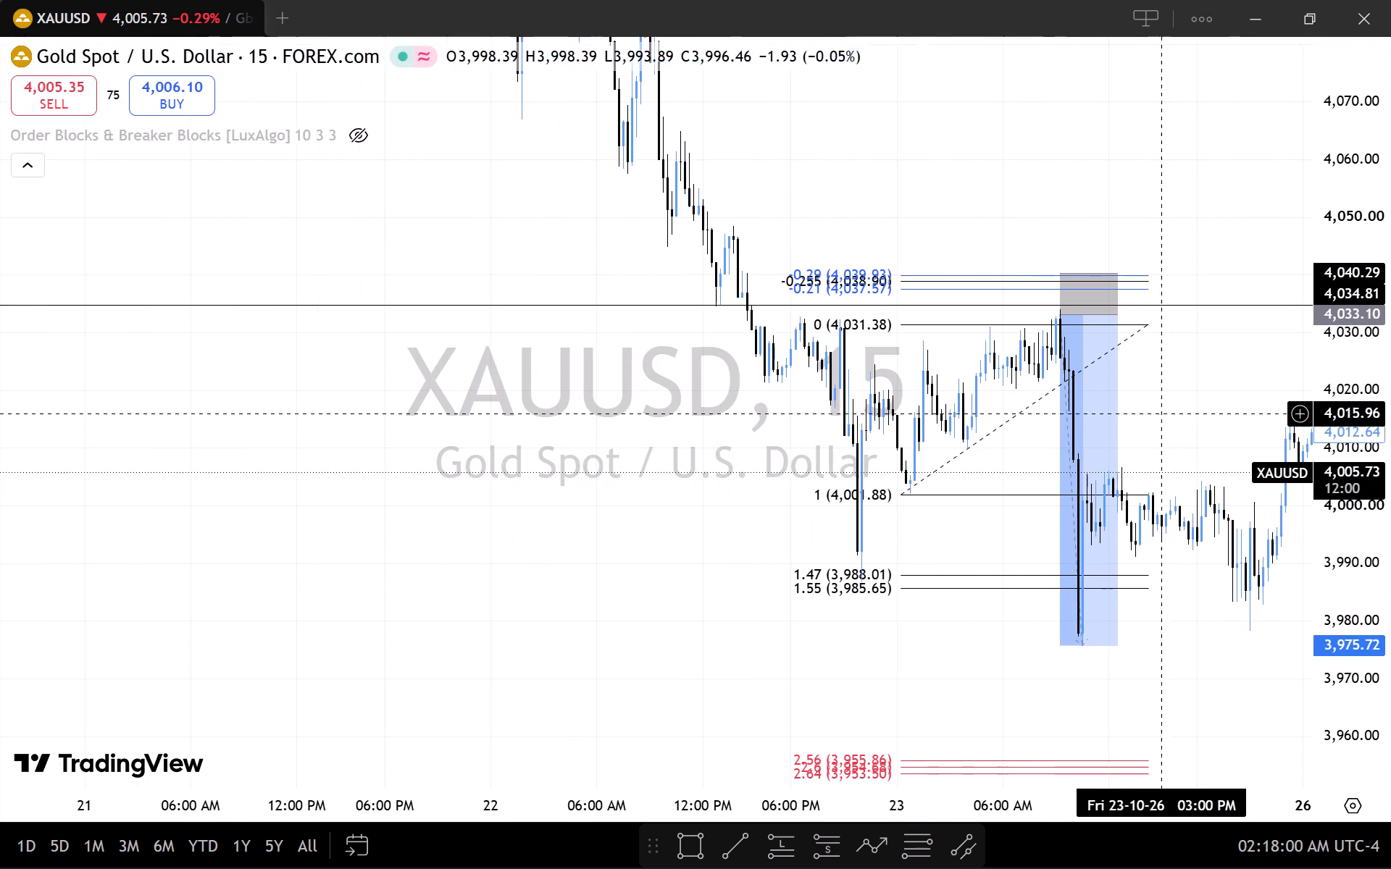
left_click_drag(1161, 414, 916, 421)
scroll(1348, 412, "down", 7)
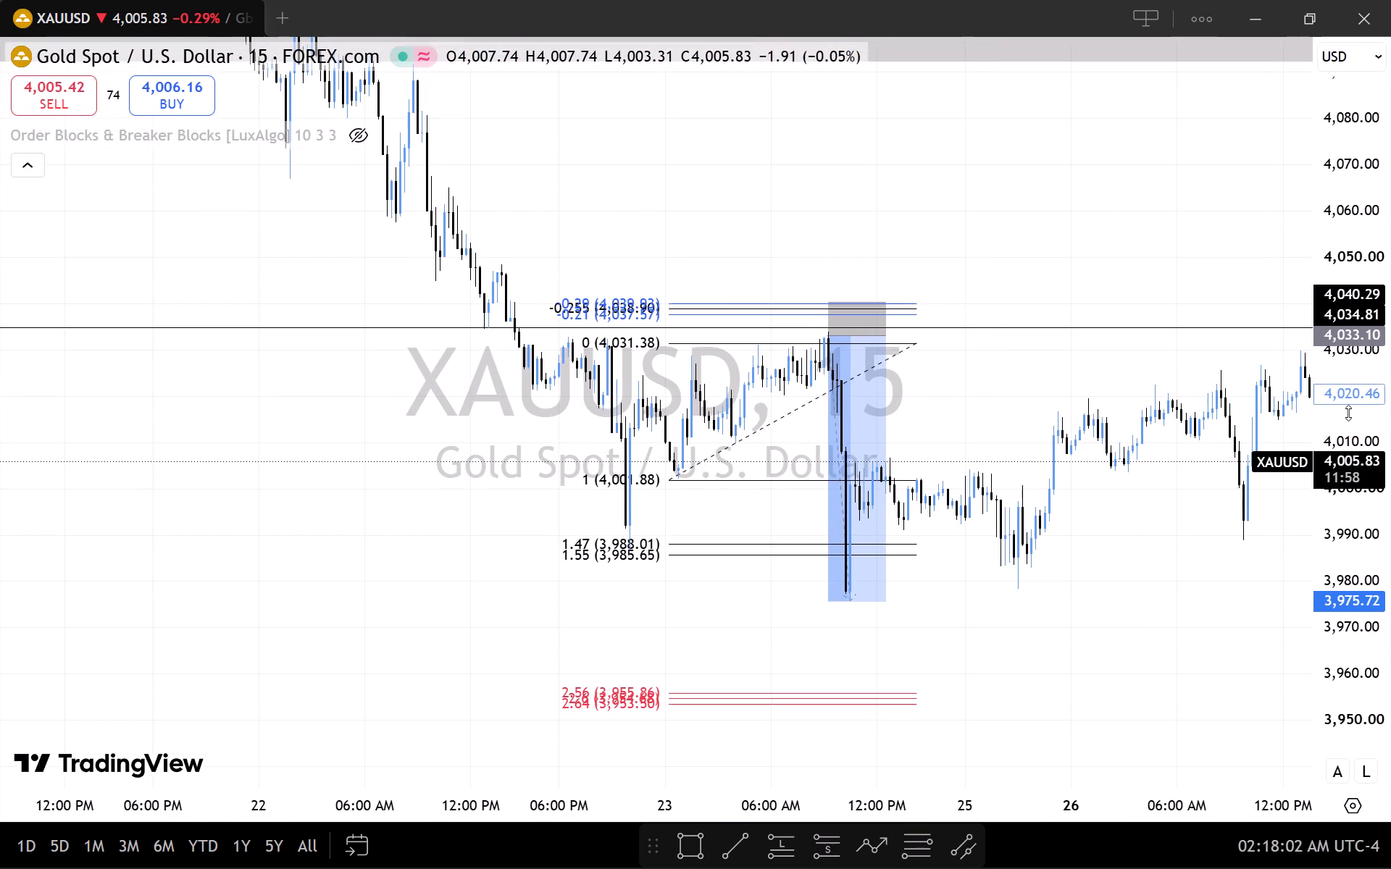
scroll(994, 379, "up", 1)
left_click_drag(976, 379, 987, 341)
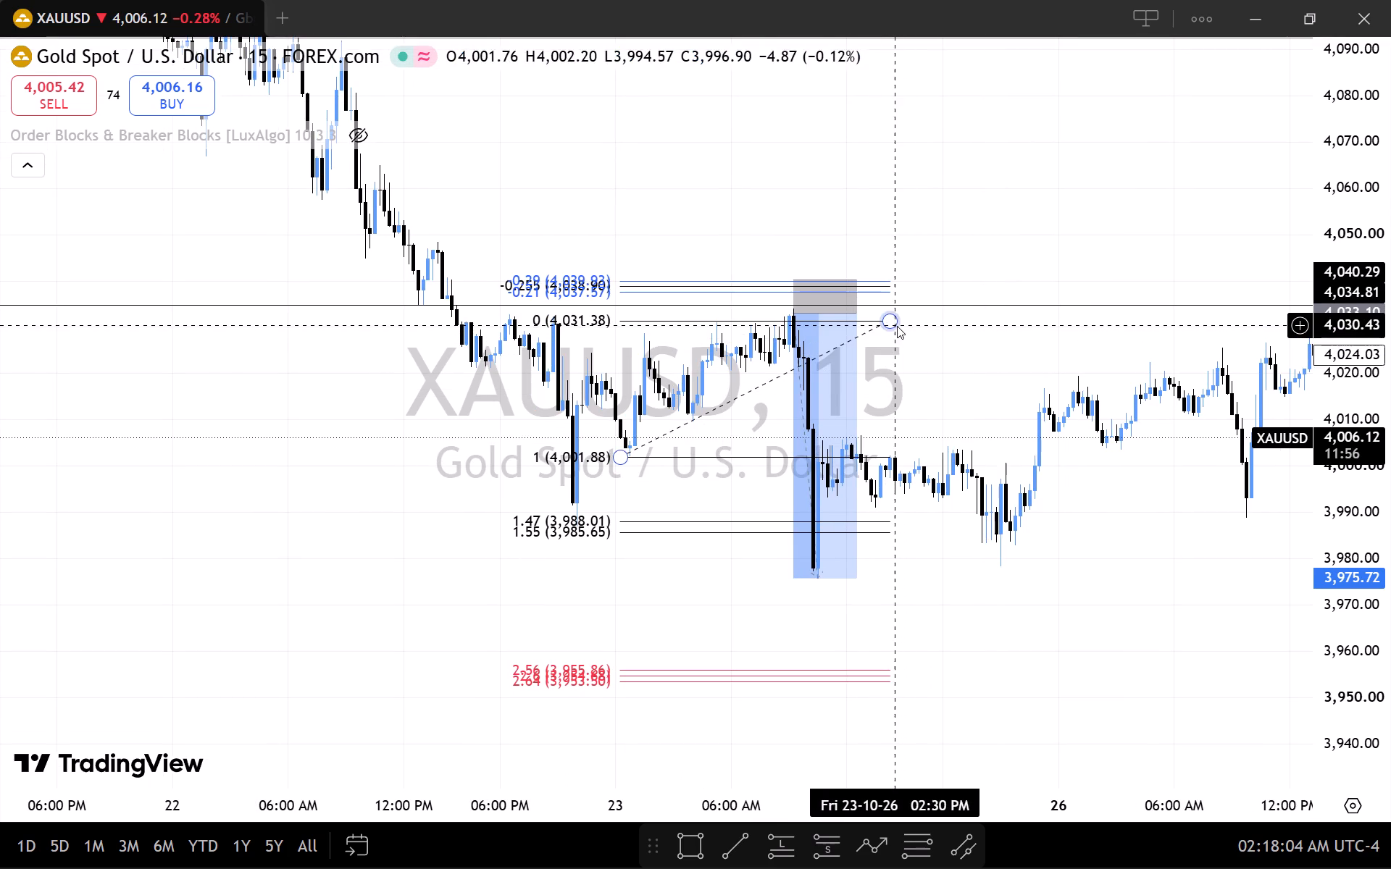
left_click(910, 327)
left_click(869, 323)
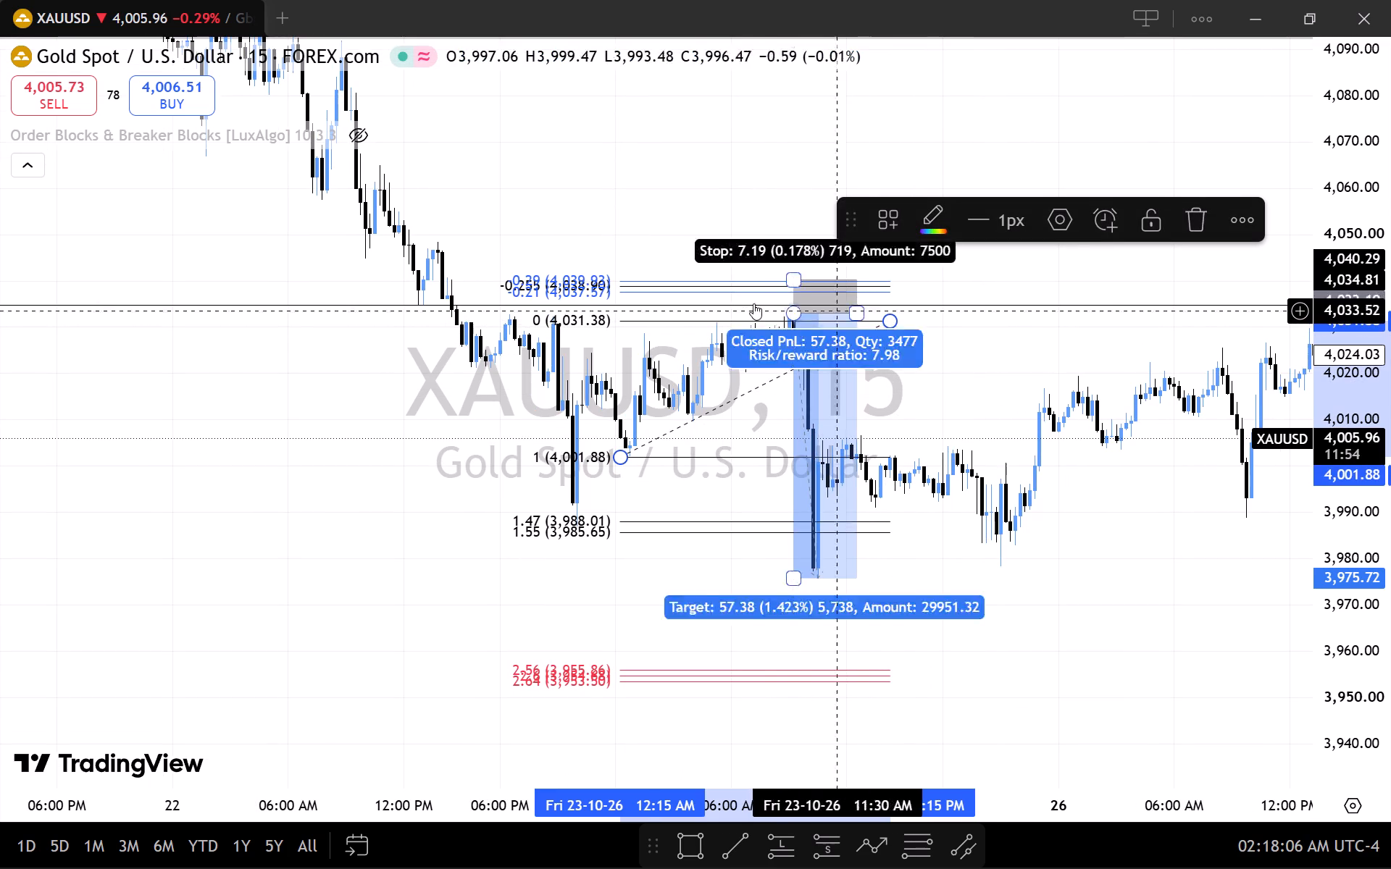
left_click(764, 324)
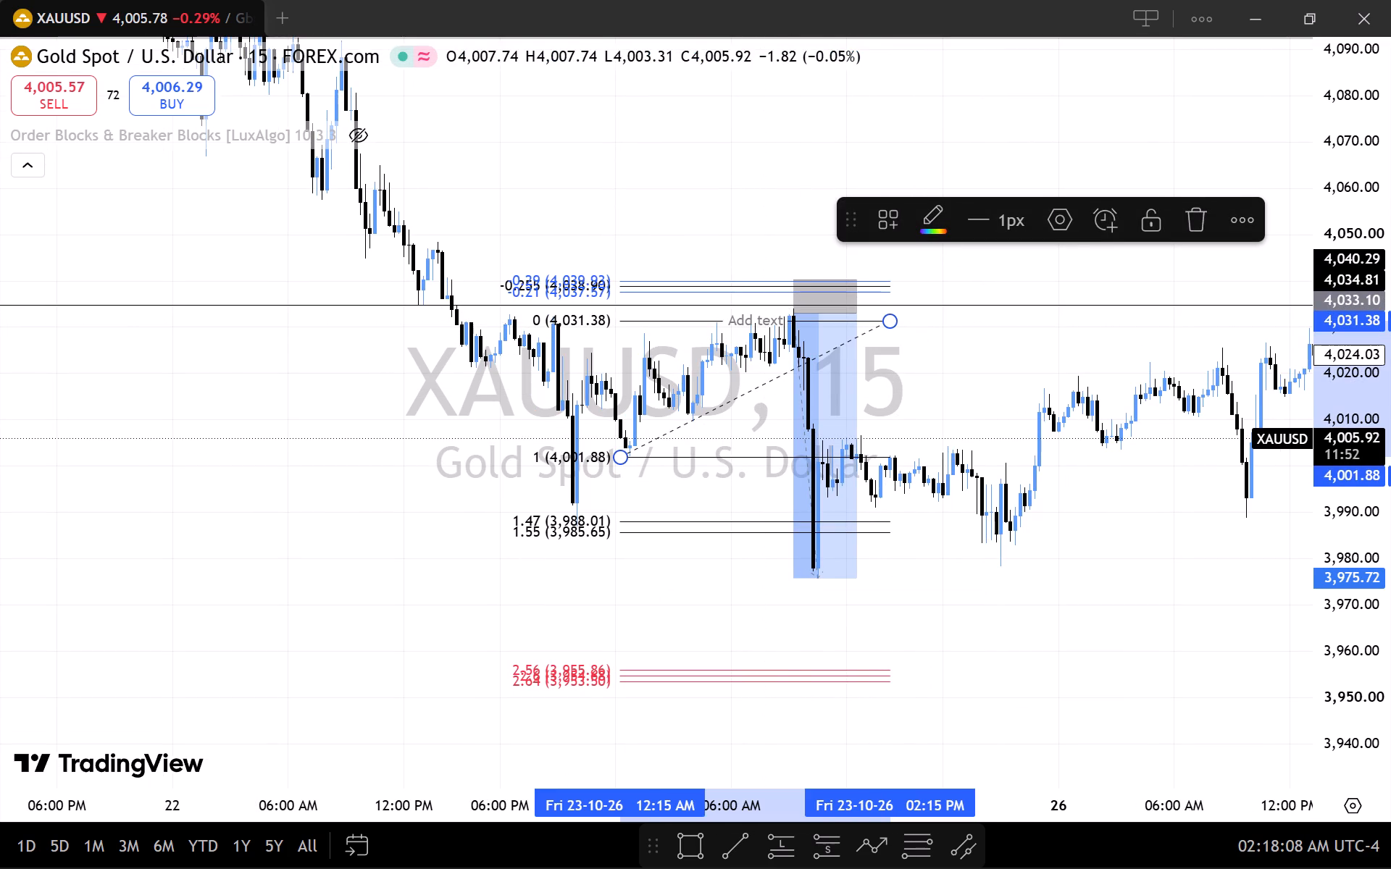
type("entry")
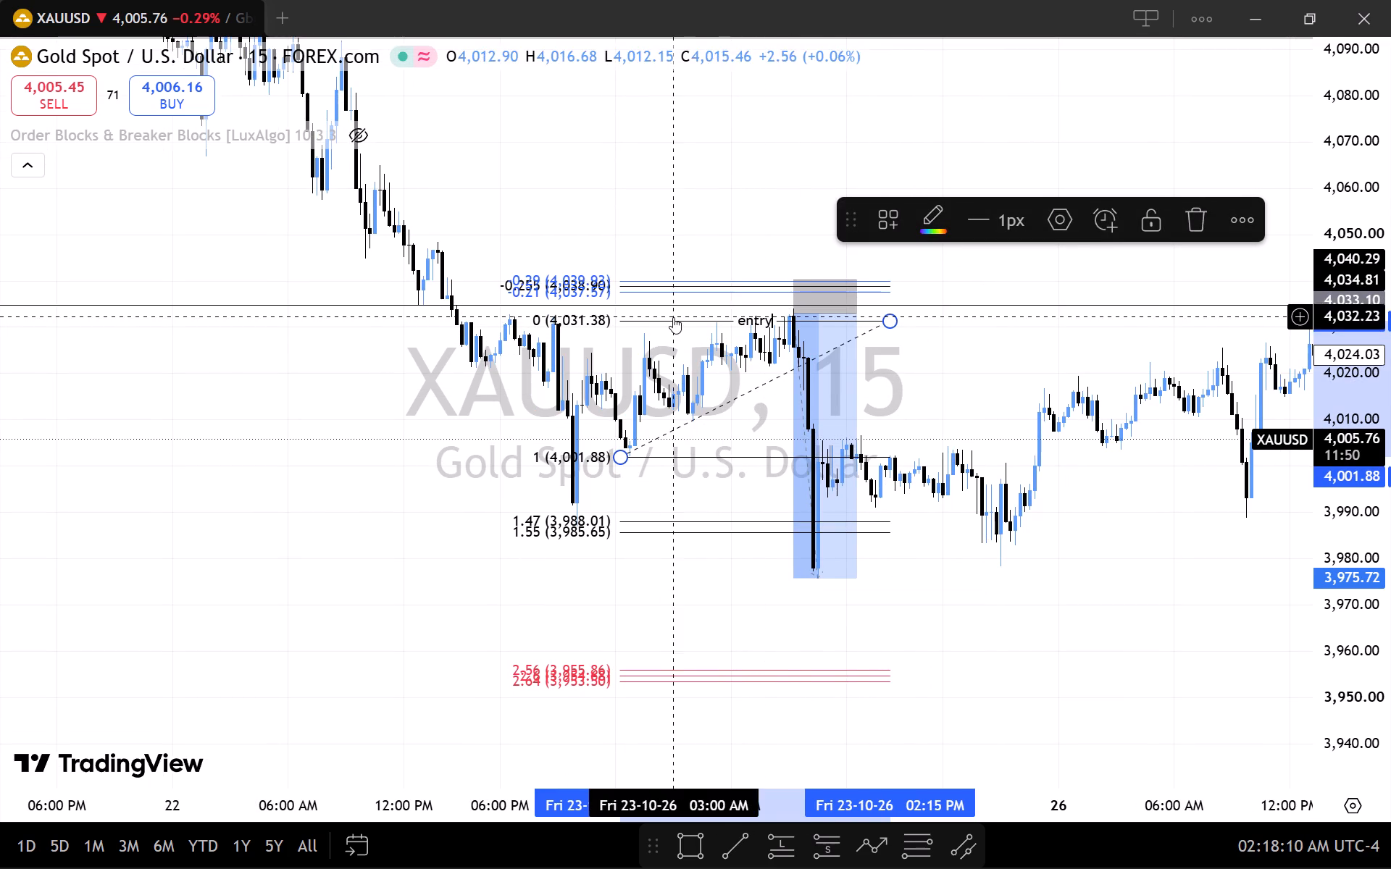
left_click(736, 292)
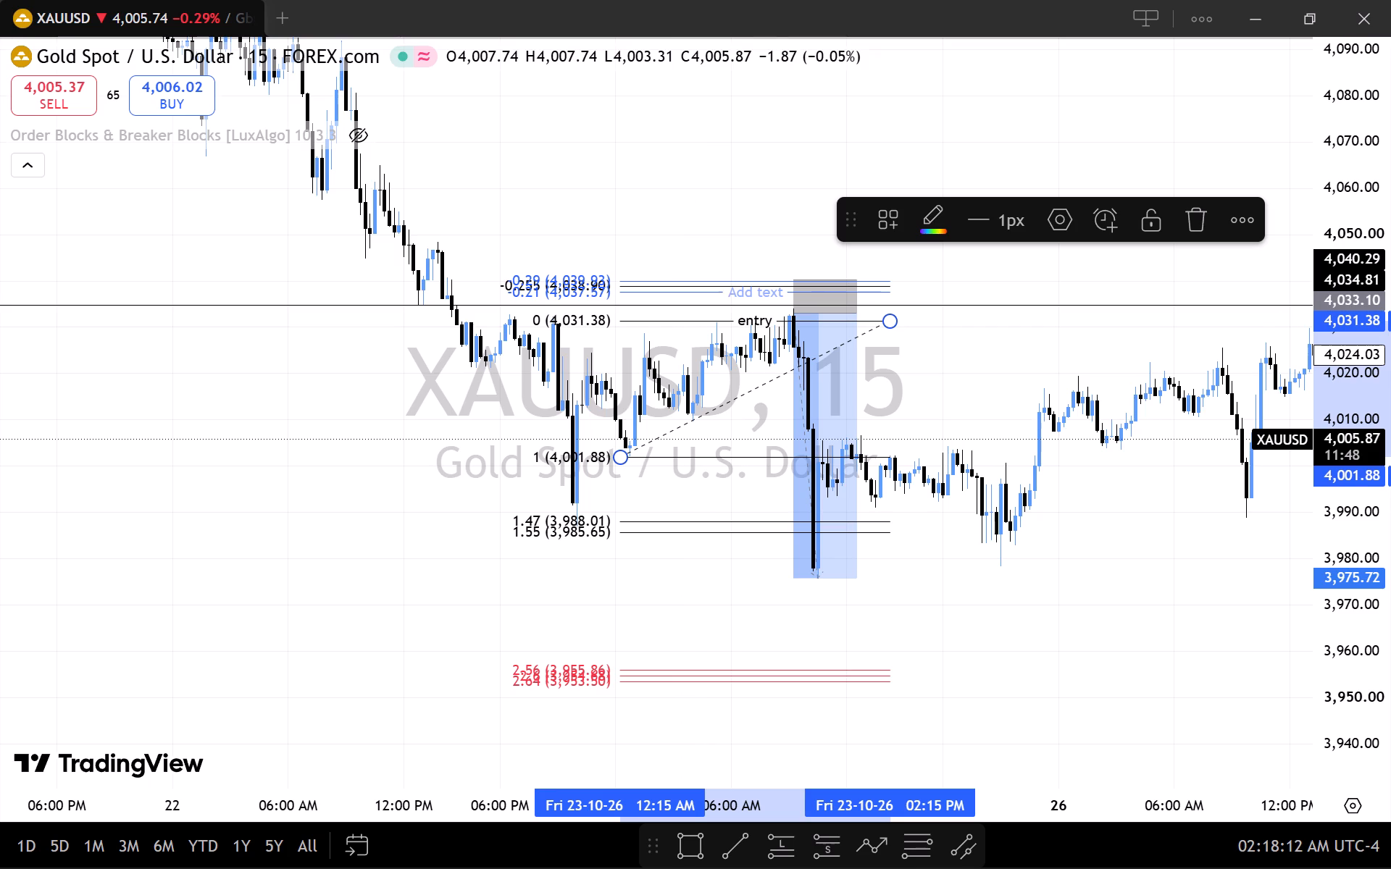
type("sl")
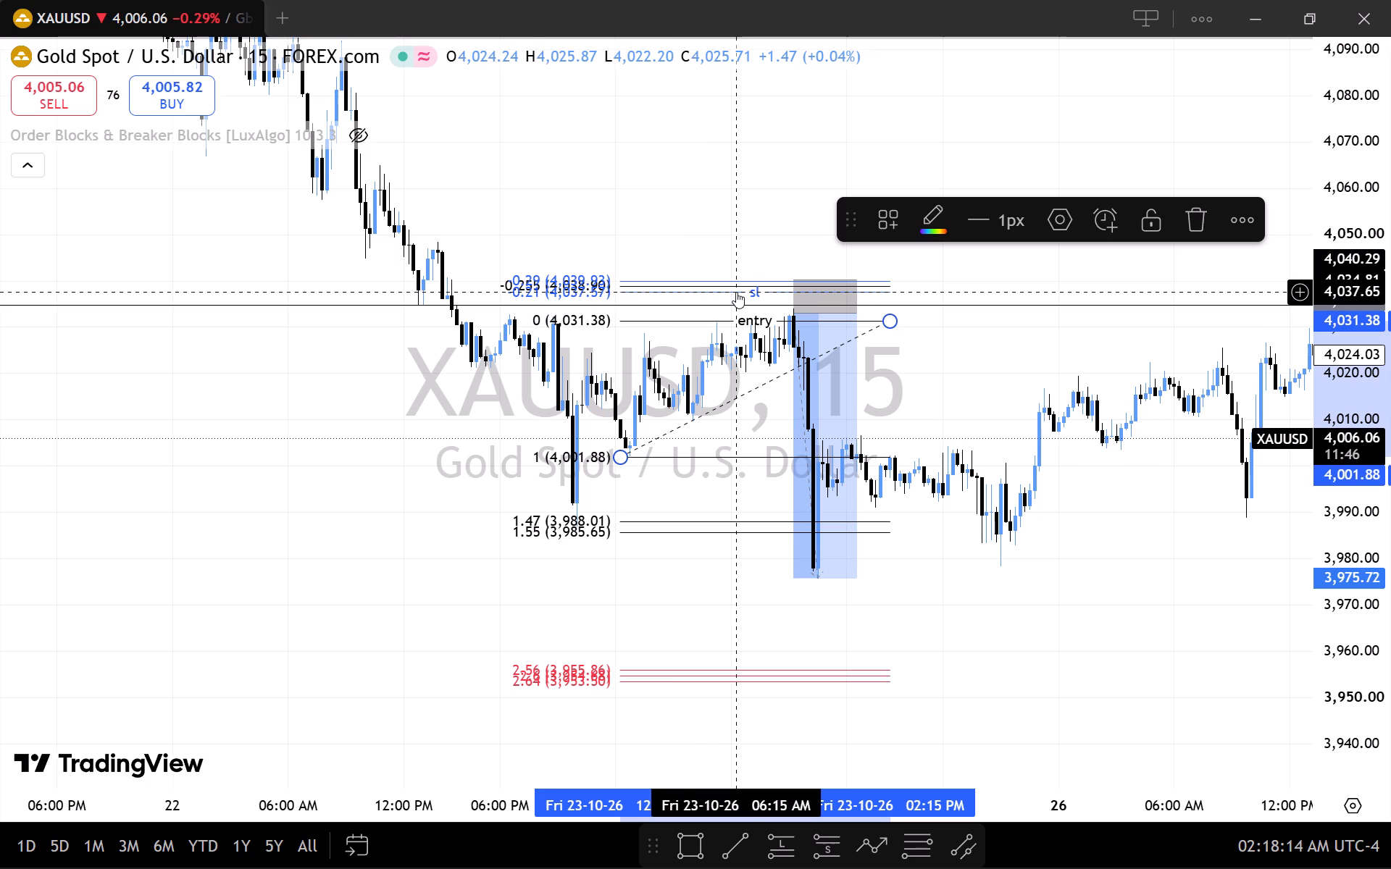
key("BackSpace")
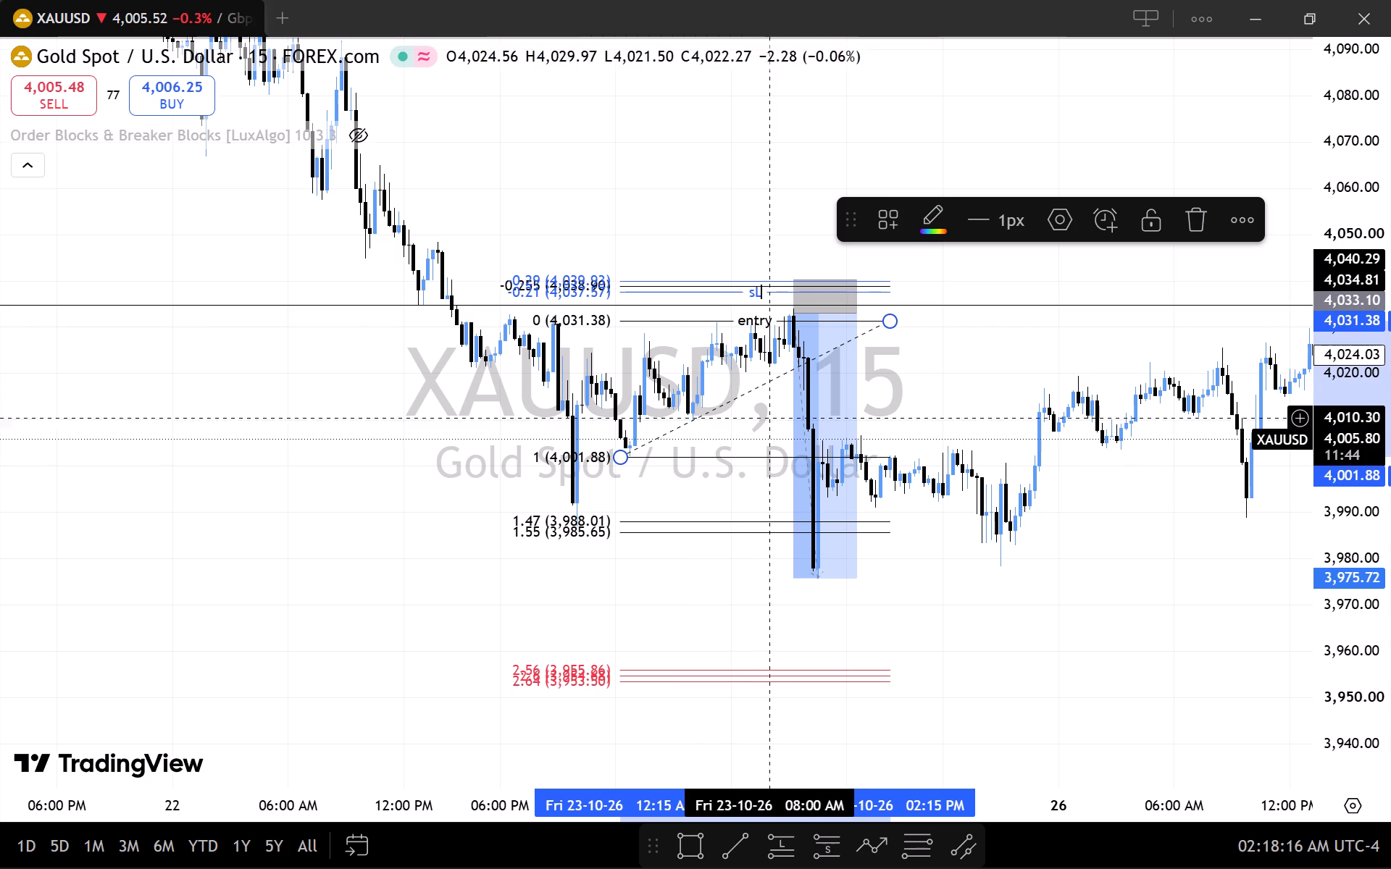
Label the Fib retracement's 1.55 level "TP1" and its 2.6 level "TP2".
left_click(756, 524)
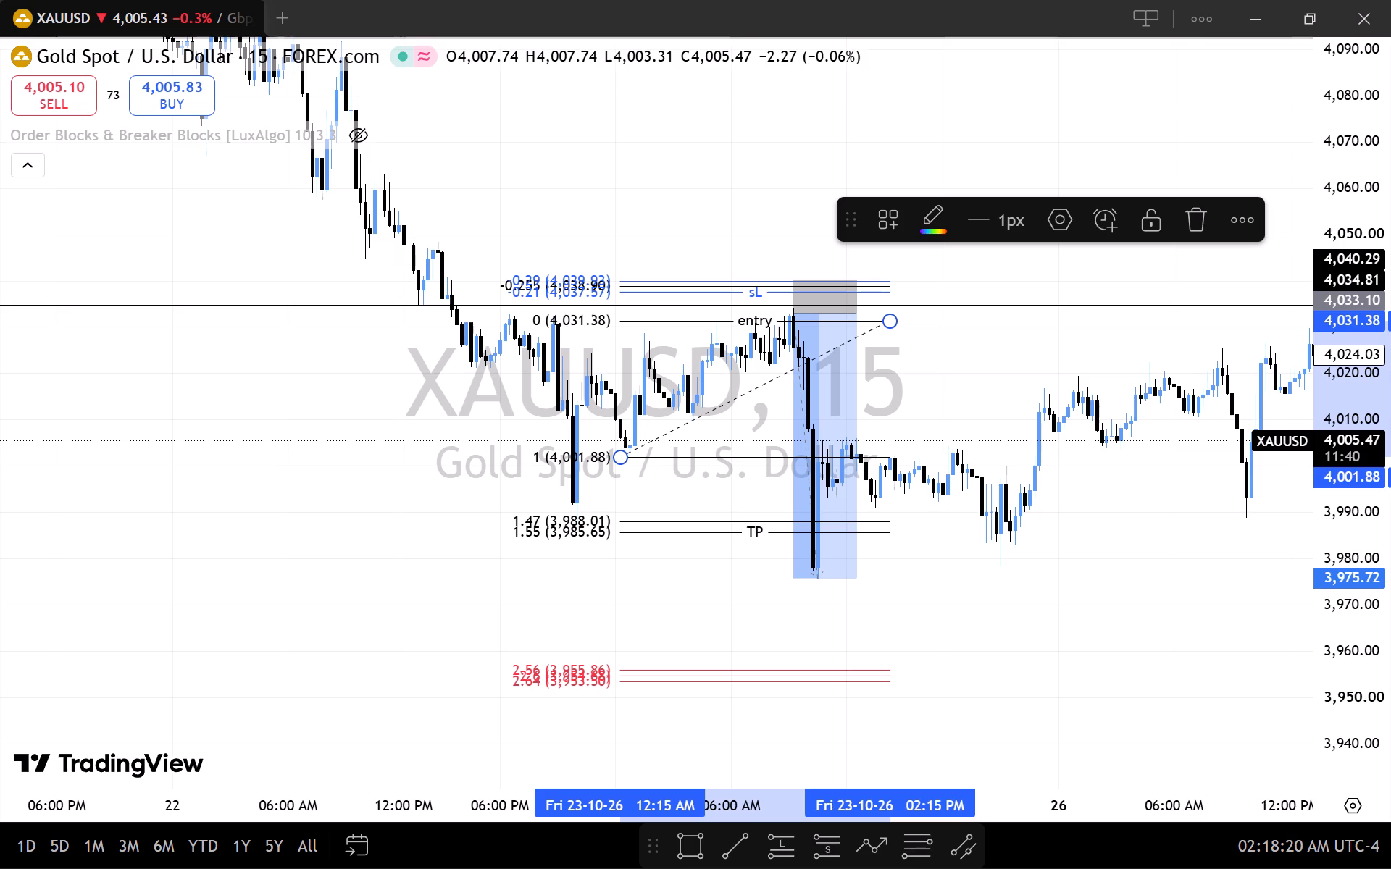
left_click(770, 679)
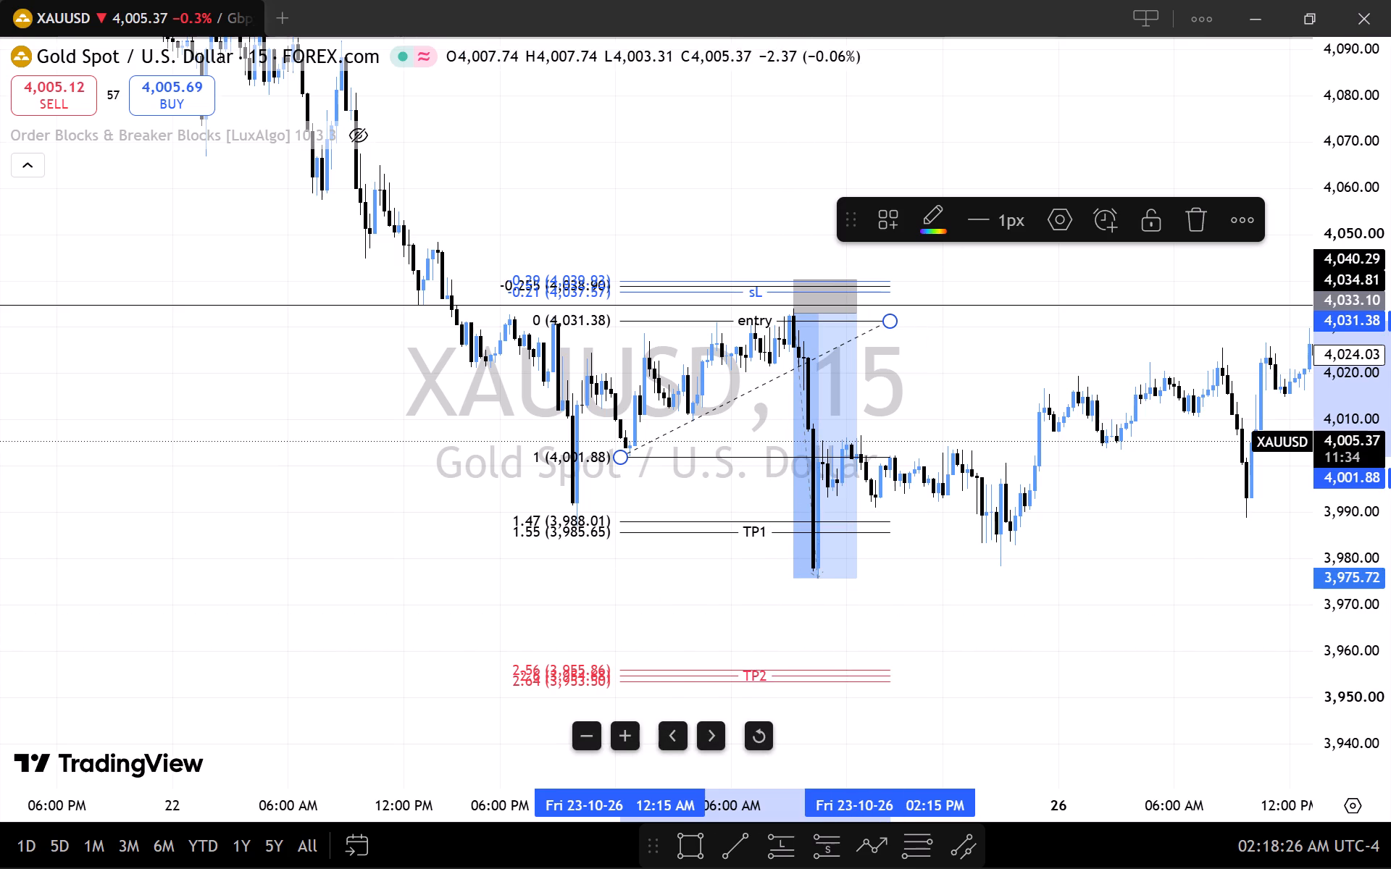
left_click(959, 674)
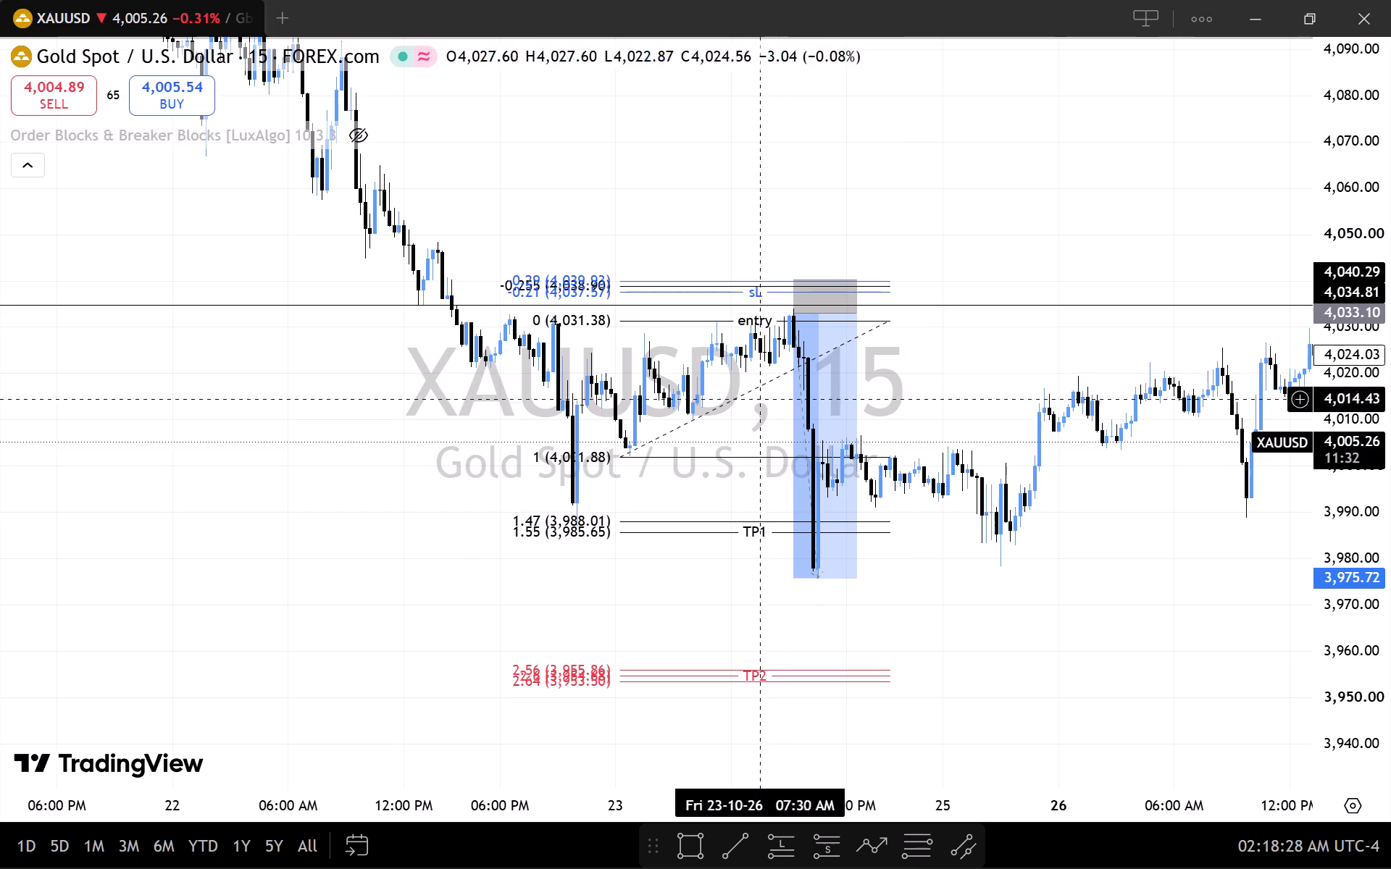
left_click(1019, 505)
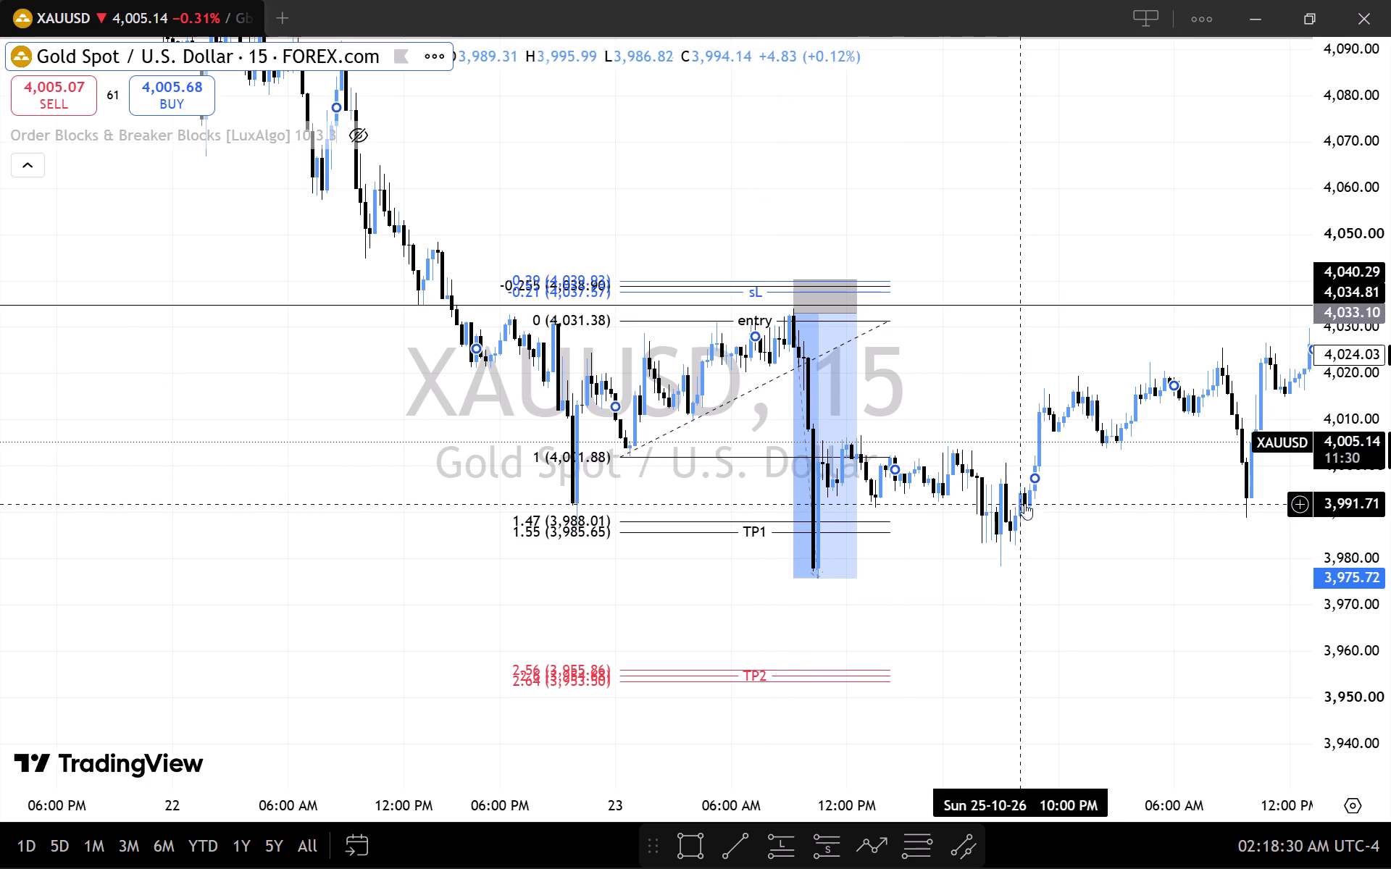
Examine the Fib retracement's style settings, including its levels, text alignment and line width options.
scroll(1347, 540, "up", 4)
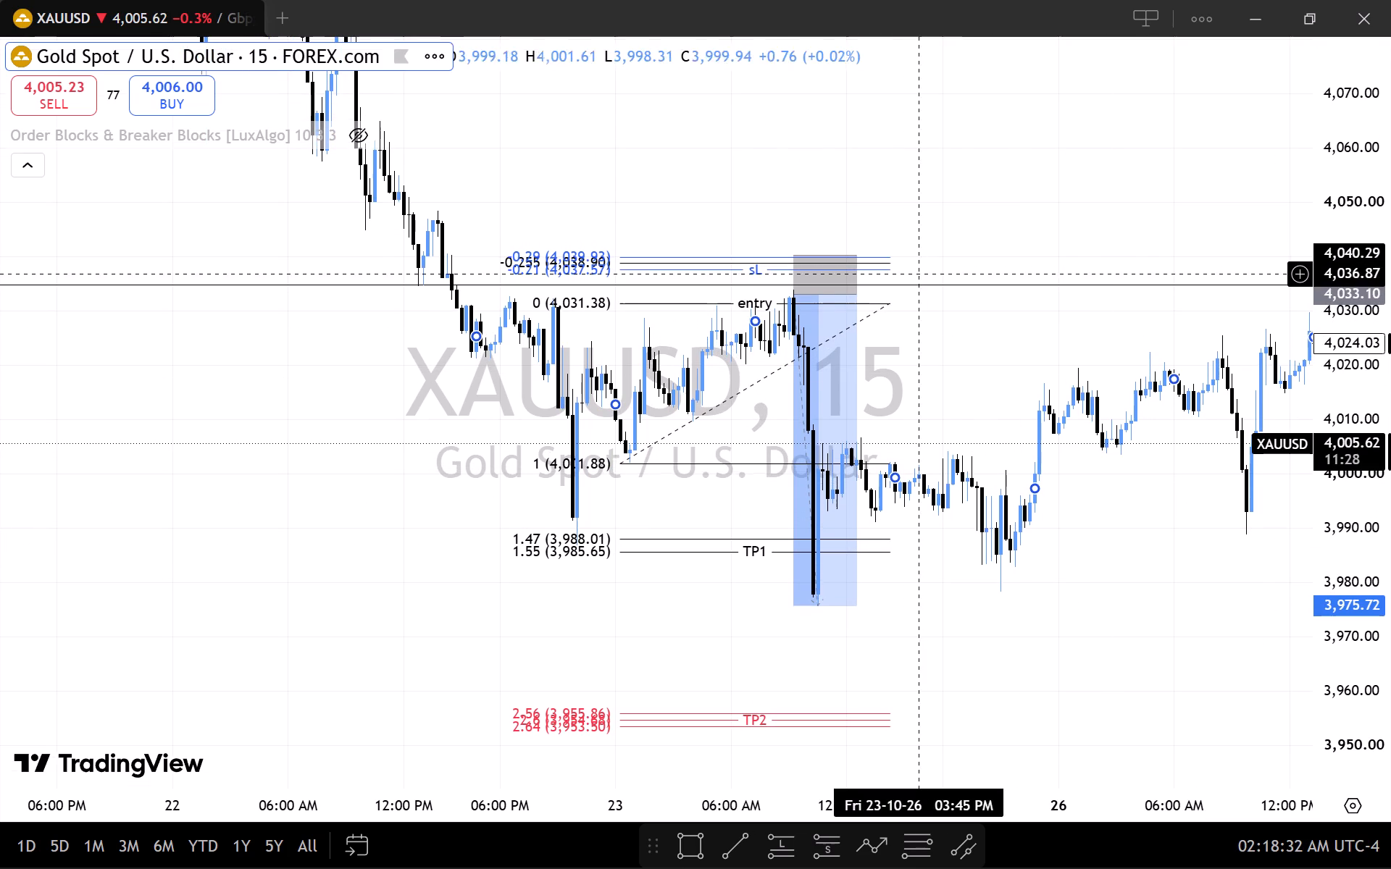
double_click(753, 269)
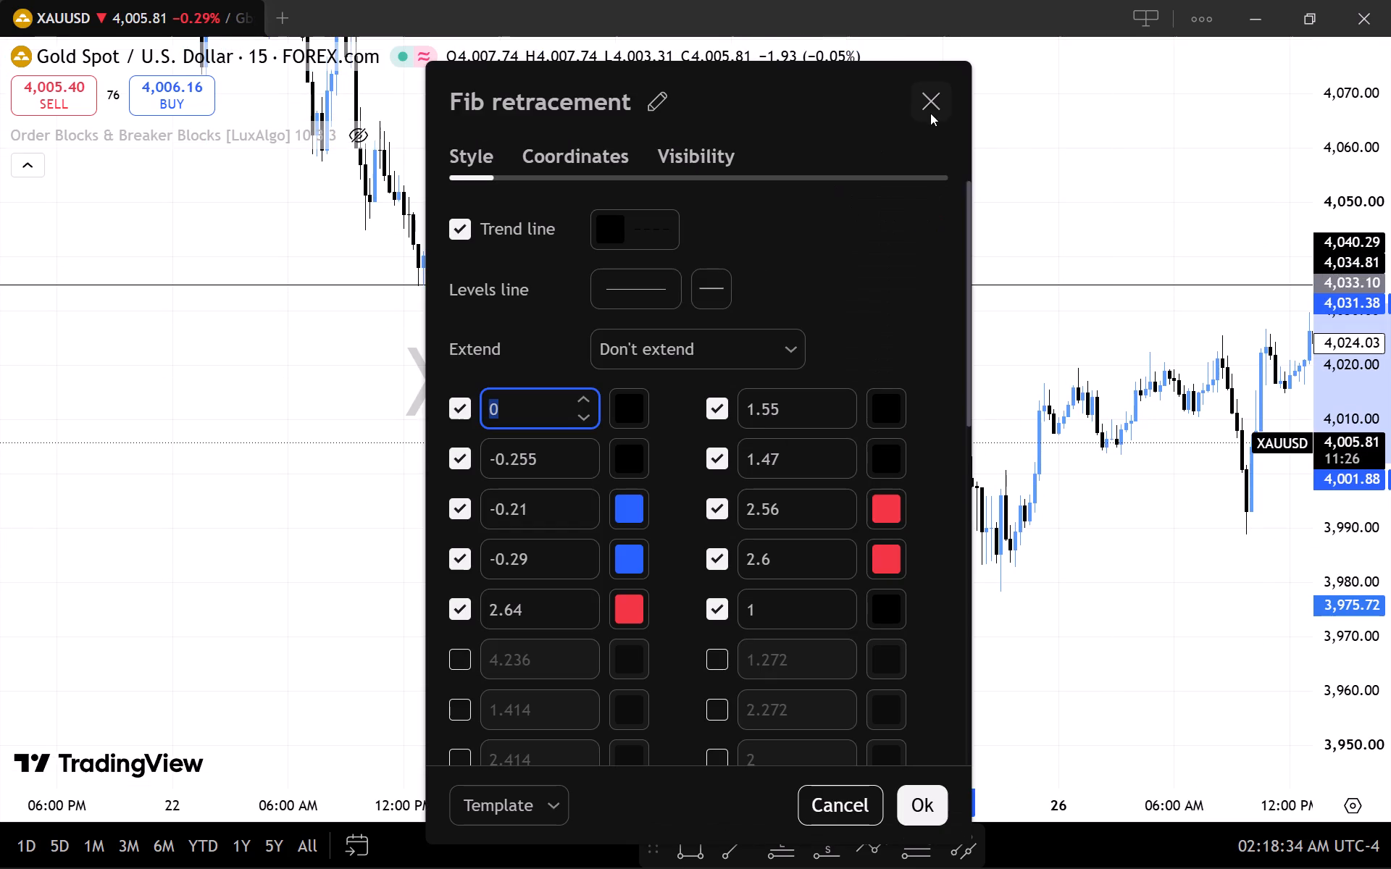
left_click(735, 240)
scroll(885, 489, "down", 4)
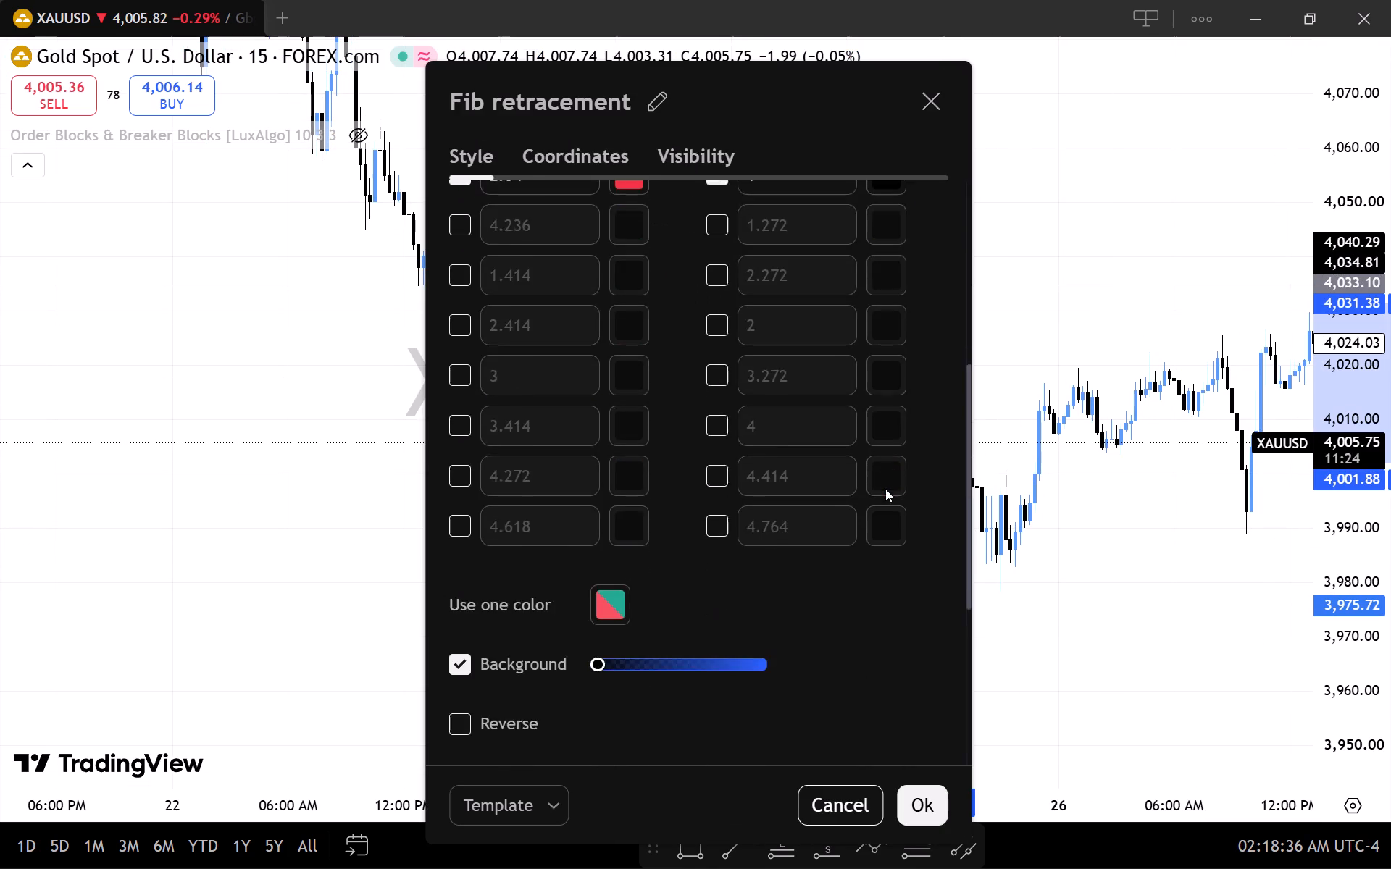
scroll(885, 489, "down", 7)
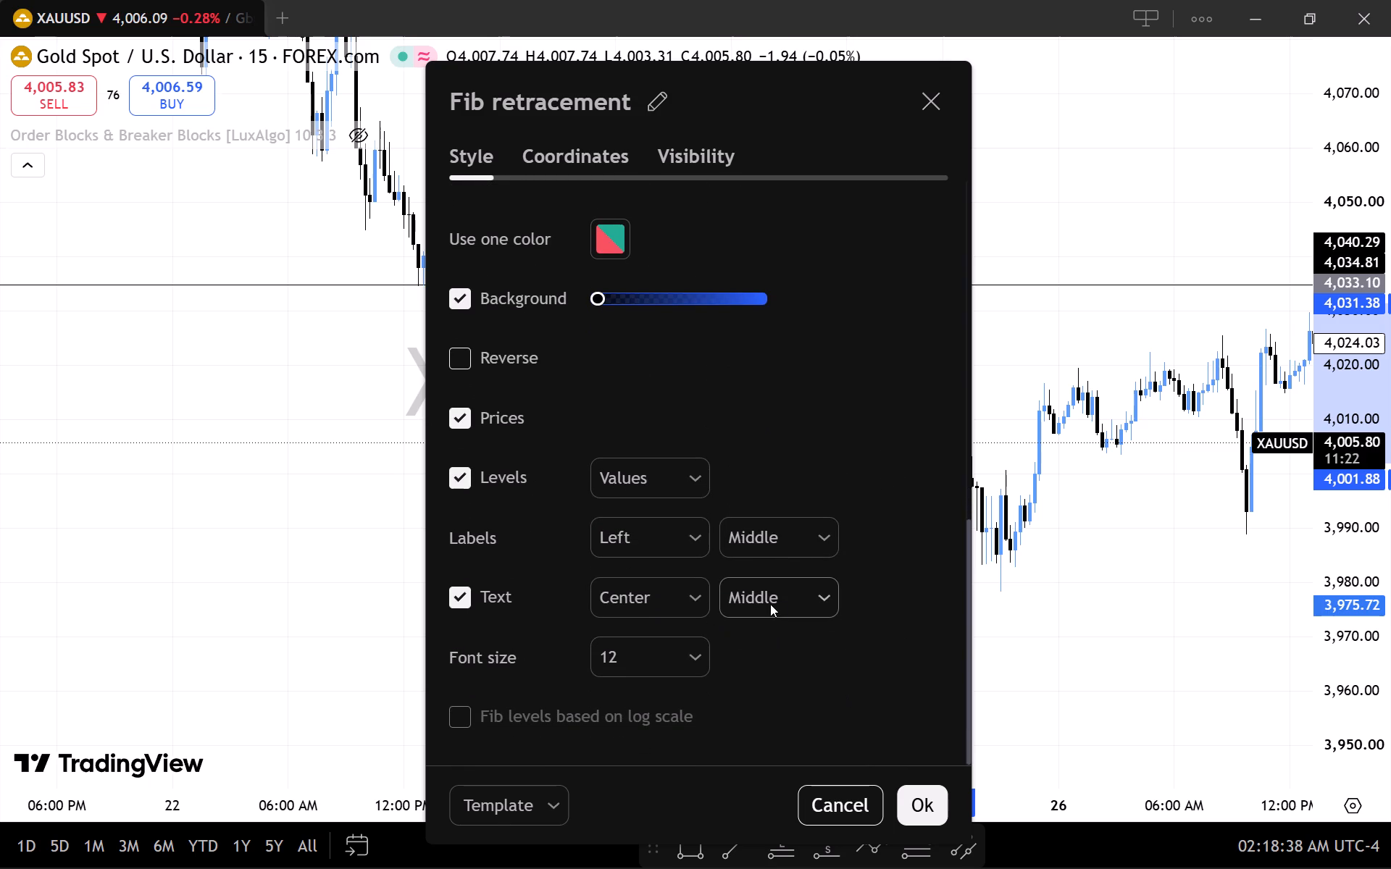
left_click(785, 603)
left_click(902, 589)
left_click(928, 101)
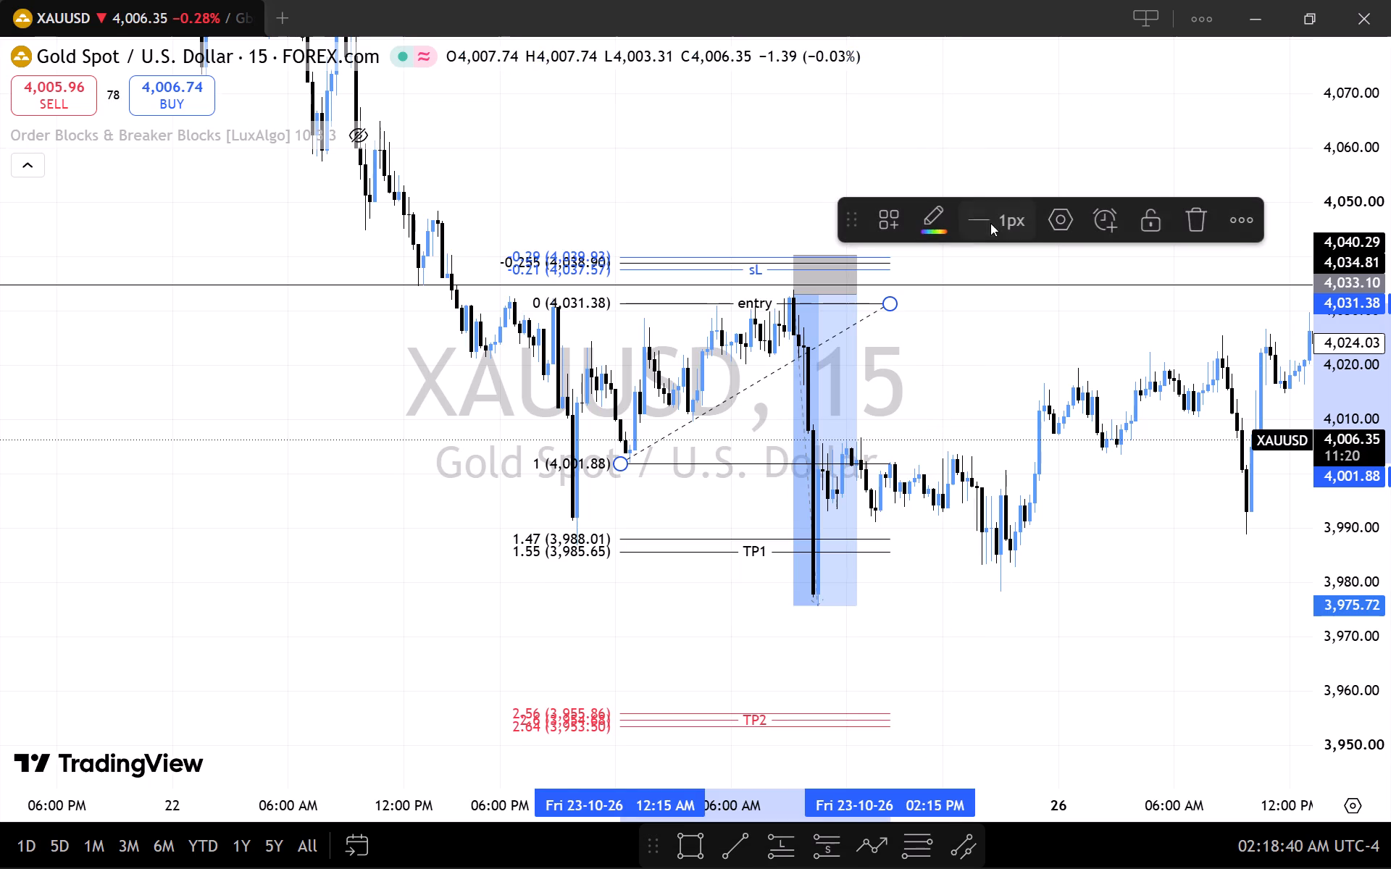
left_click(990, 223)
left_click(995, 59)
Clear the "sL" label from the Fib retracement's -0.21 level.
left_click(755, 270)
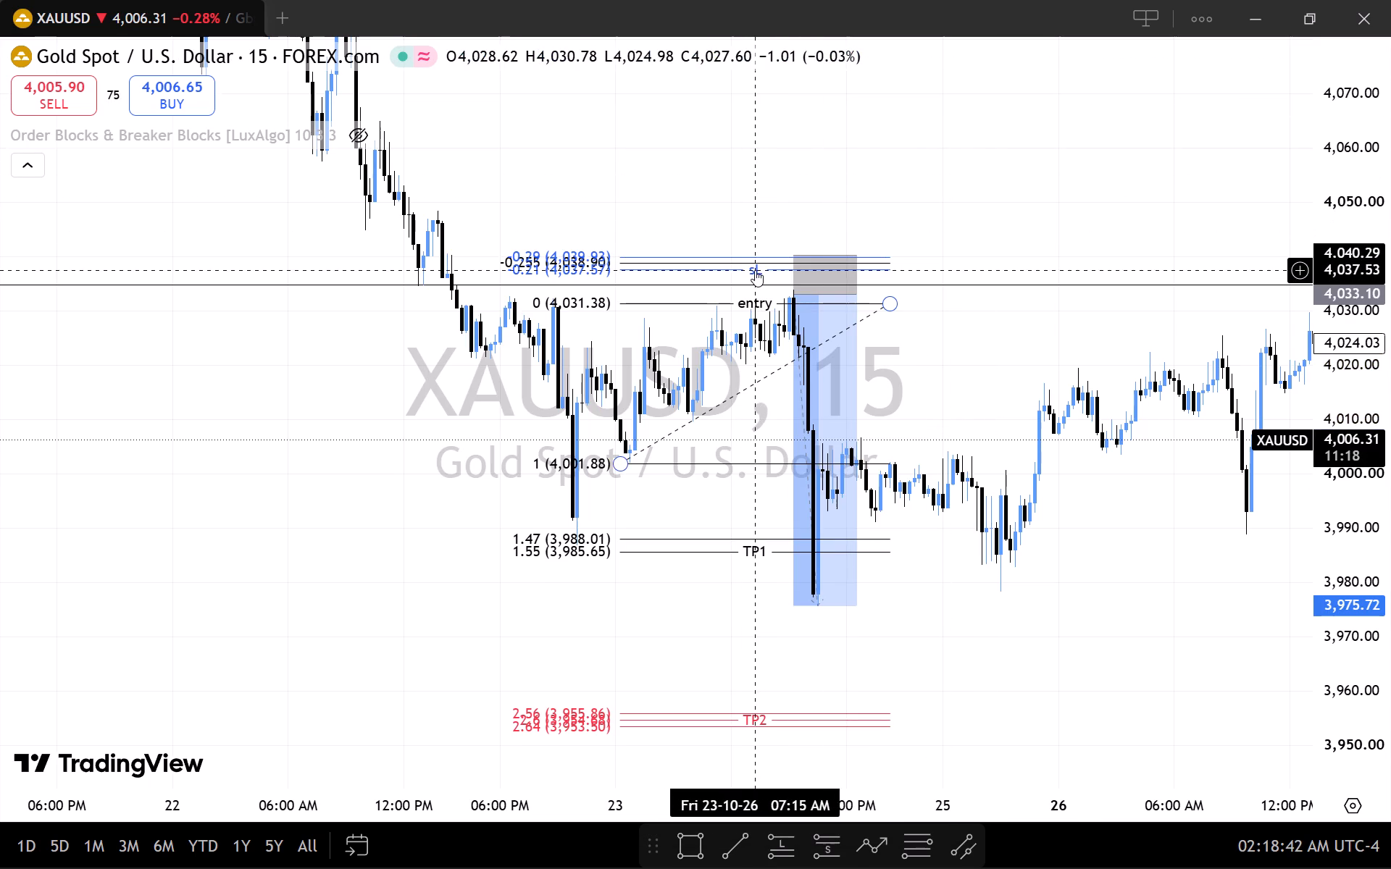
left_click(755, 270)
left_click(755, 270)
key("BackSpace")
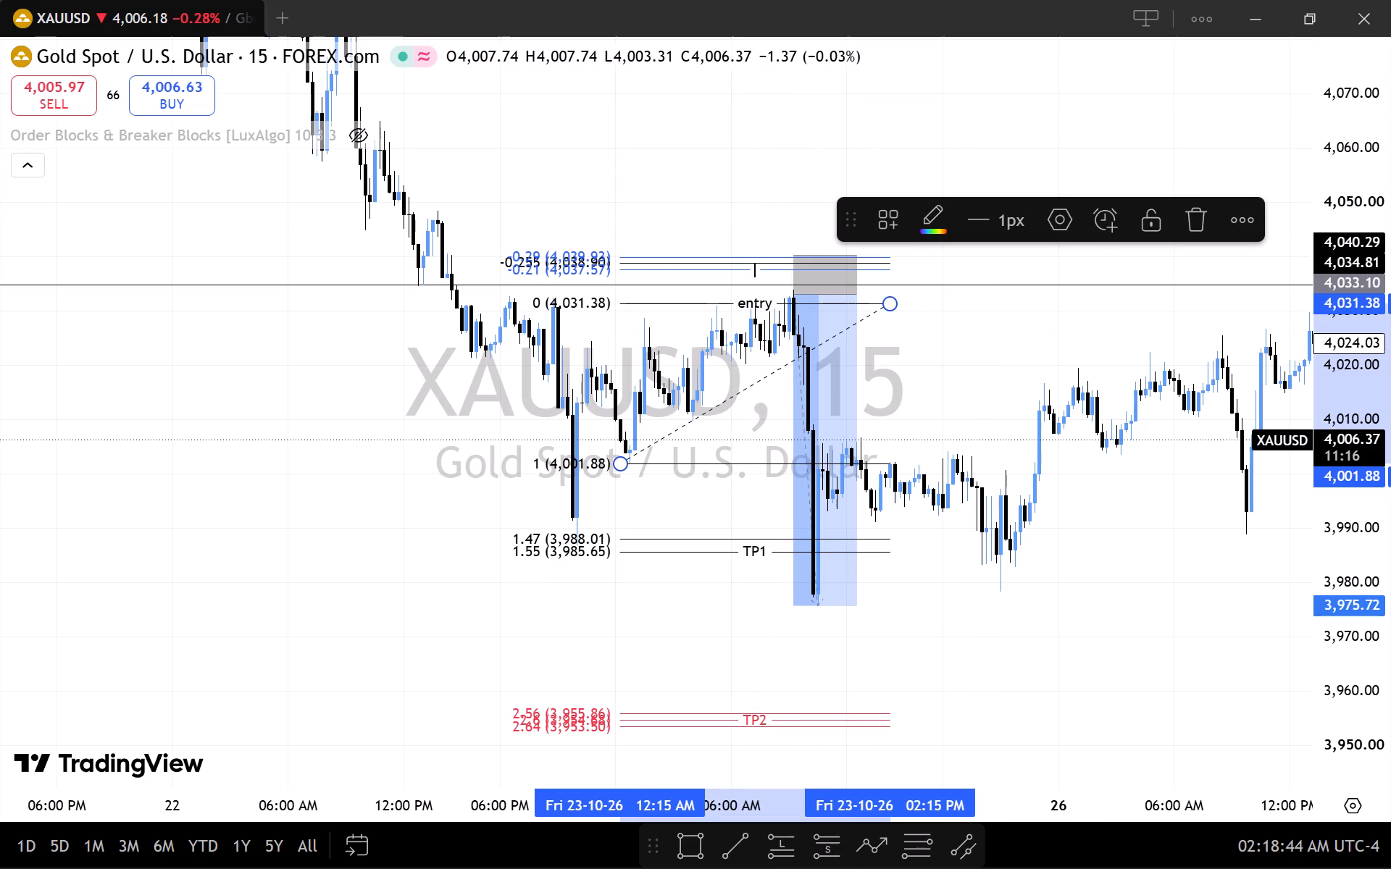
left_click(746, 211)
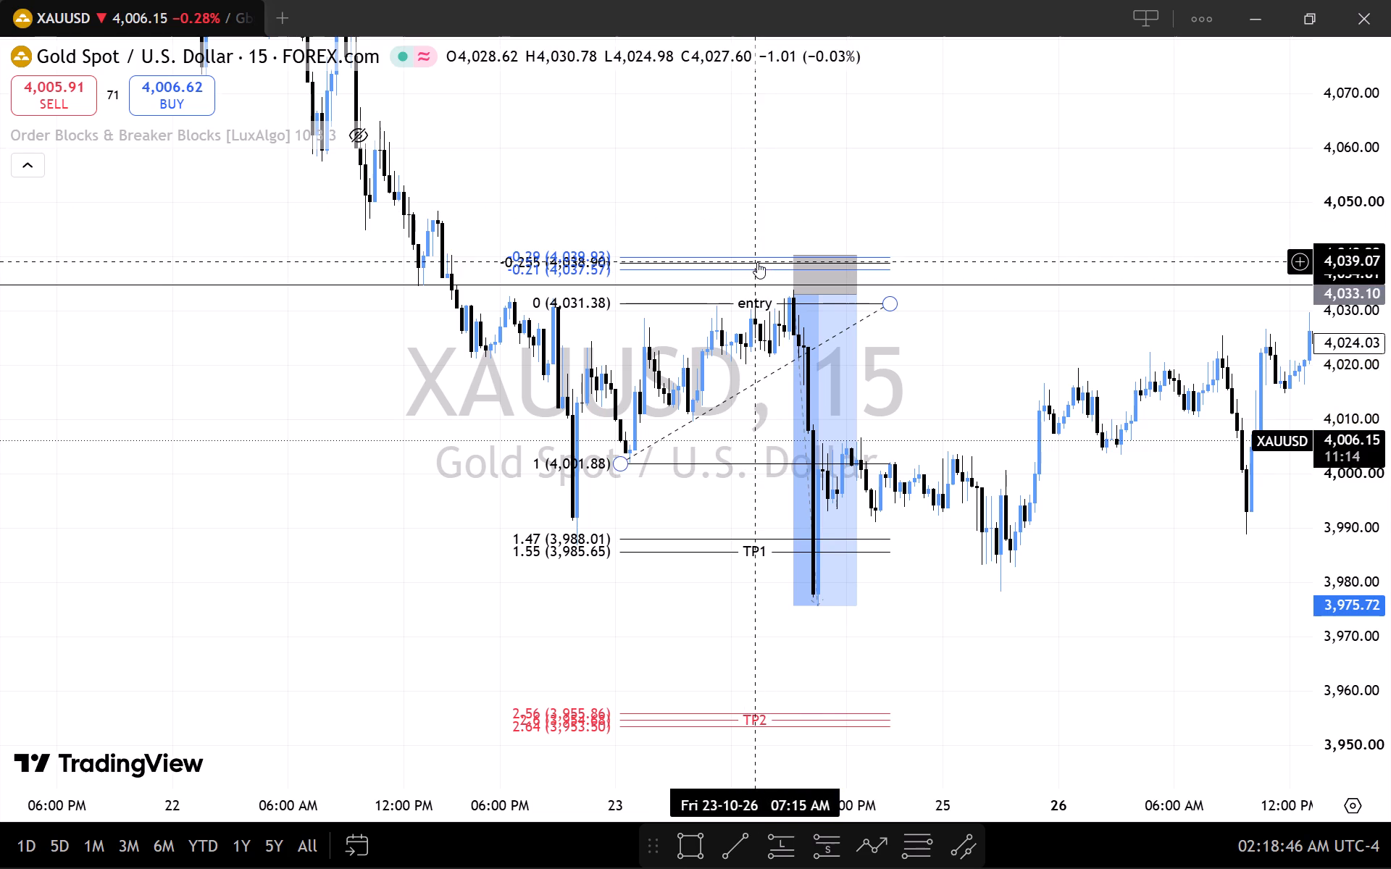
Label the Fib retracement's -0.255 level "SL".
left_click(757, 262)
left_click(757, 267)
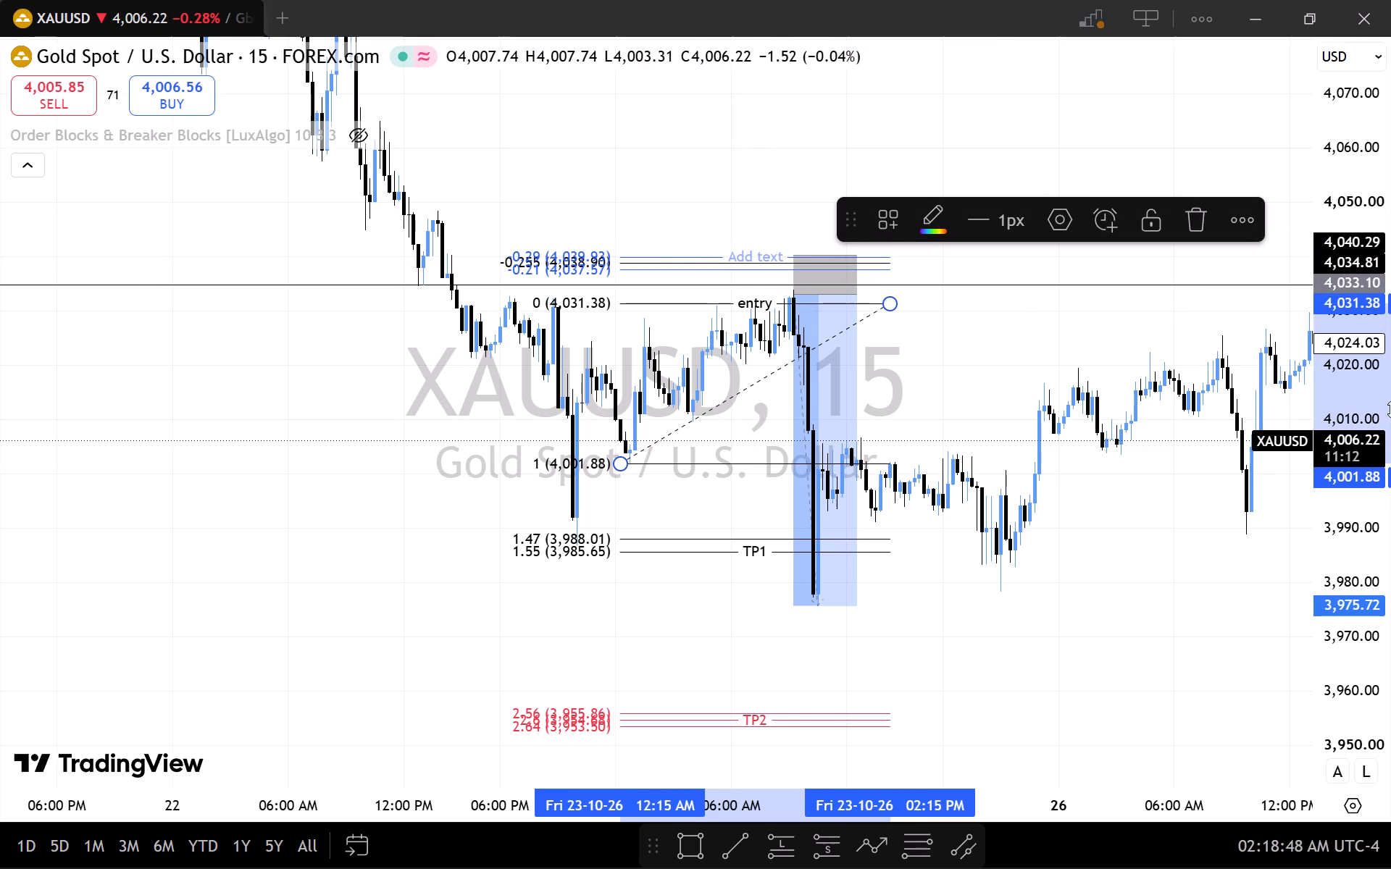
scroll(1390, 424, "up", 11)
scroll(1390, 424, "down", 1)
left_click(898, 114)
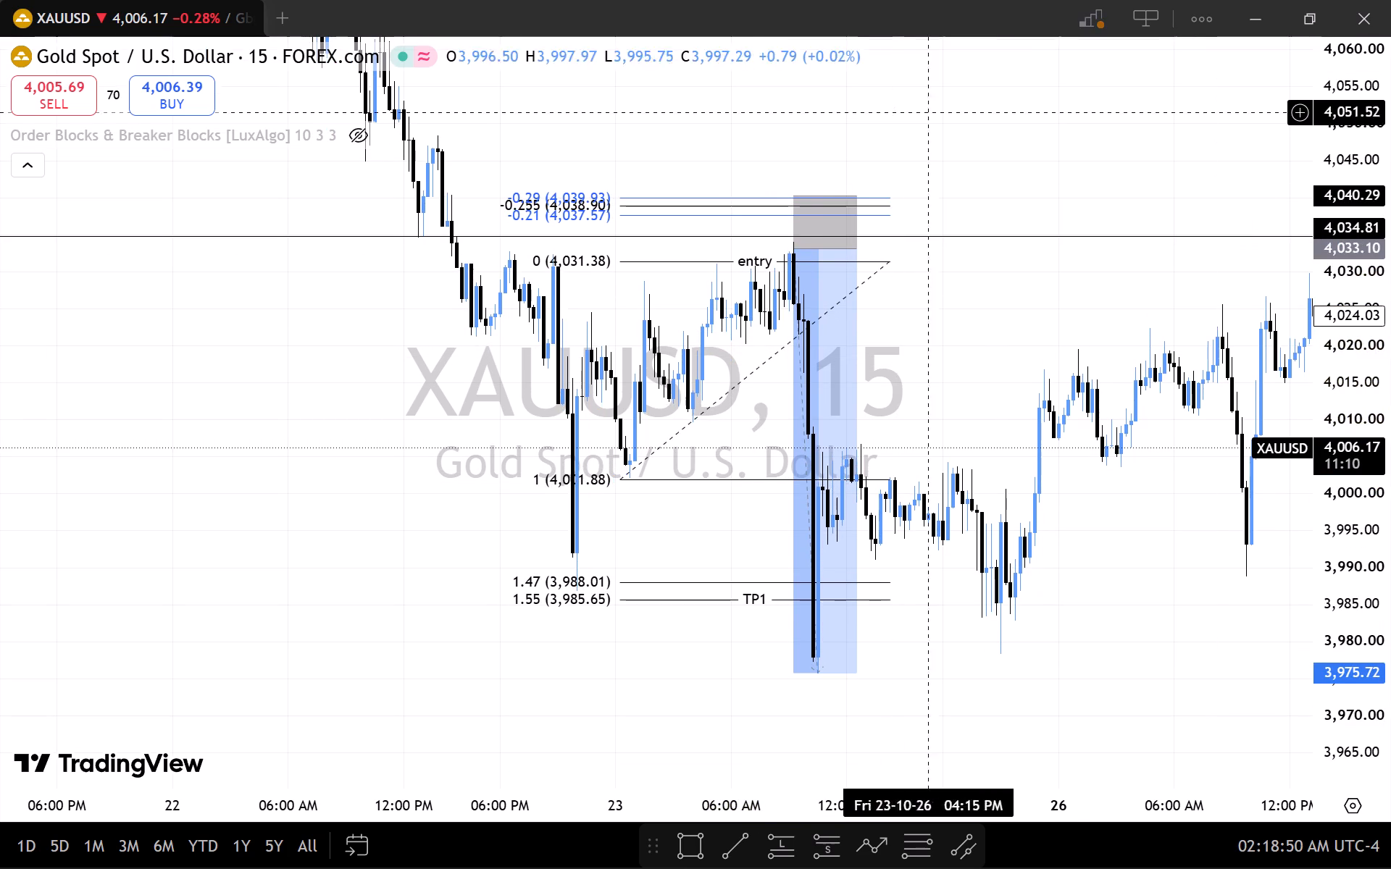
scroll(1306, 372, "up", 5)
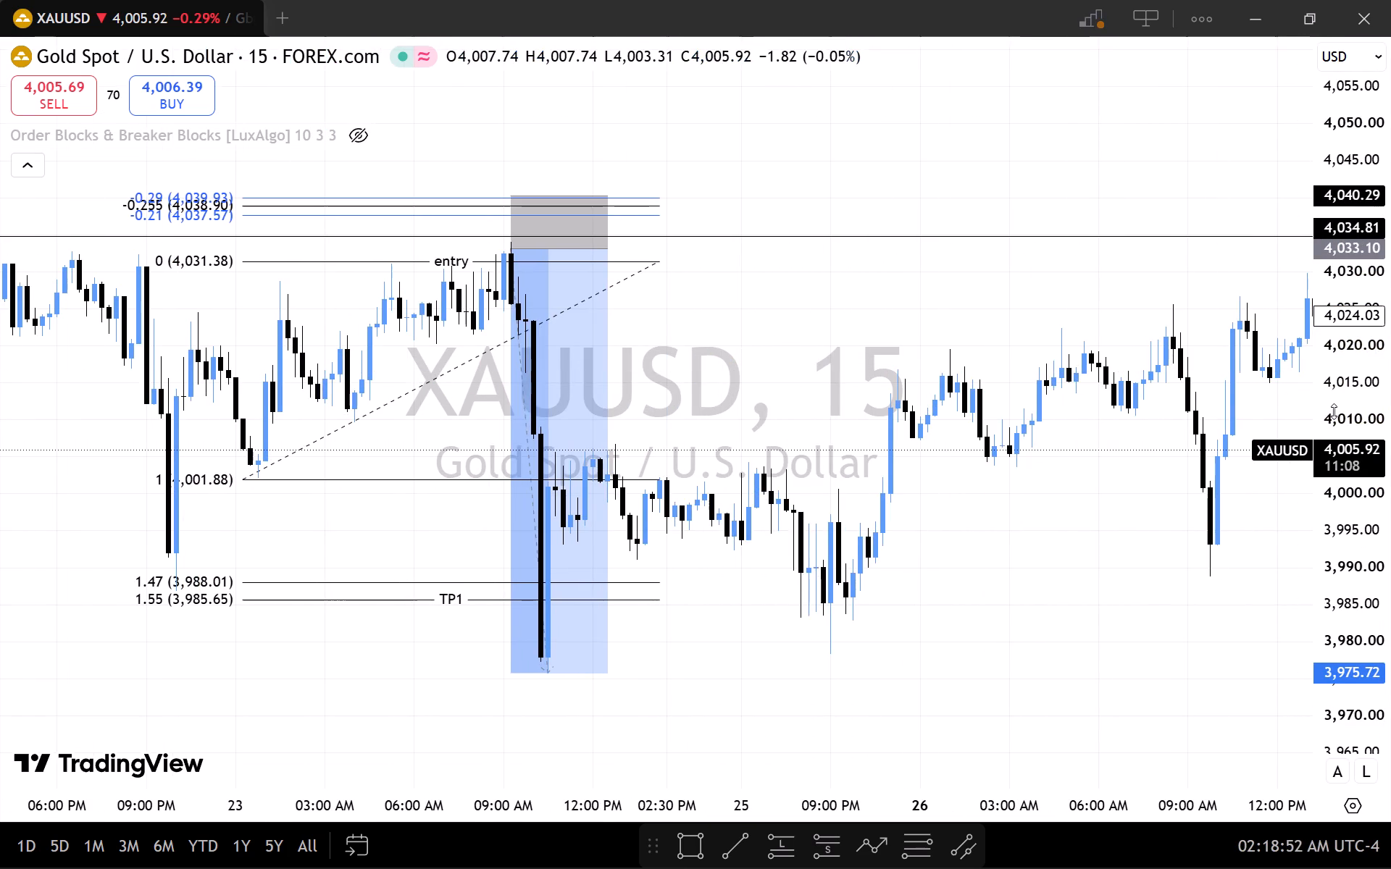
scroll(1334, 411, "up", 20)
scroll(1334, 411, "up", 2)
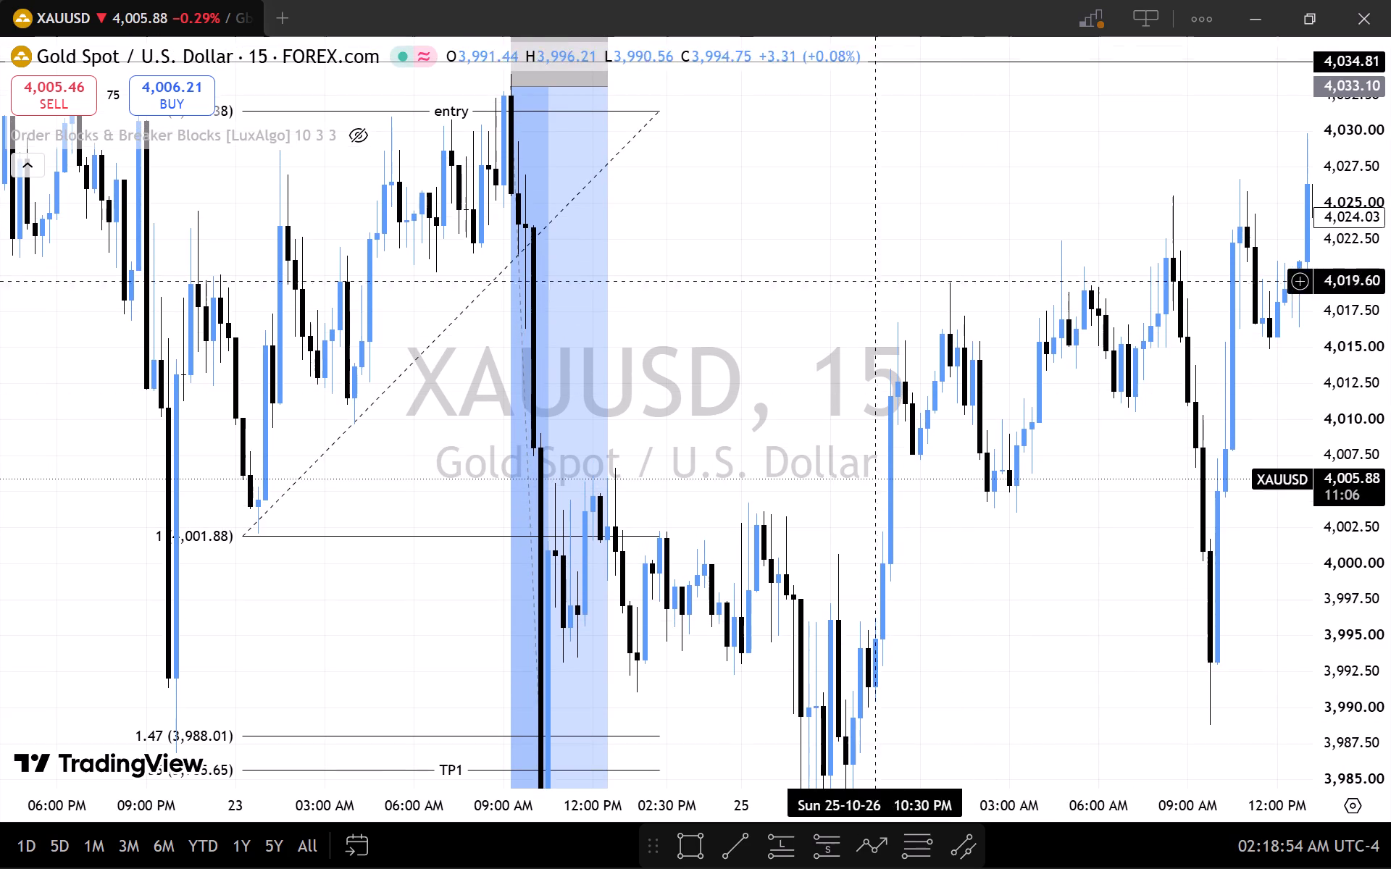
left_click_drag(821, 221, 1001, 636)
left_click(617, 379)
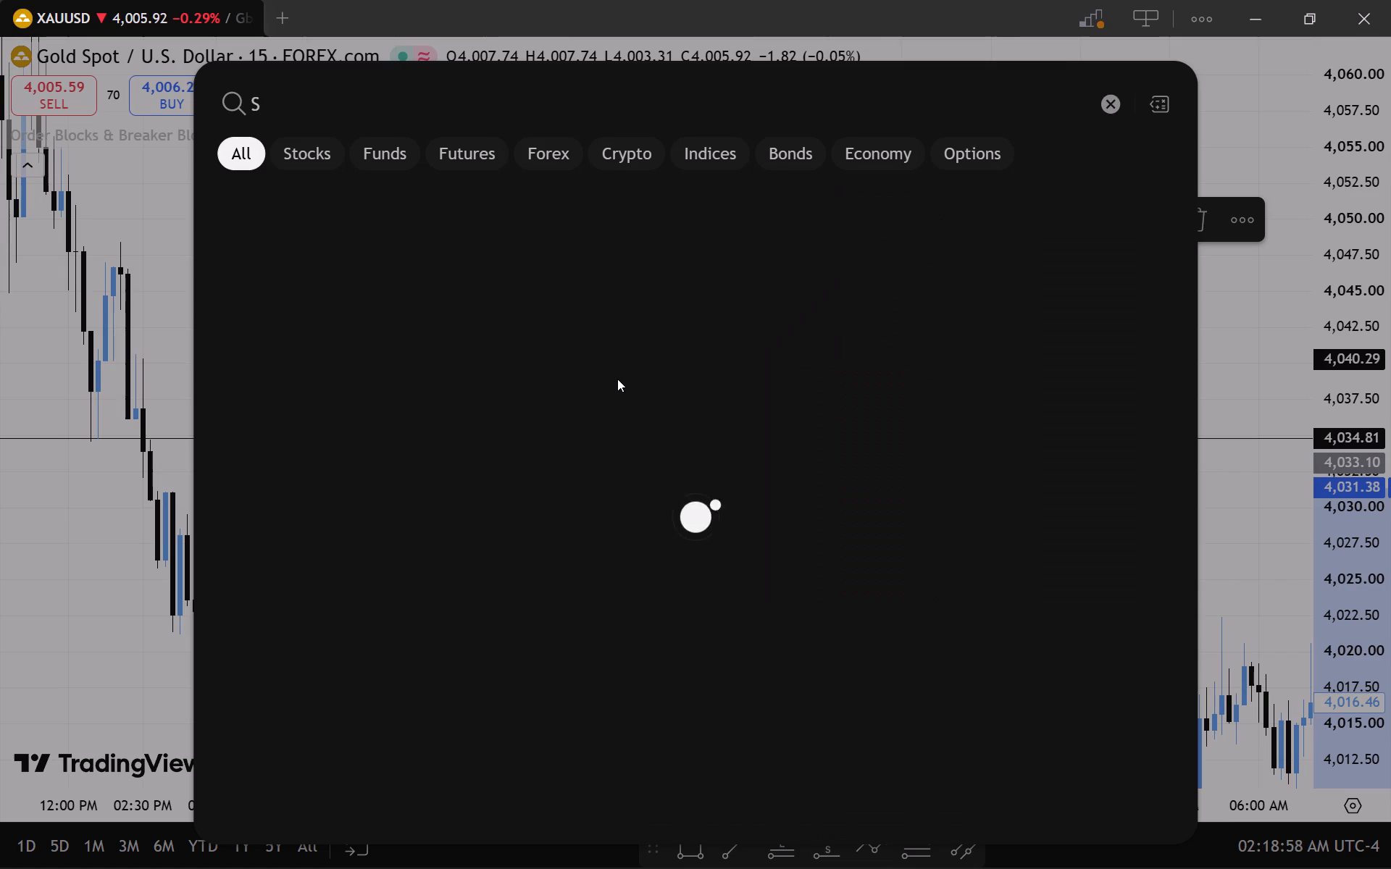
left_click(1108, 104)
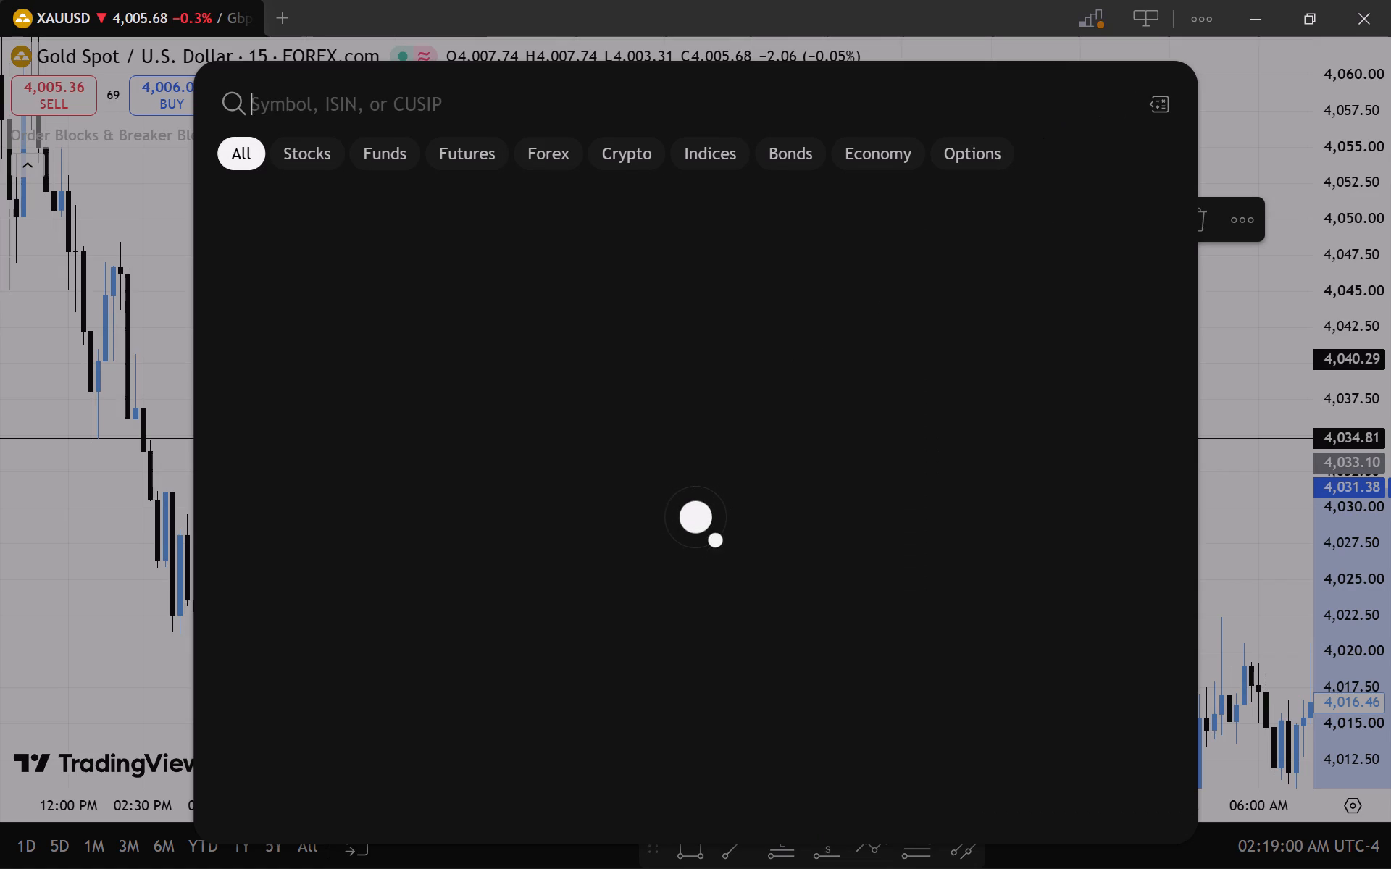
left_click(1365, 160)
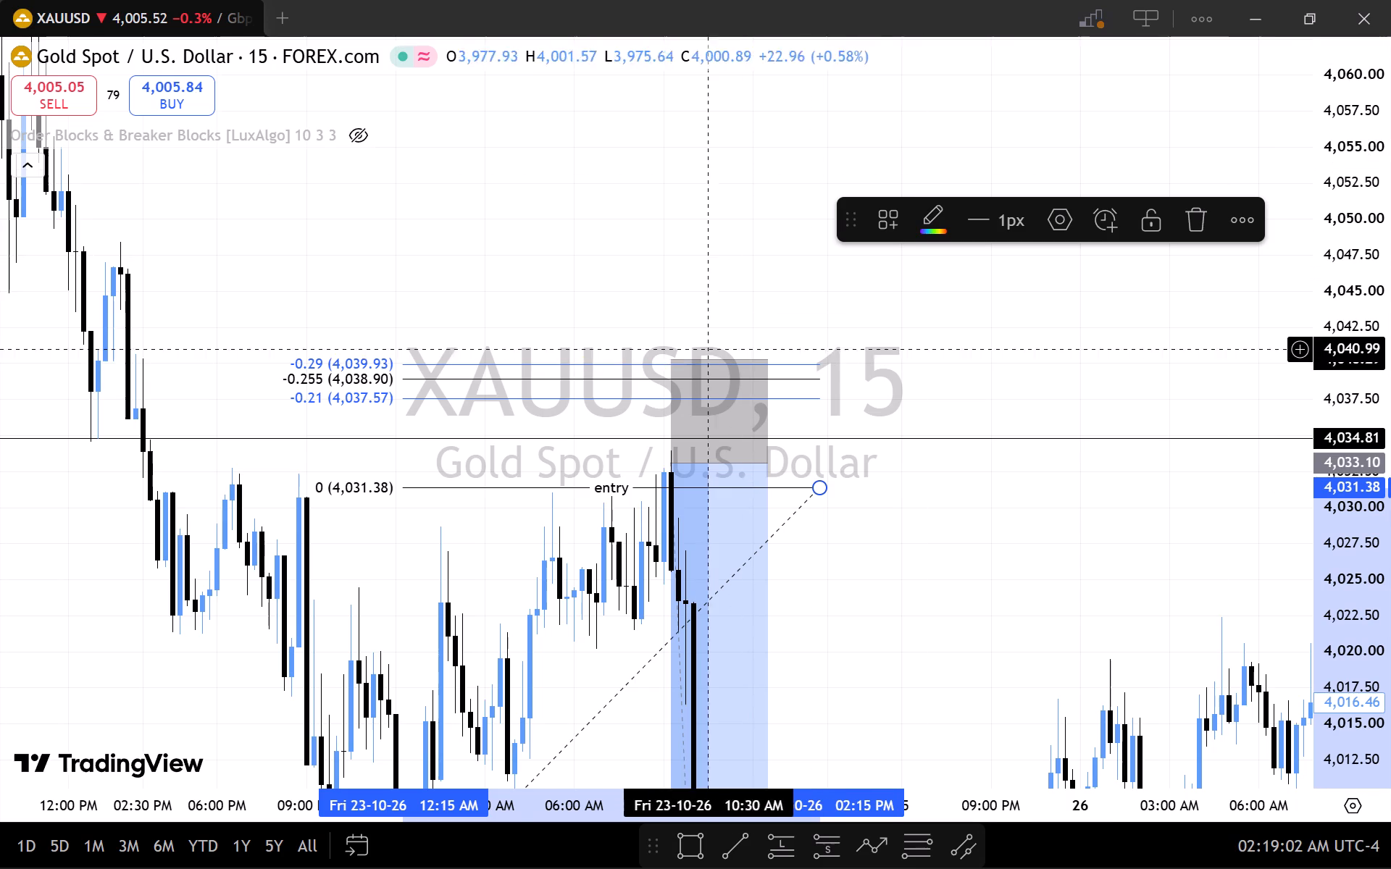
left_click(592, 379)
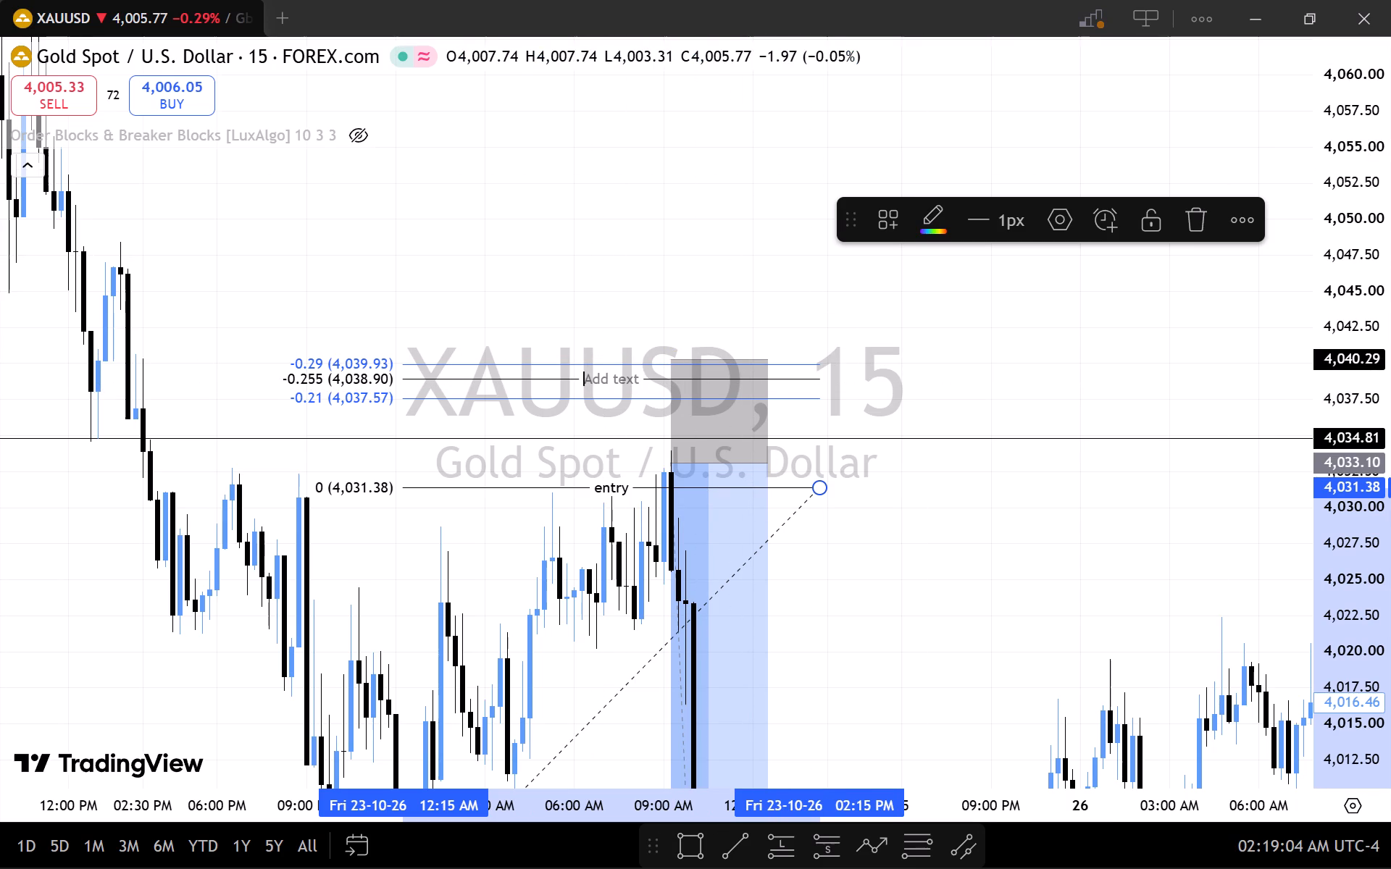
key("s")
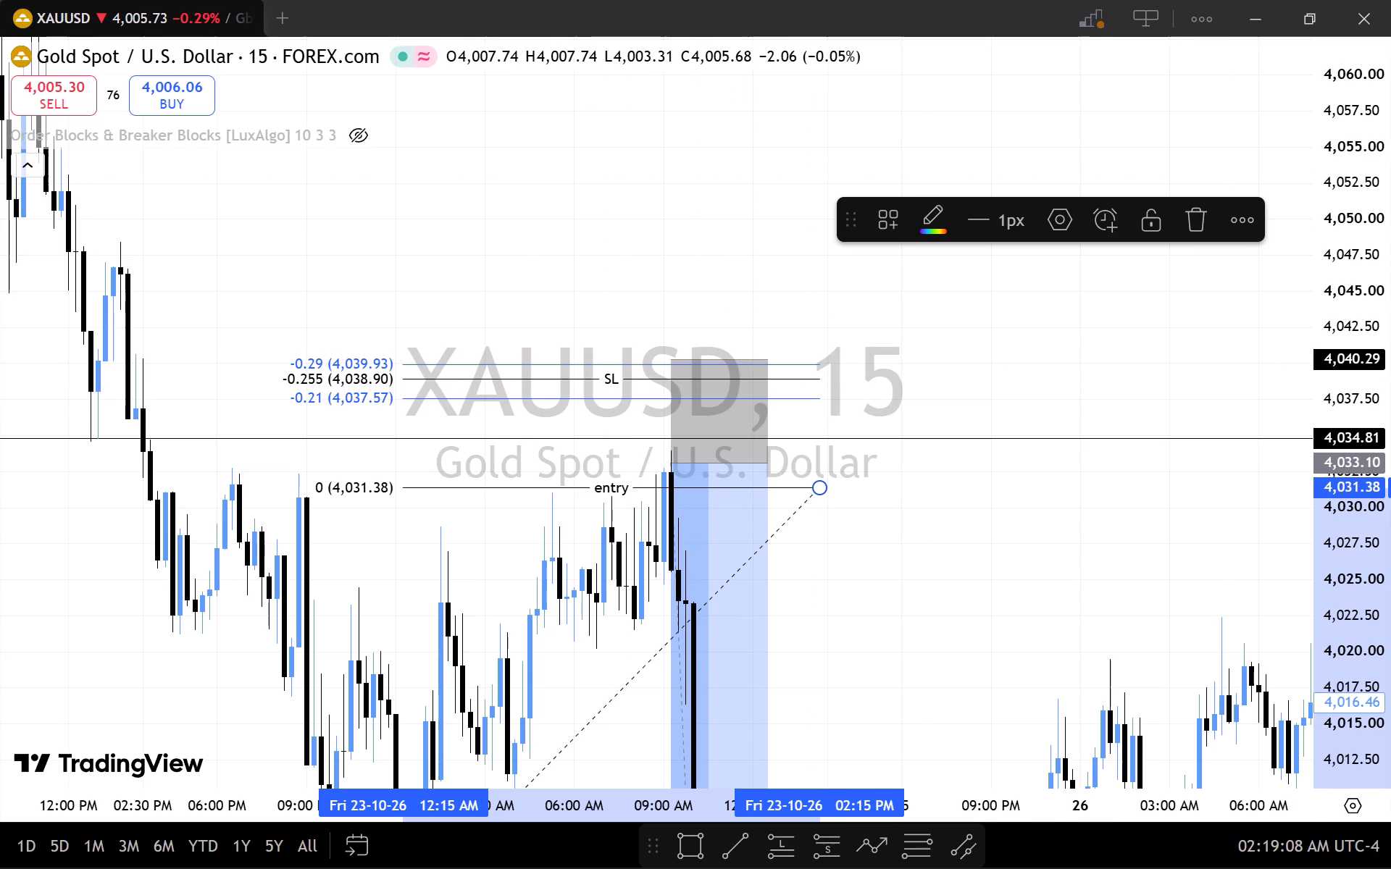
left_click(1005, 359)
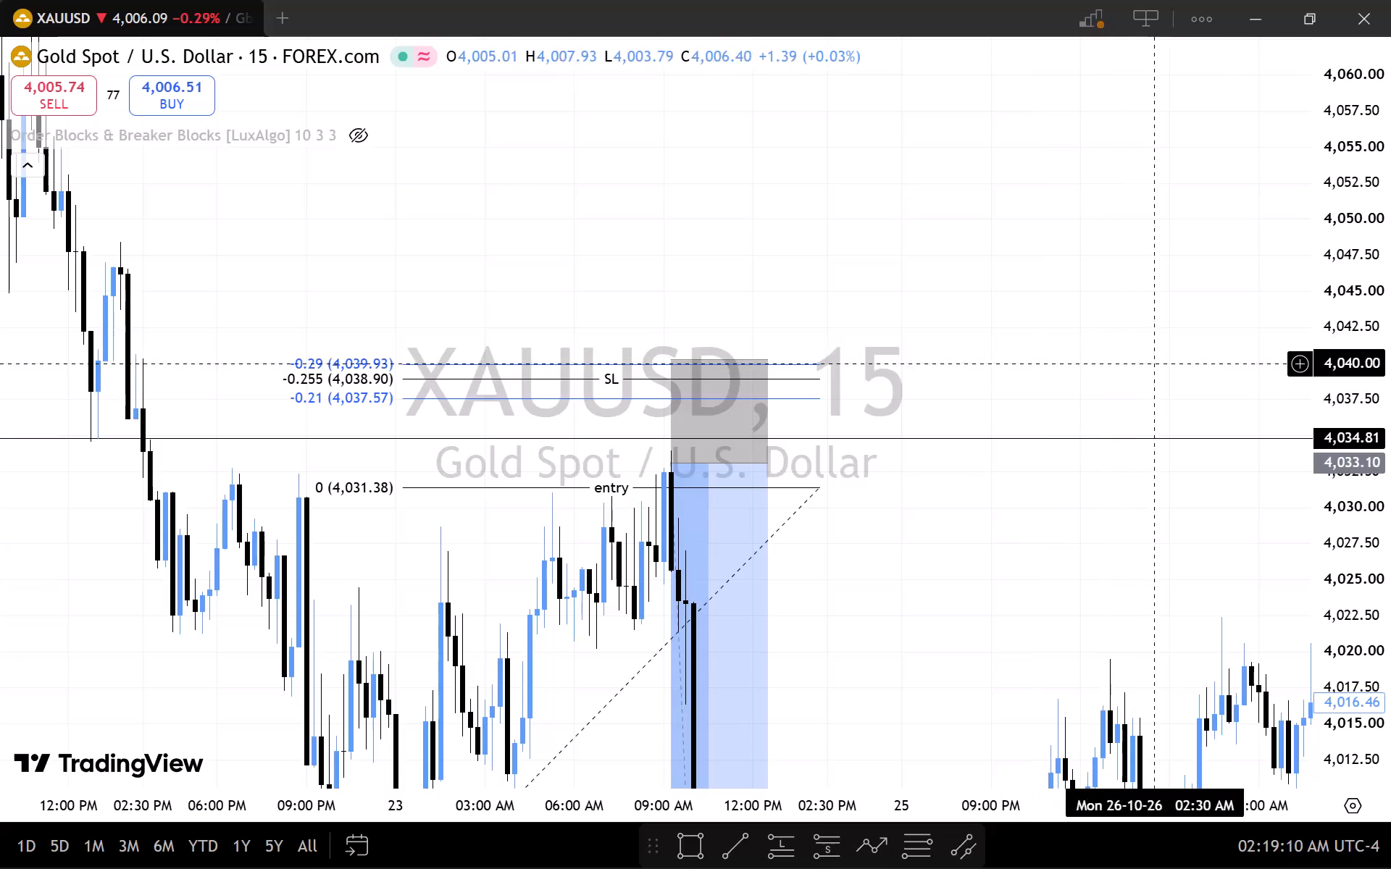
Examine the labelled SL, entry, TP1 and TP2 levels against the short trade on the 23 October decline.
right_click(895, 264)
left_click(918, 256)
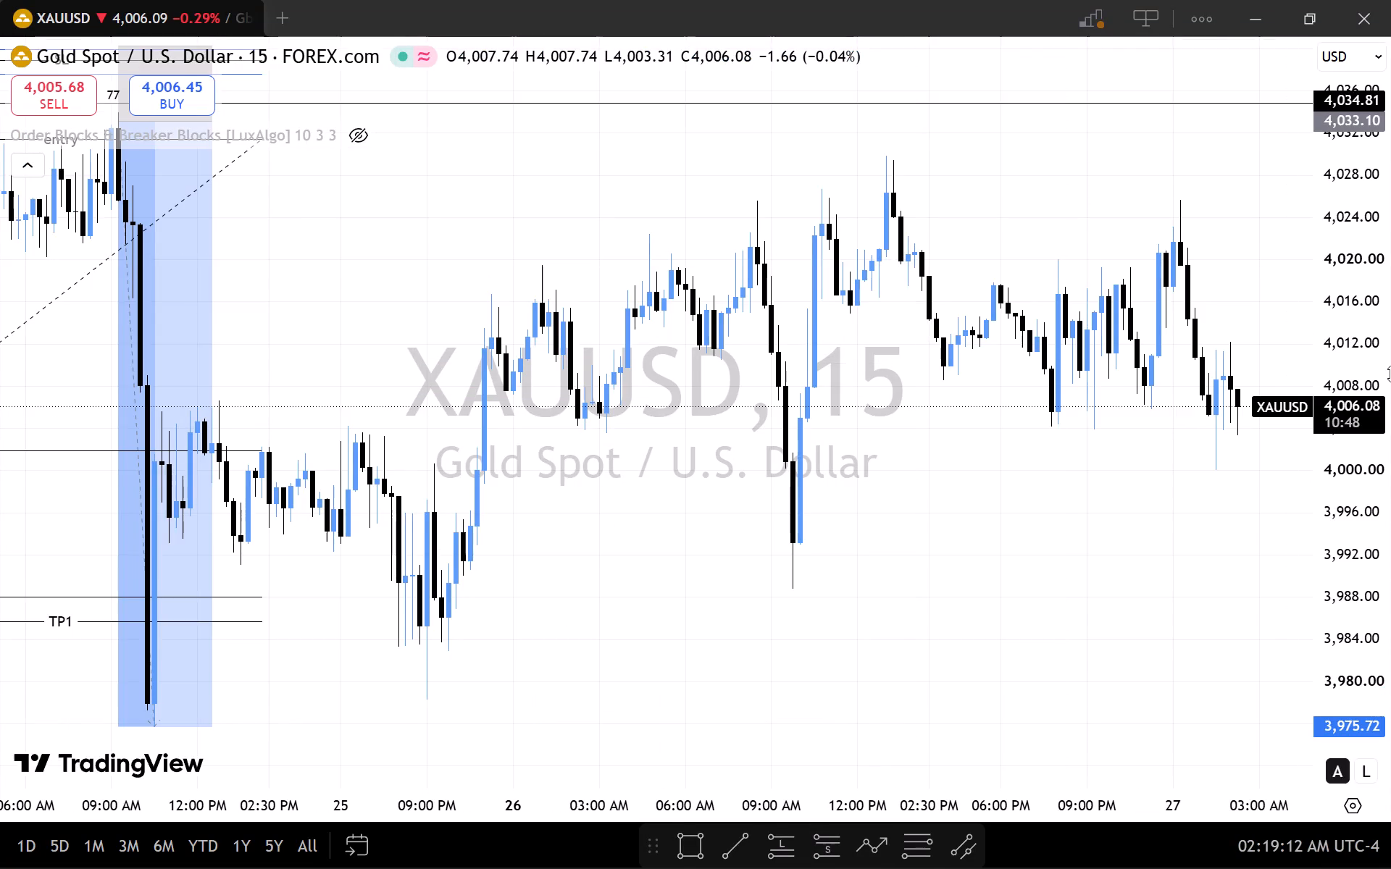
scroll(1390, 374, "down", 13)
scroll(849, 478, "down", 4)
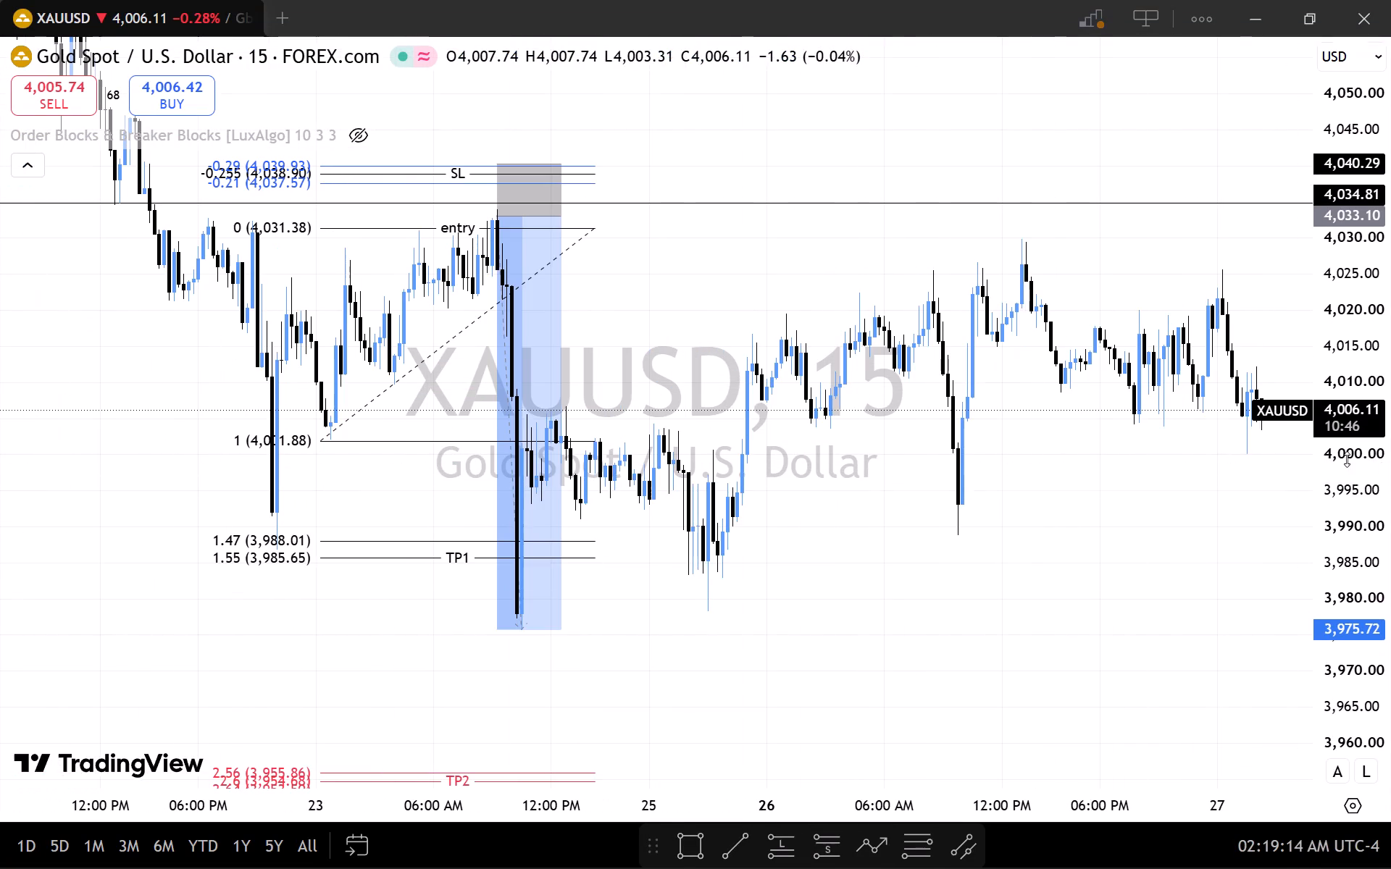
scroll(1349, 461, "down", 10)
scroll(1154, 515, "down", 3)
left_click_drag(1113, 551, 1087, 498)
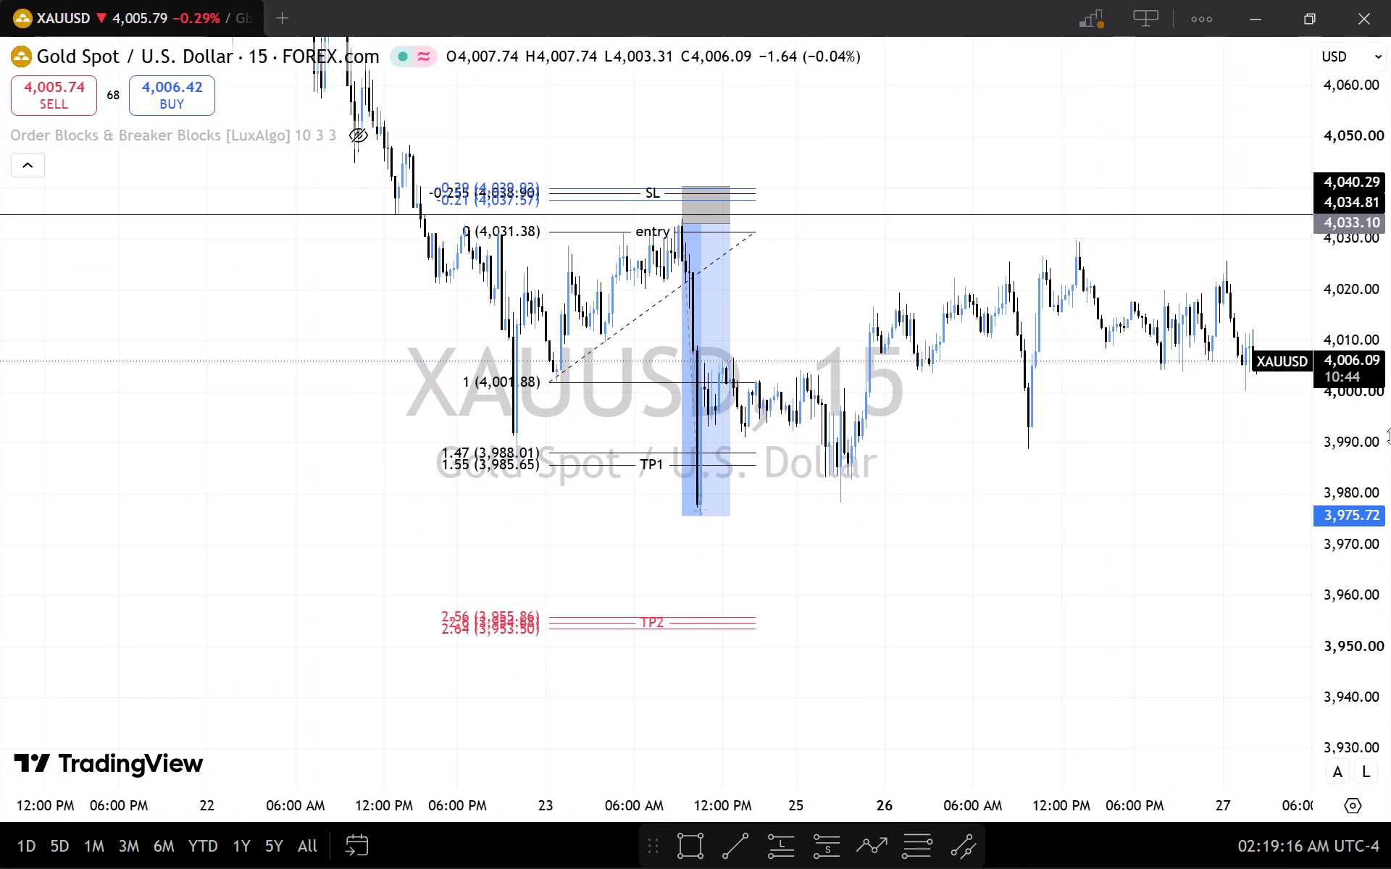
scroll(1321, 452, "down", 2)
scroll(1032, 532, "up", 2)
left_click_drag(901, 532, 1049, 586)
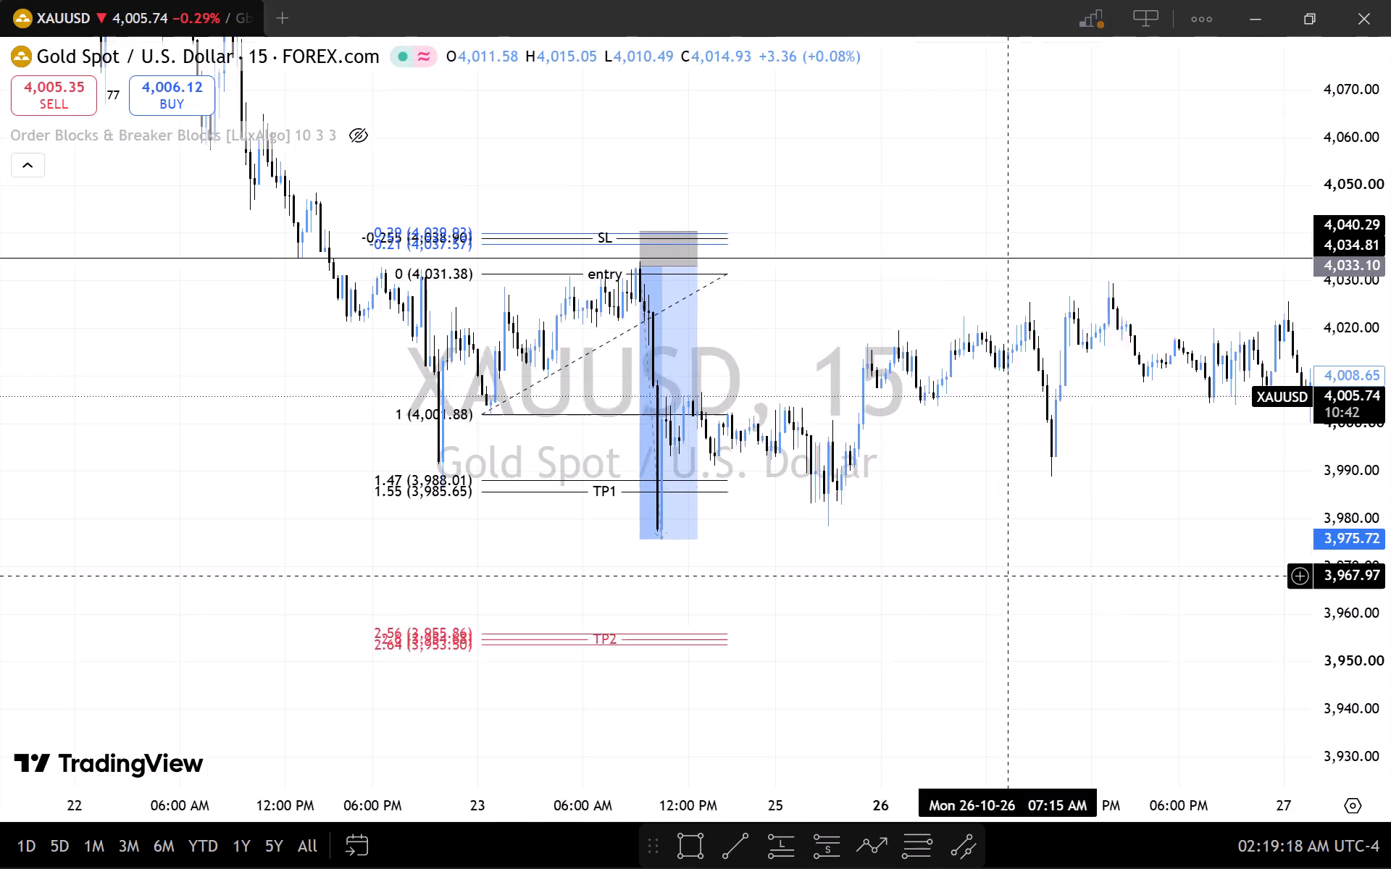
left_click_drag(1049, 586, 1050, 586)
left_click(821, 349)
scroll(828, 360, "up", 2)
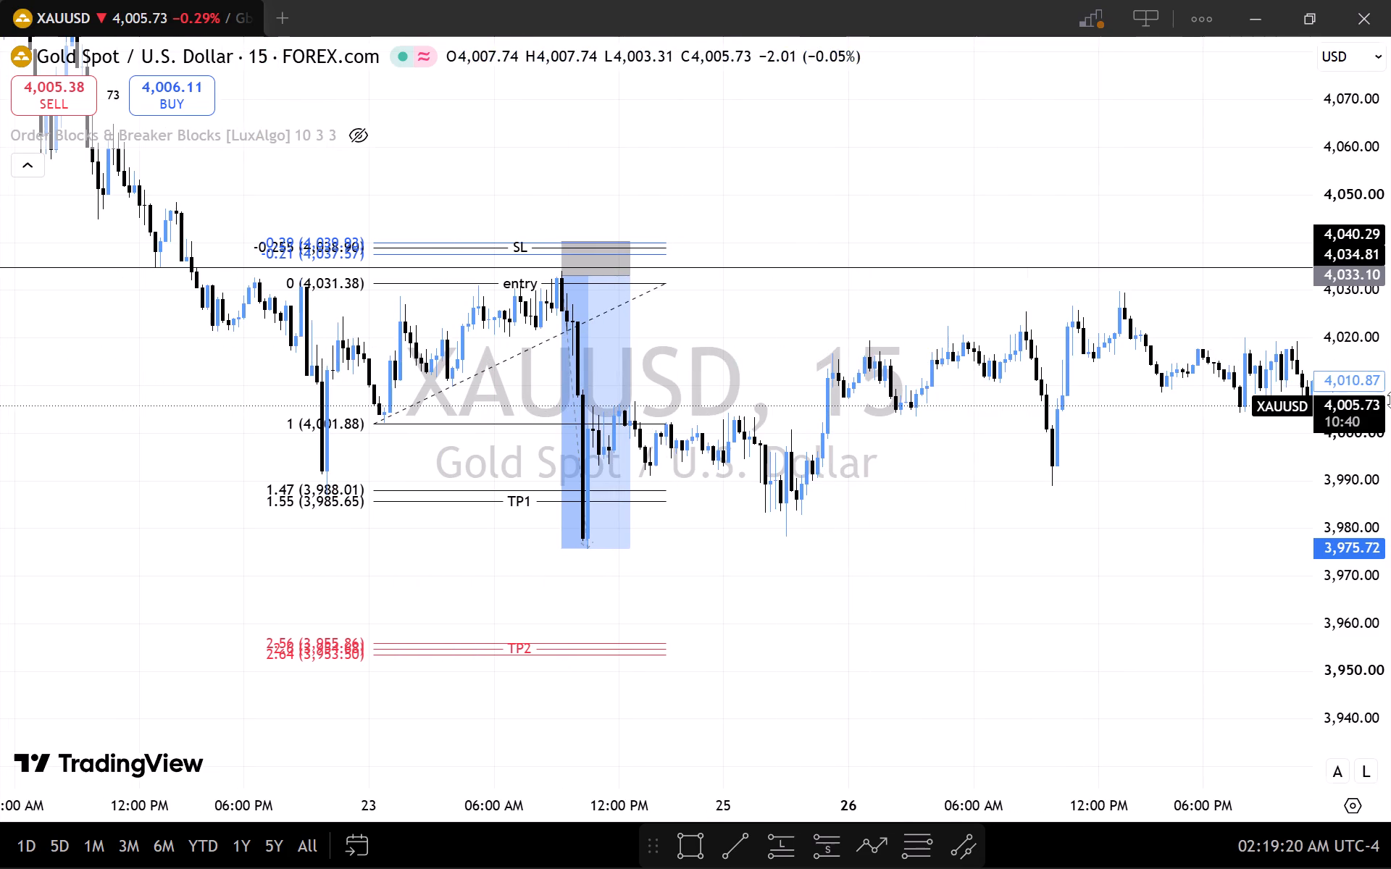
scroll(1390, 421, "up", 6)
scroll(1242, 444, "up", 2)
left_click_drag(1026, 511, 1055, 516)
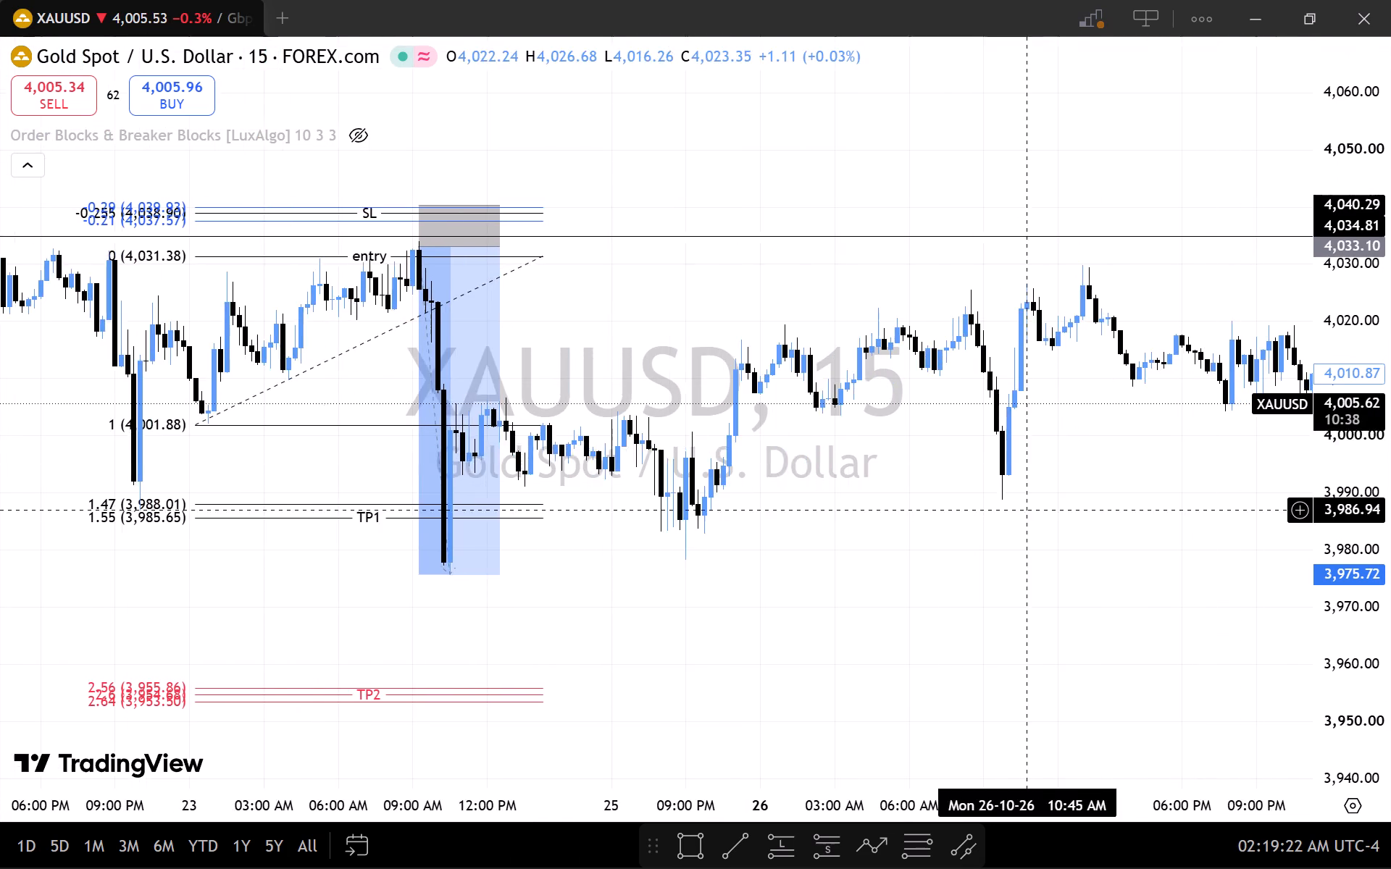
left_click_drag(1055, 516, 1334, 553)
scroll(1381, 432, "down", 6)
scroll(1125, 542, "down", 5)
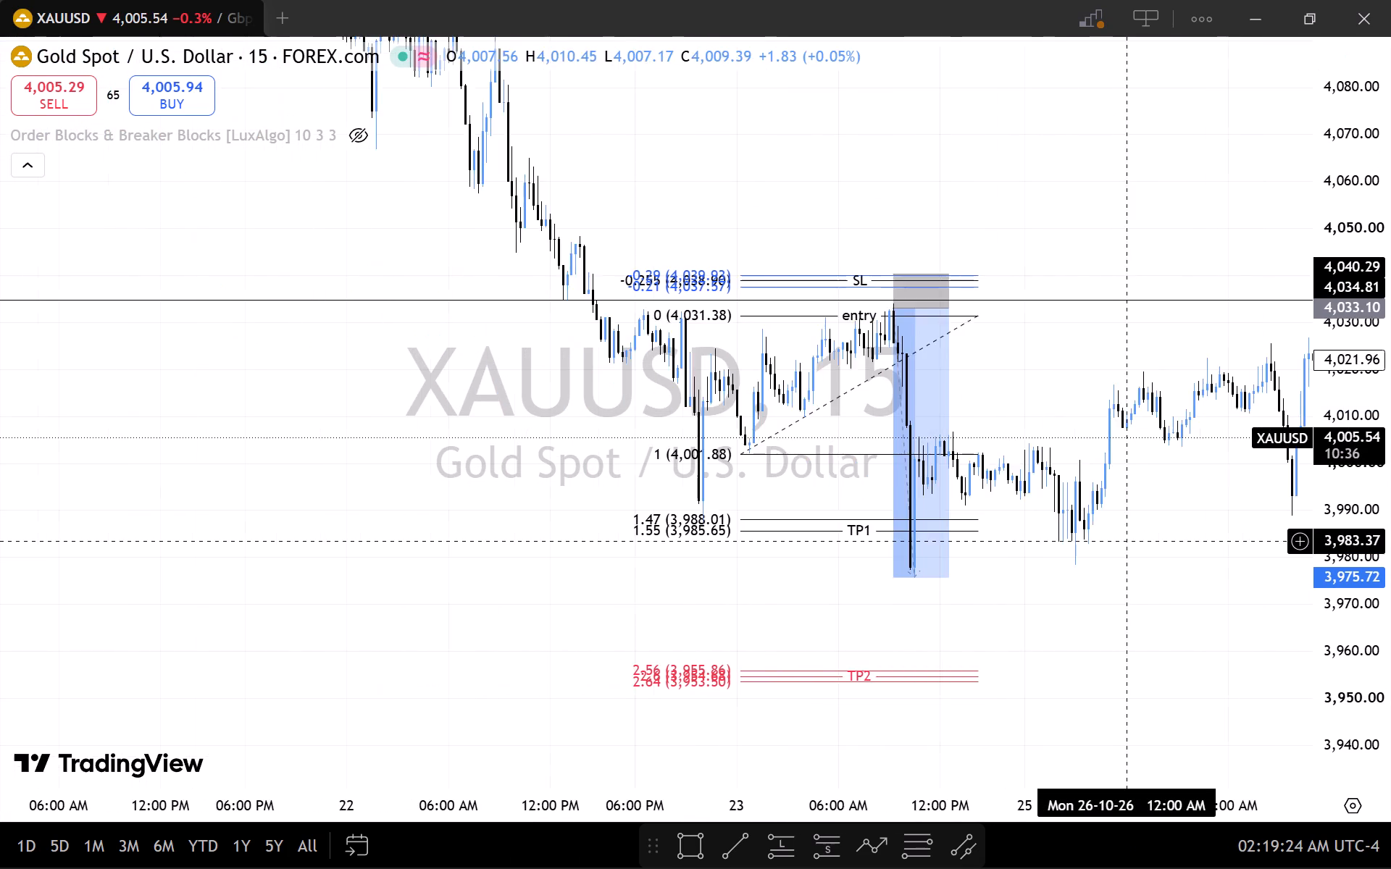
scroll(1125, 542, "down", 1)
scroll(1125, 542, "up", 8)
Reset the chart view and examine the price action from 22 to 27 October around the labelled Fib retracement.
right_click(1095, 586)
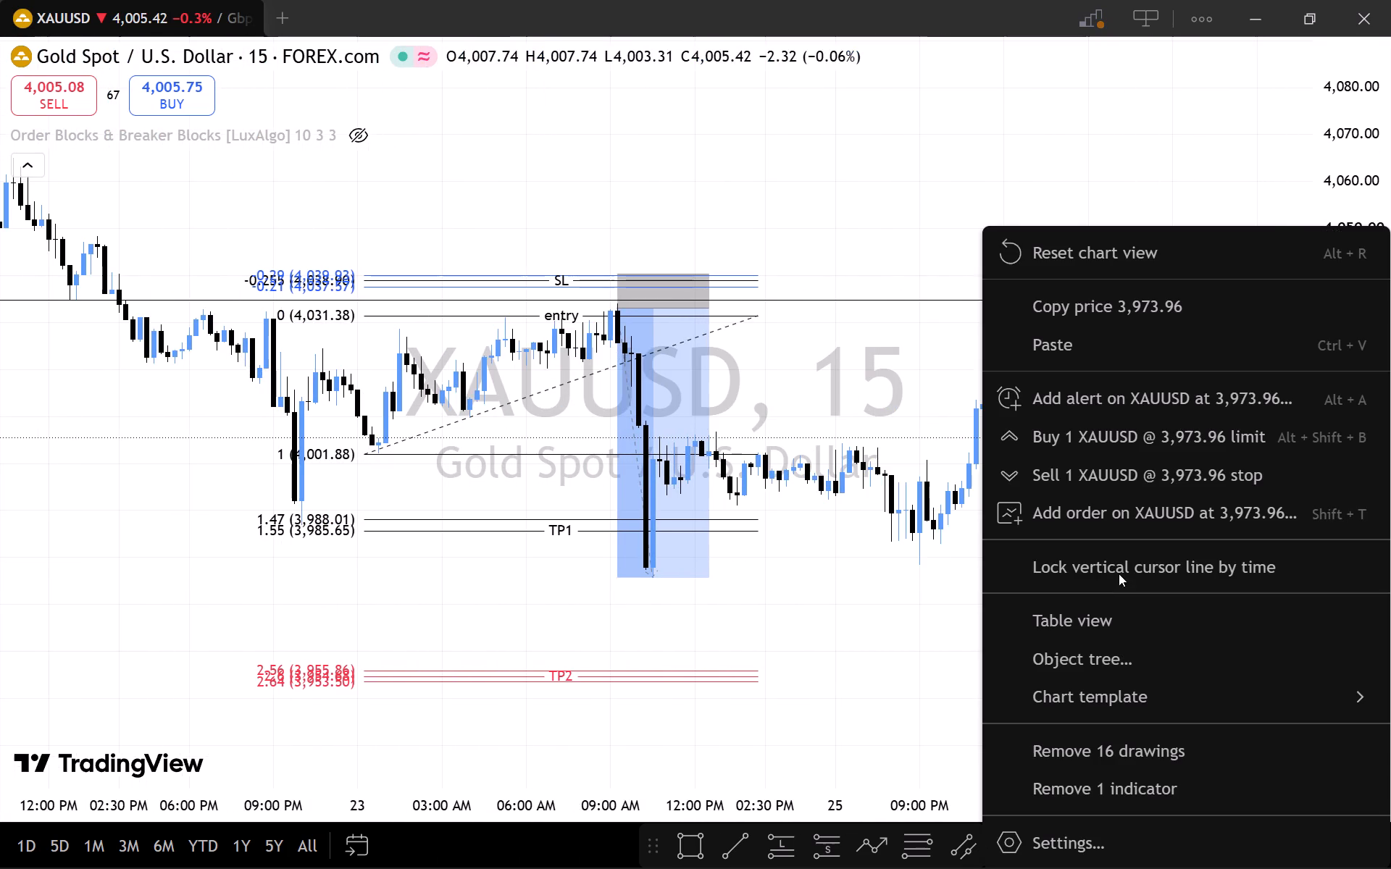
left_click(1128, 253)
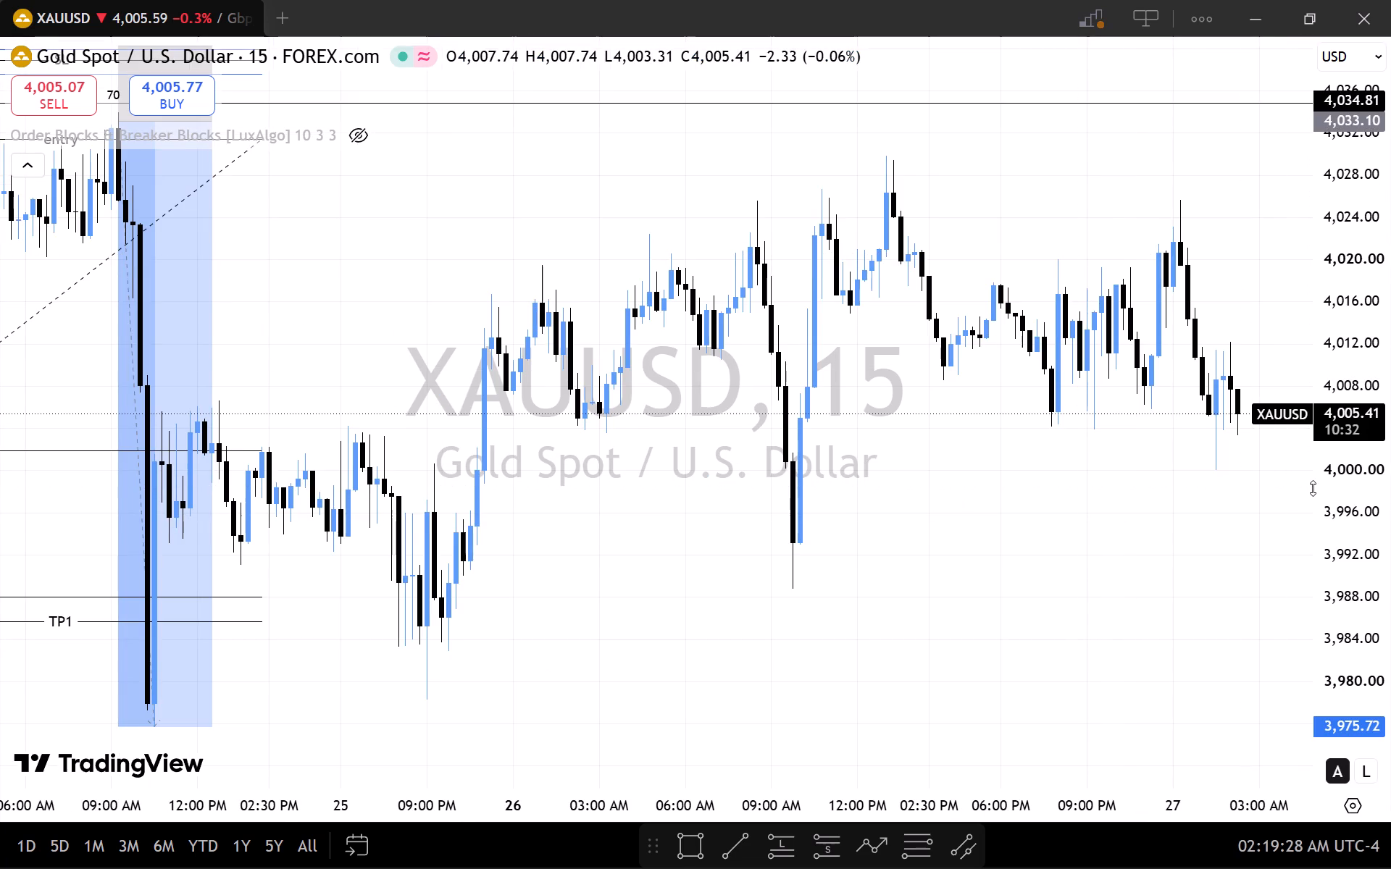
left_click_drag(1347, 330, 1295, 435)
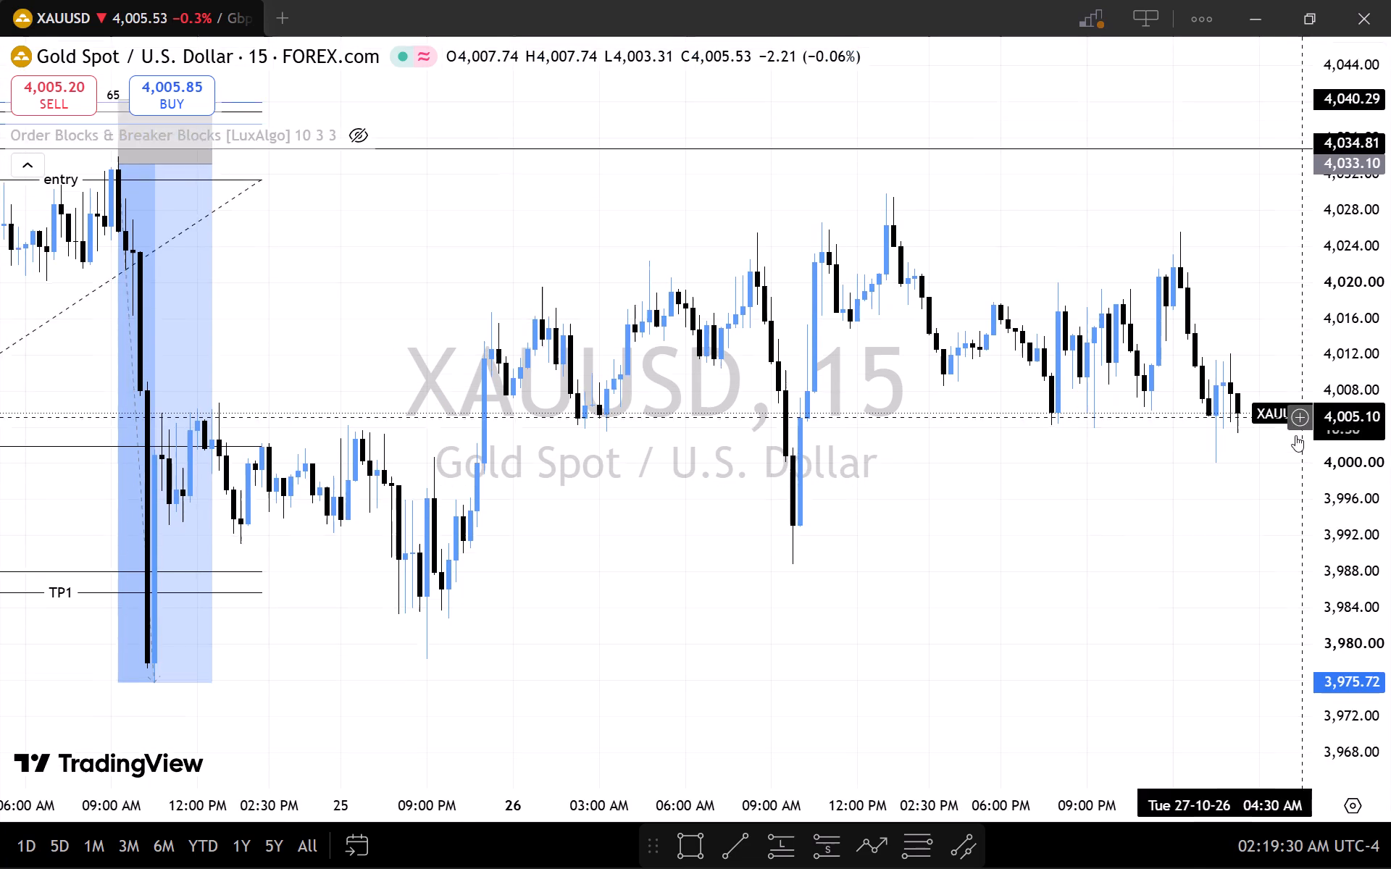
left_click_drag(1295, 435, 1261, 558)
scroll(1044, 581, "down", 4)
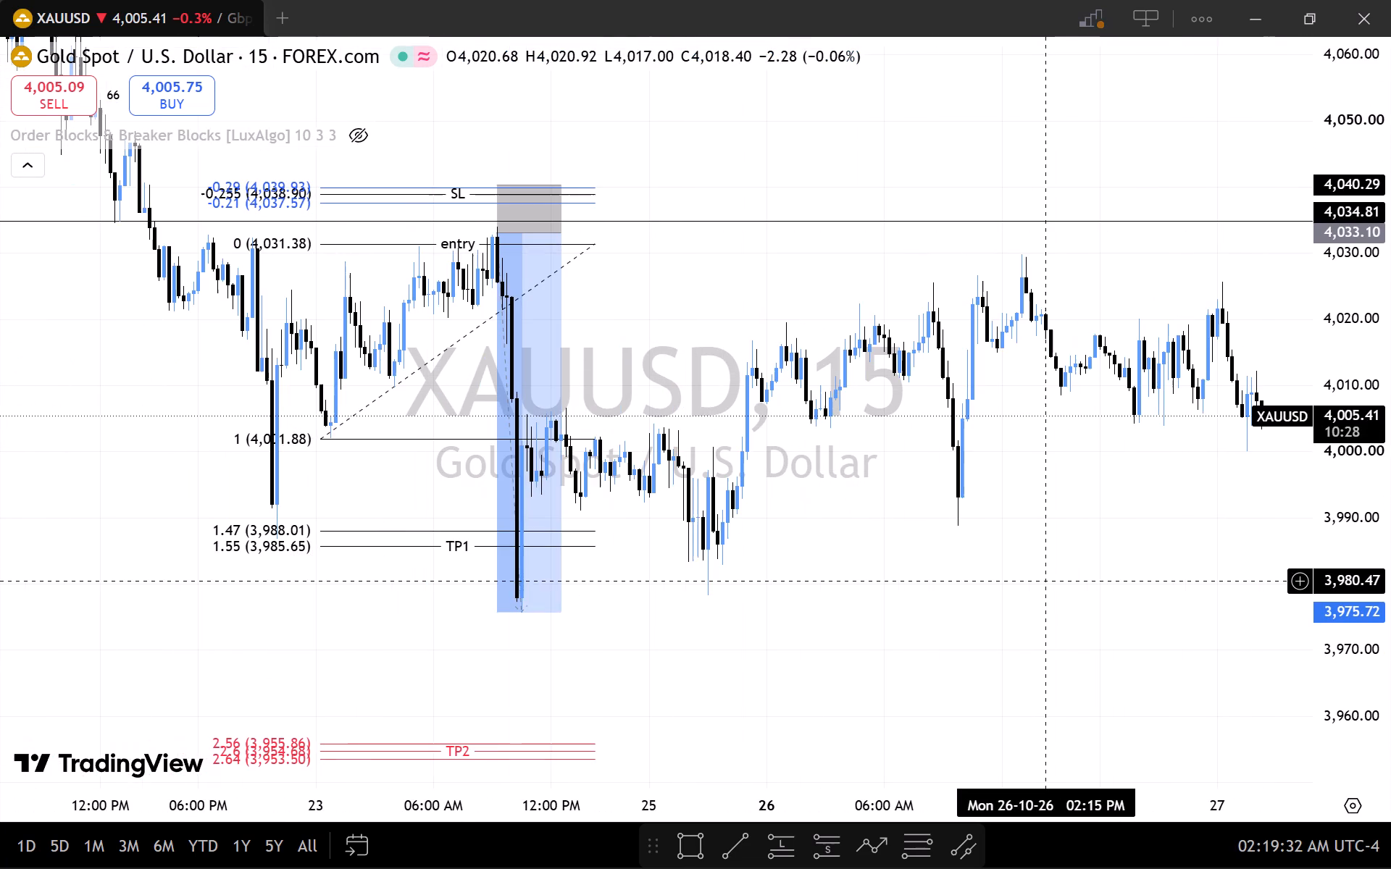
left_click_drag(1357, 325, 1226, 540)
scroll(1225, 542, "up", 1)
left_click_drag(1127, 605, 1222, 652)
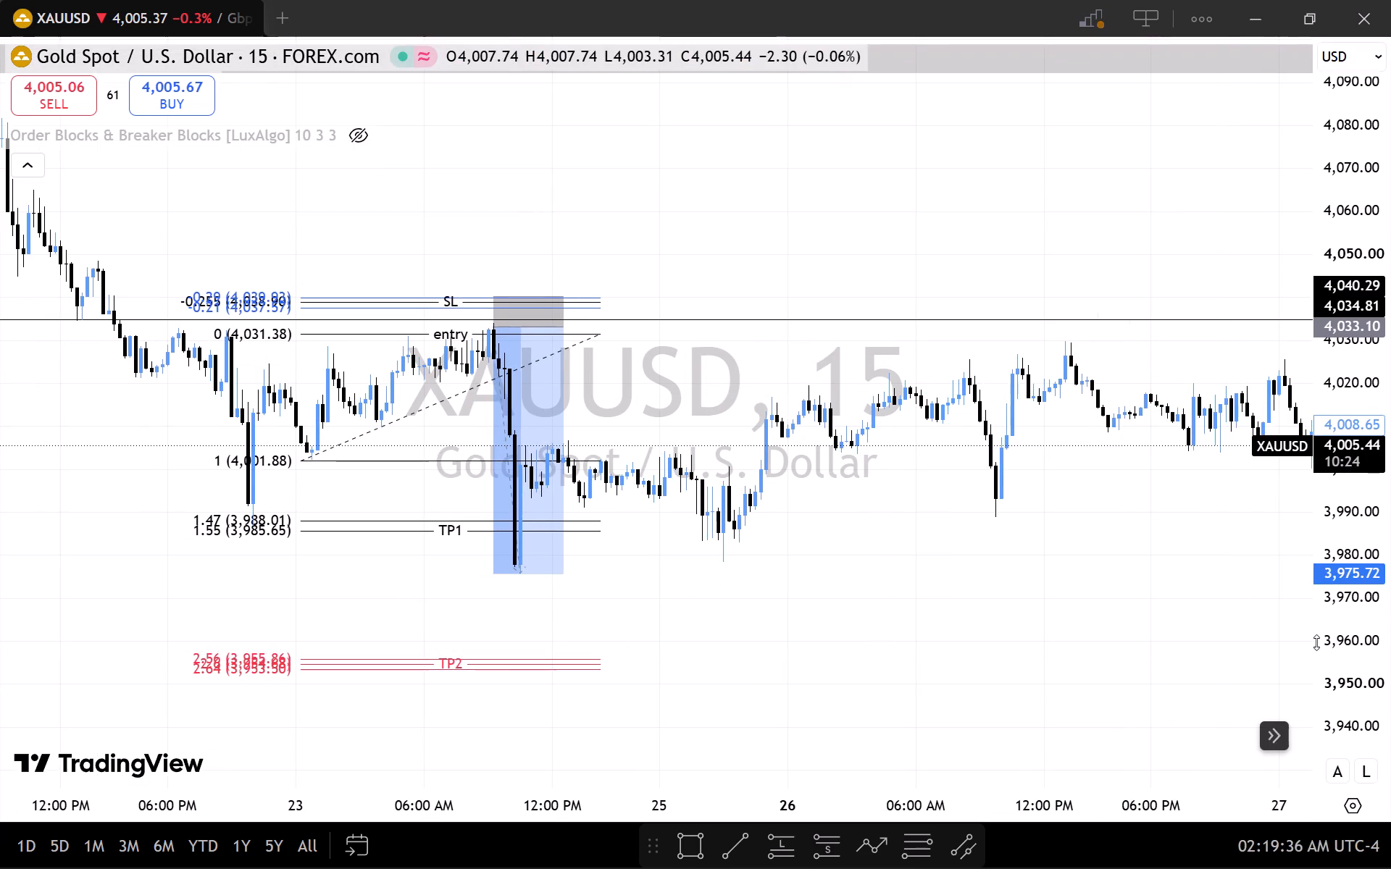
scroll(1317, 639, "up", 2)
left_click_drag(1152, 663, 1187, 663)
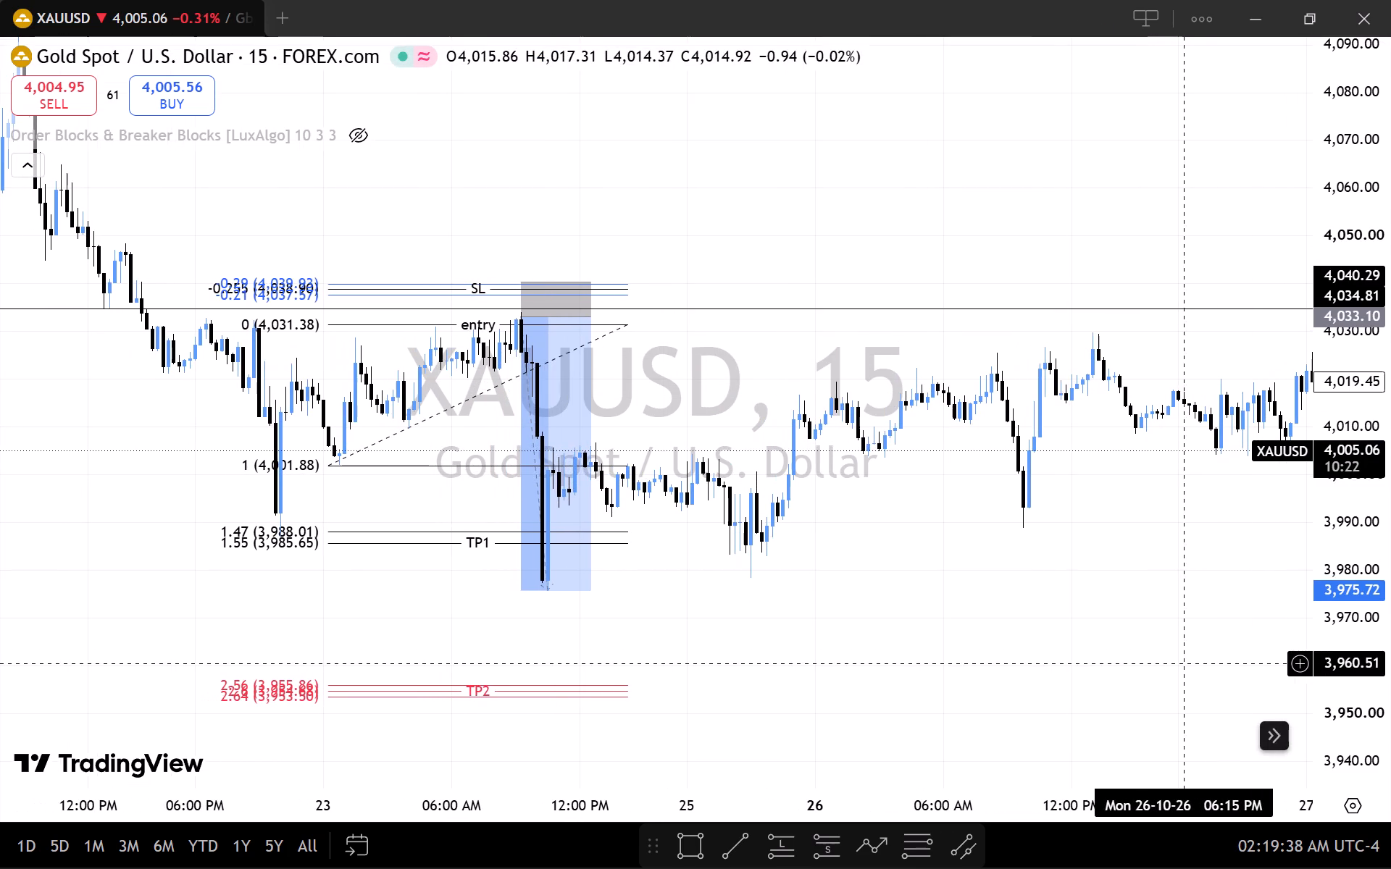
scroll(1245, 532, "down", 4)
scroll(1377, 417, "down", 4)
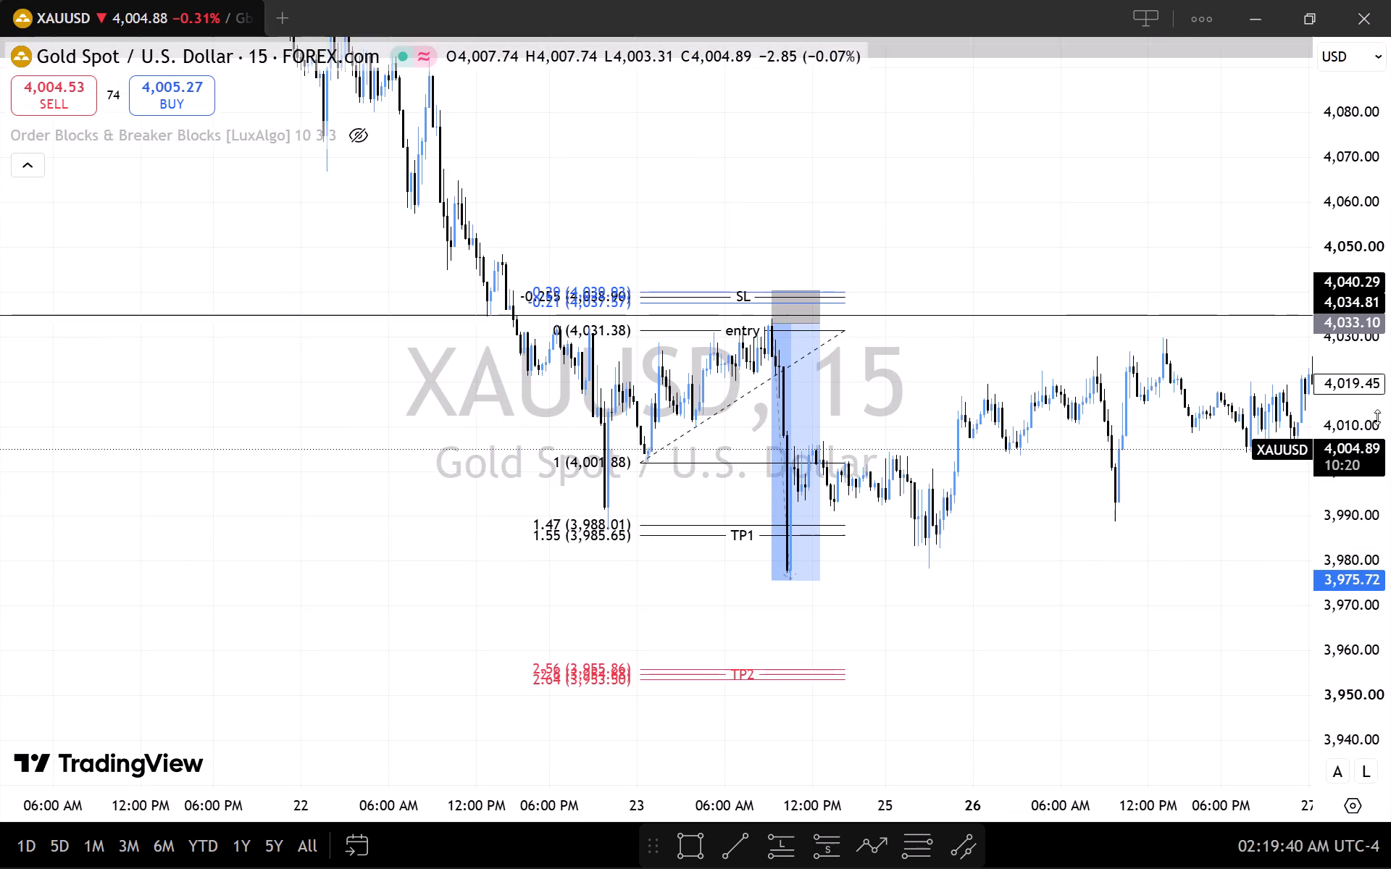
scroll(1377, 417, "down", 7)
scroll(1237, 468, "down", 2)
left_click_drag(1164, 529, 845, 637)
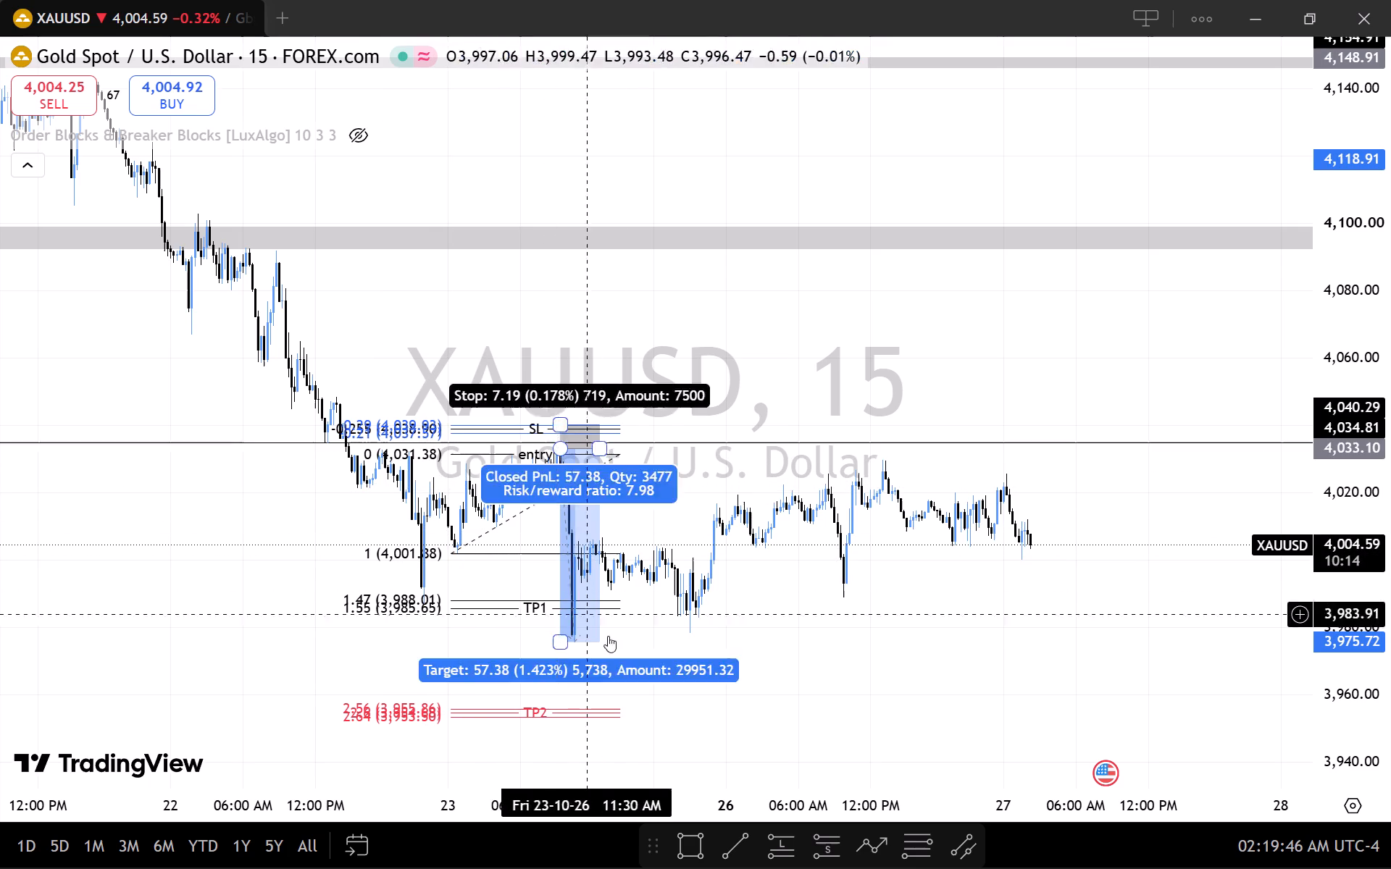
scroll(671, 505, "up", 2)
left_click_drag(601, 471, 649, 471)
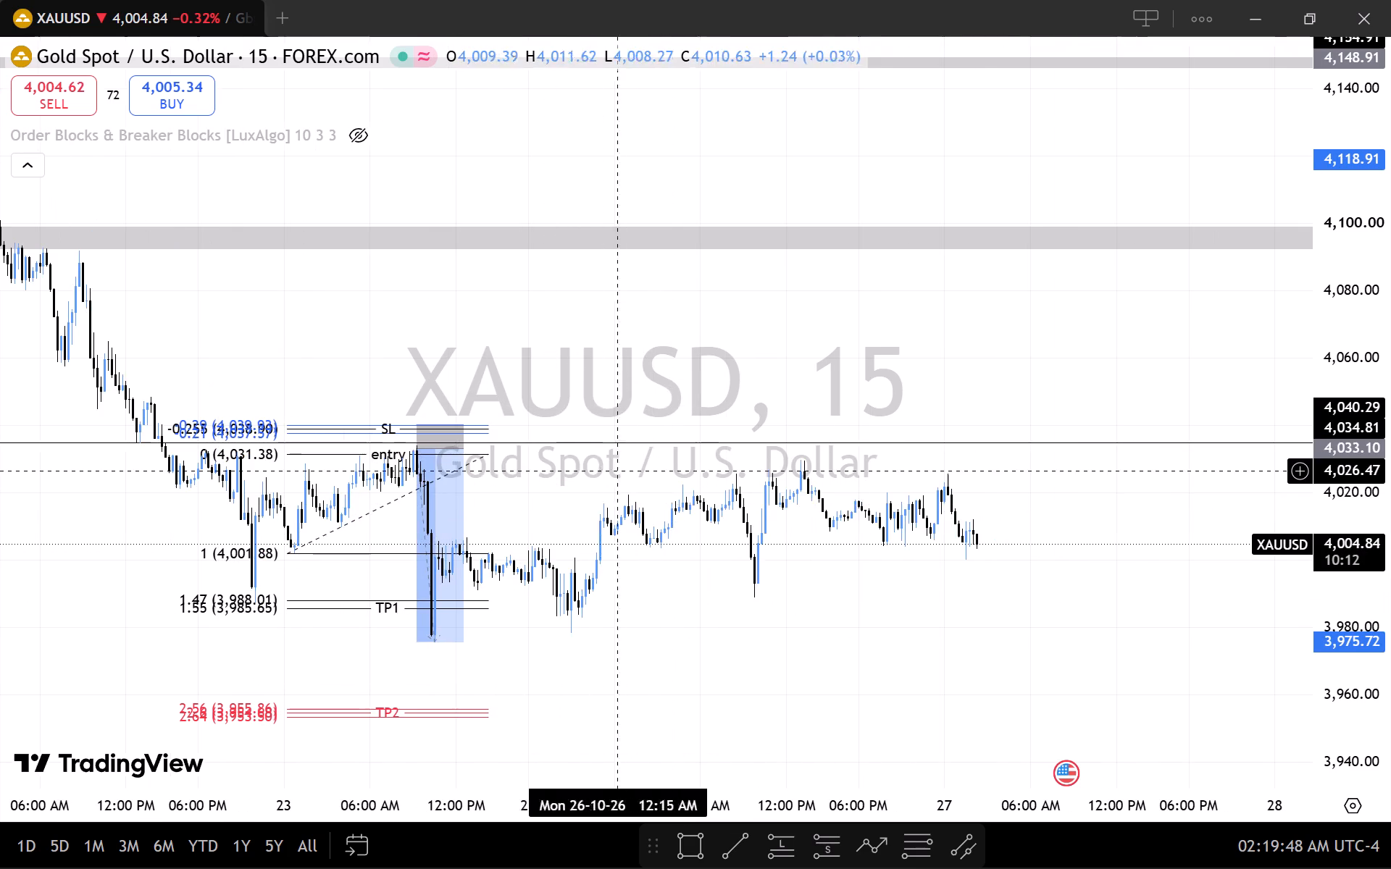
left_click_drag(649, 471, 855, 438)
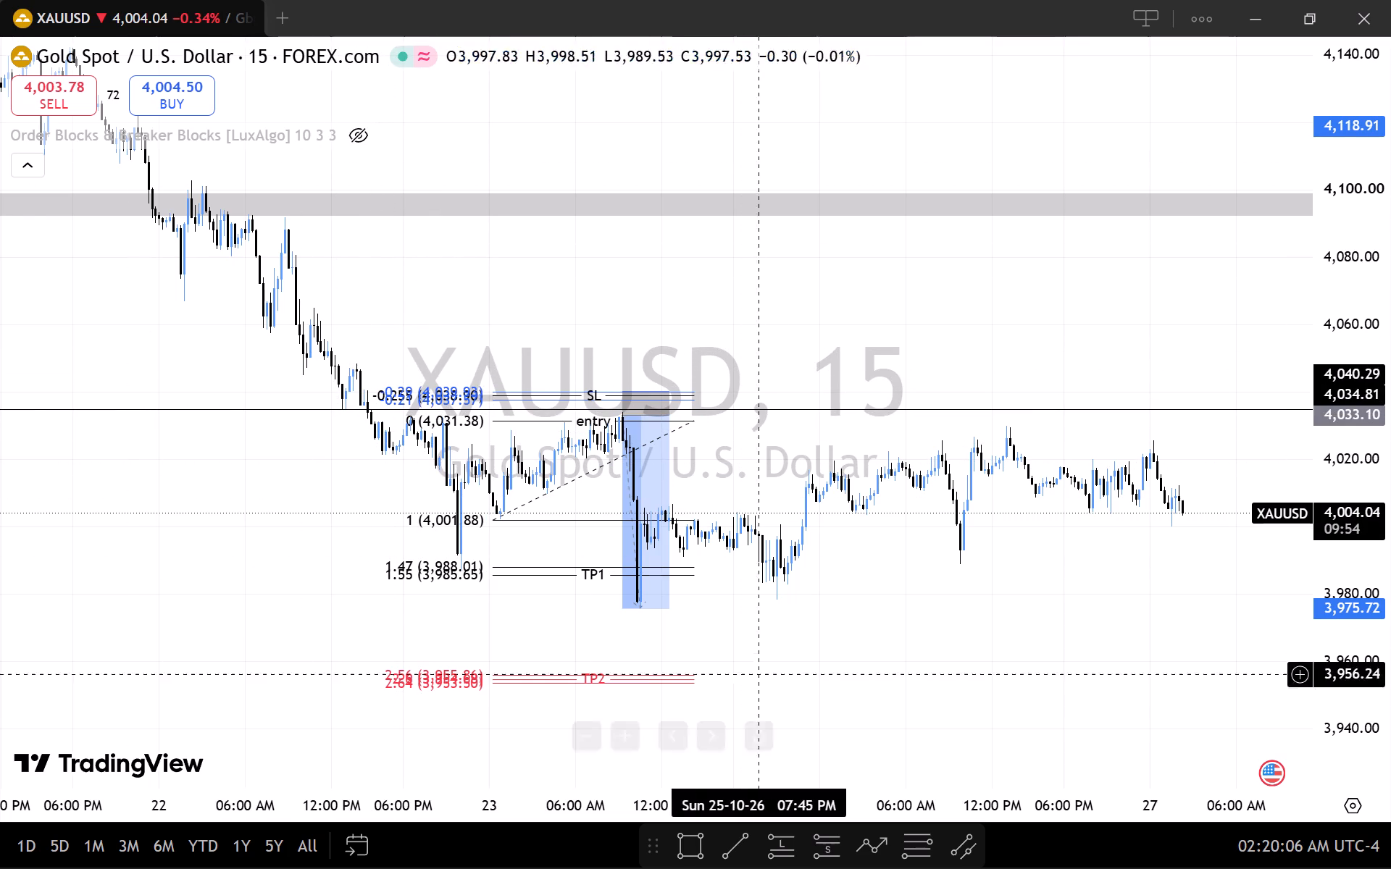
Draw a templated Fib retracement from about 4,048.5 at 12:30 PM on 22 October to about 3,987.8 at 2:30 AM on 26 October.
left_click(921, 849)
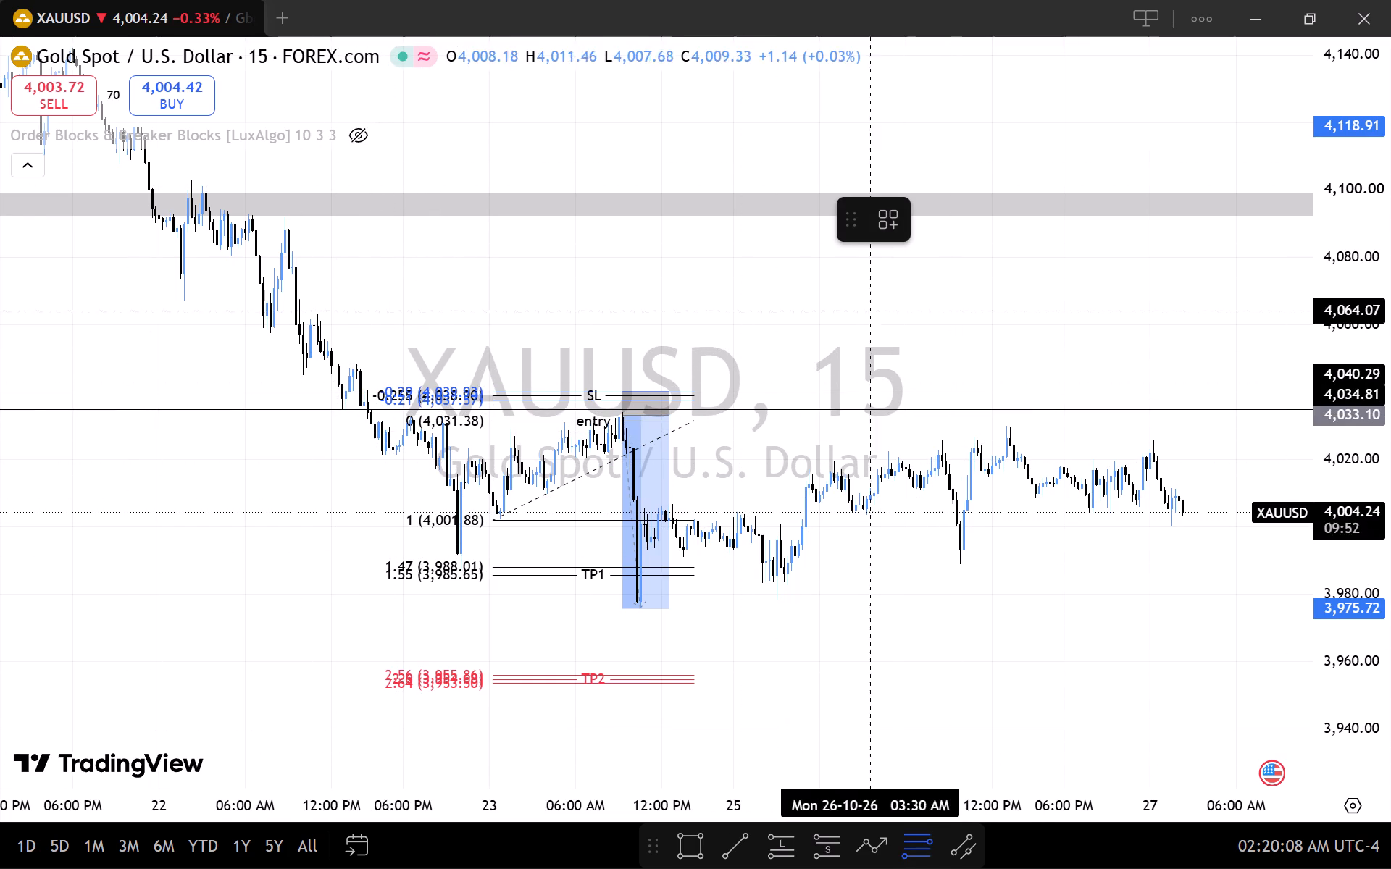
left_click(882, 224)
left_click(921, 372)
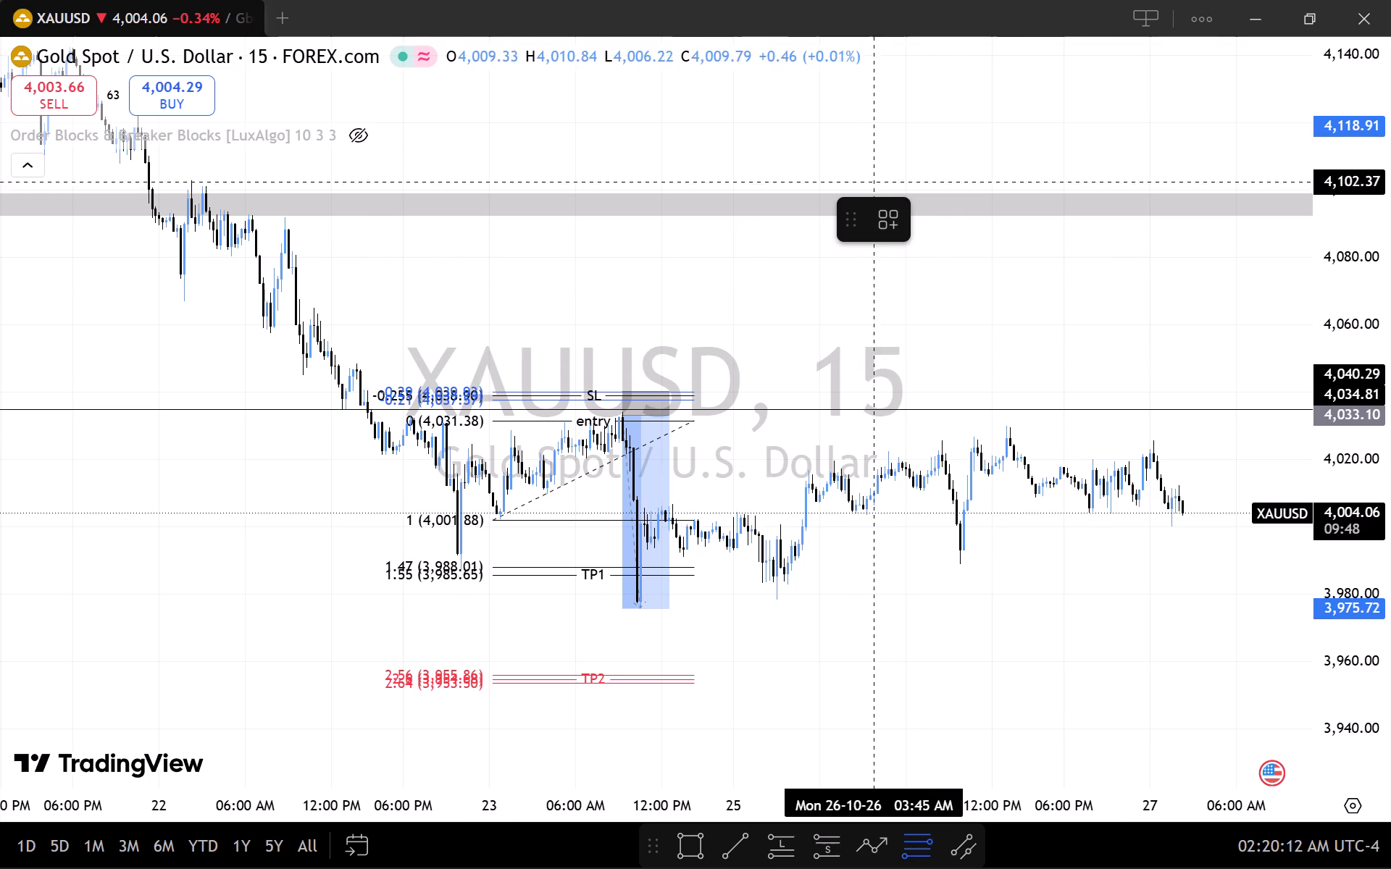
left_click(880, 211)
left_click(900, 400)
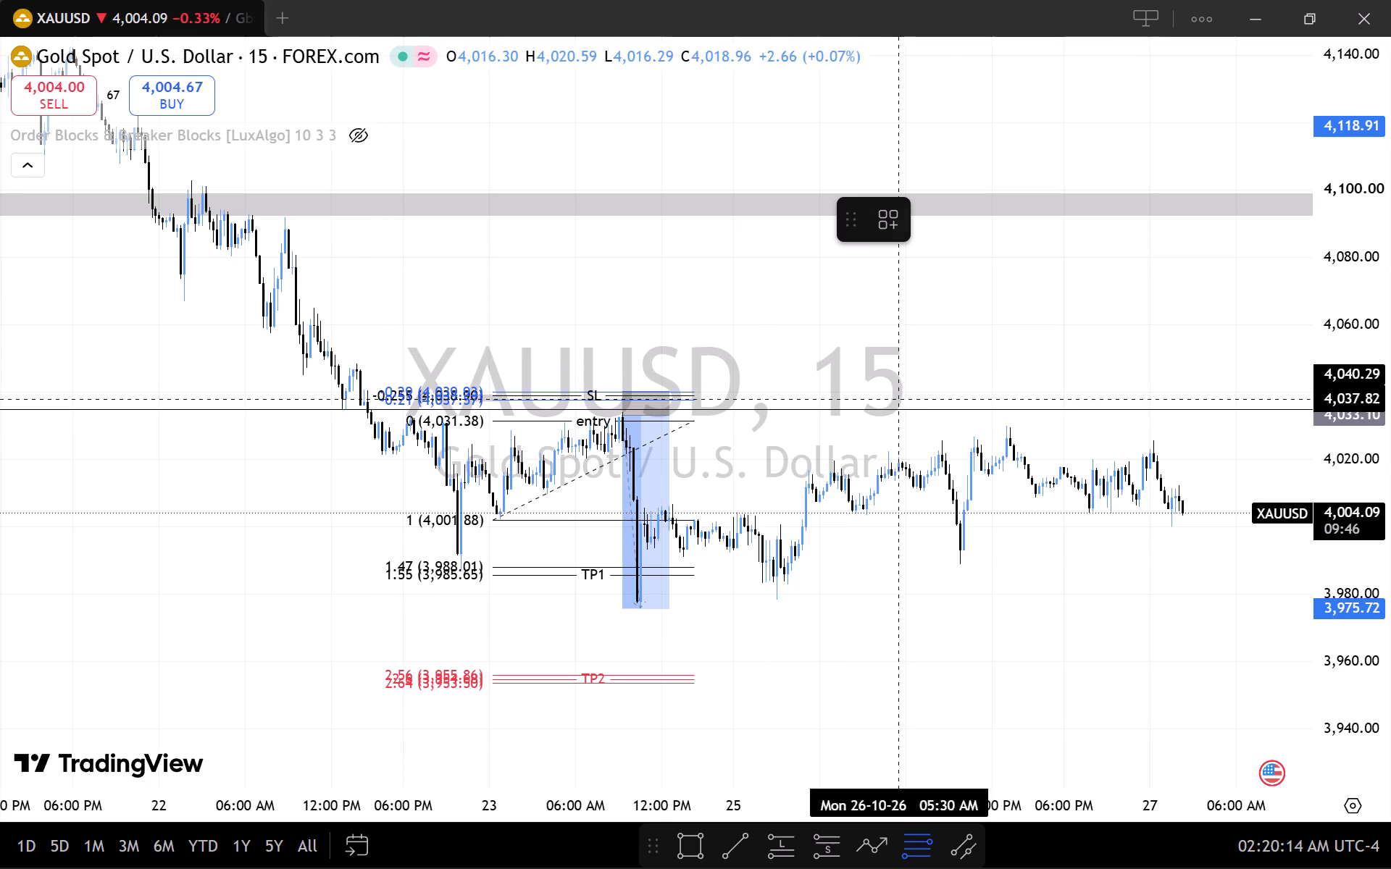
left_click(340, 364)
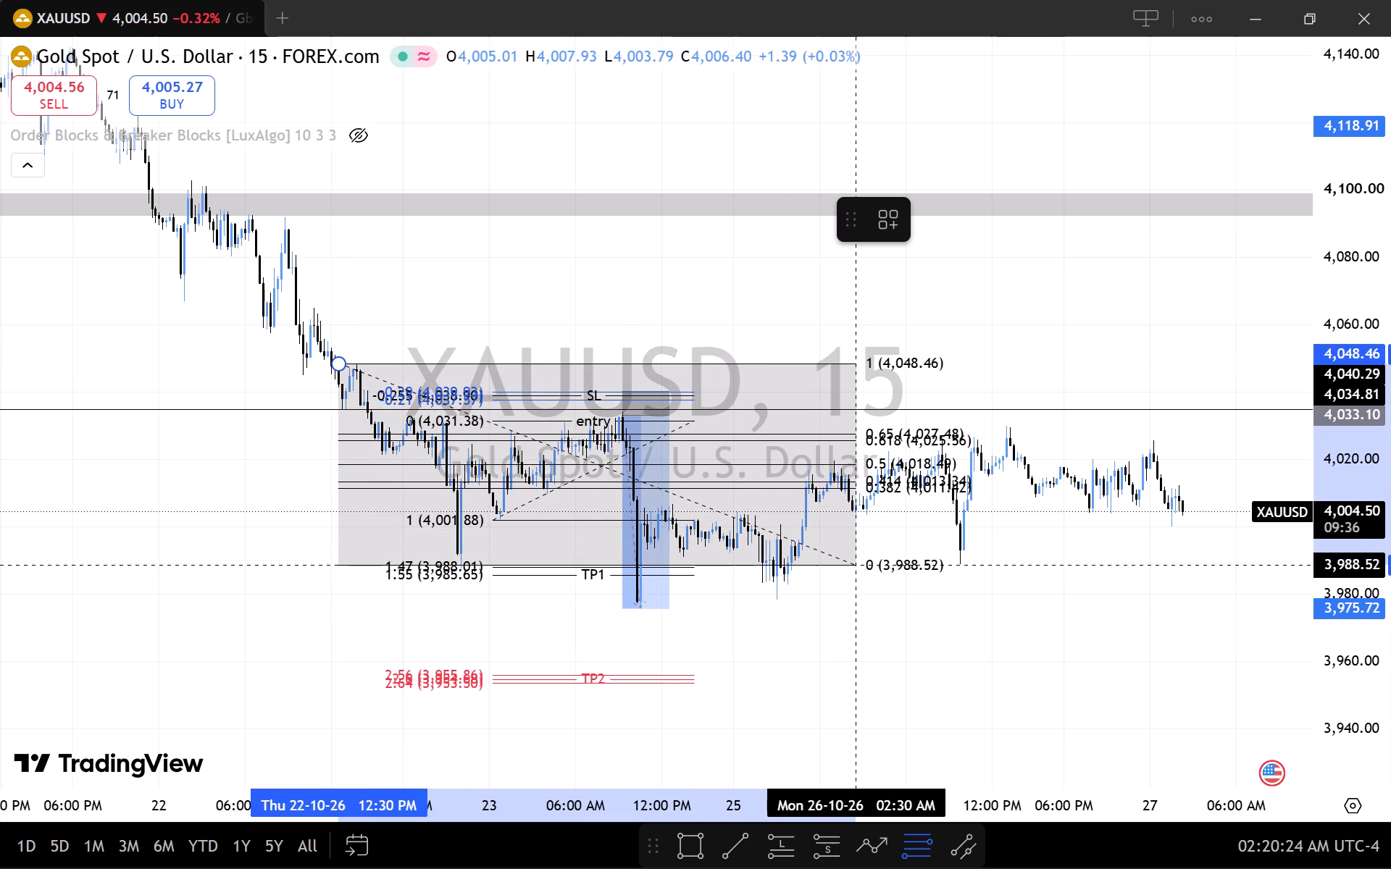
left_click(857, 568)
left_click_drag(334, 357, 328, 341)
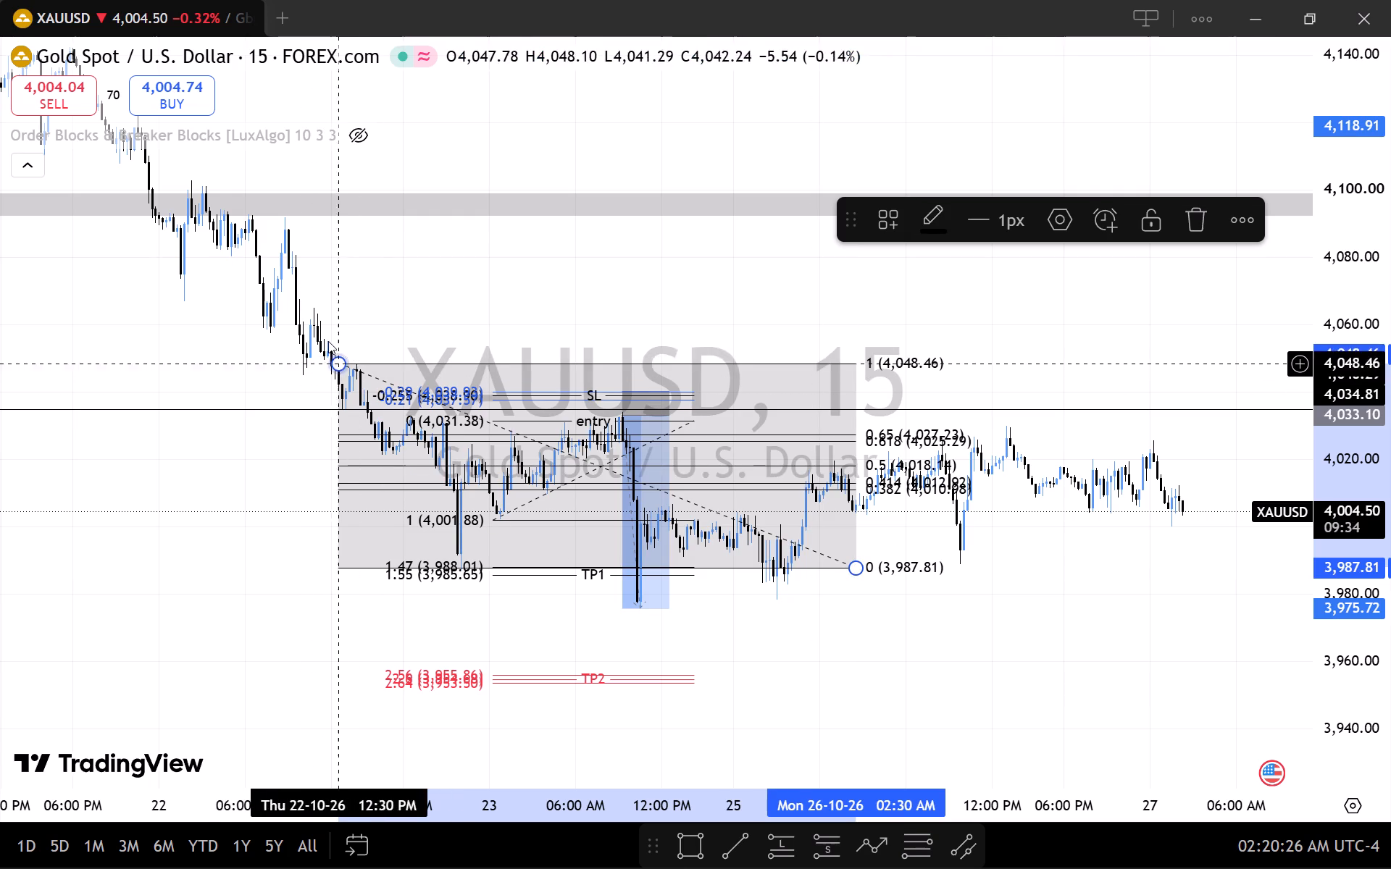
Move the wider Fib retracement's starting point up to about 4,065.1 at 10:00 AM on 22 October.
left_click_drag(328, 341, 301, 307)
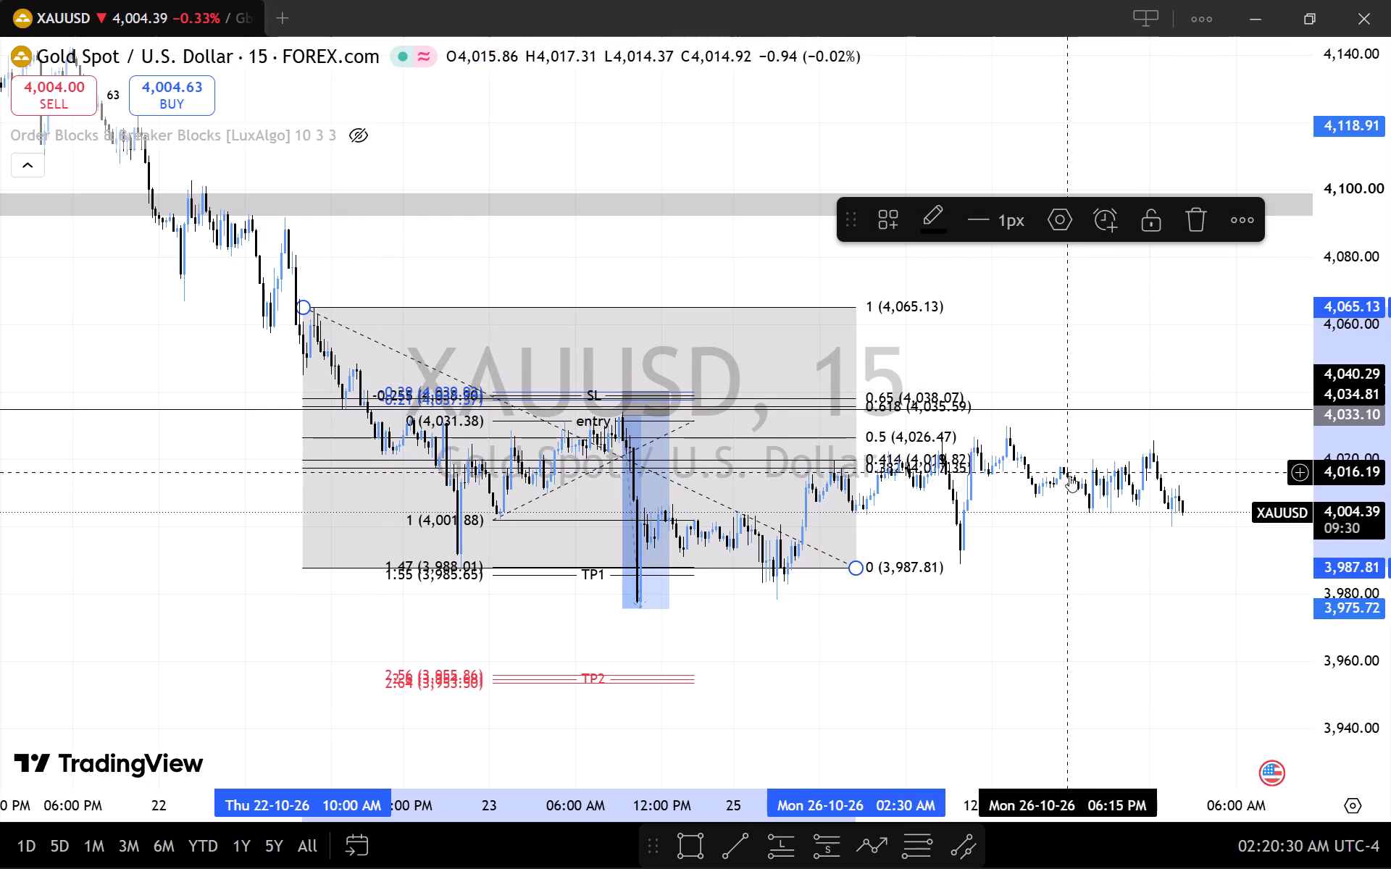
Draw a rectangle zone from about 4,038.2 at 12:00 AM on 23 October to about 4,034.9 at 5:45 AM on 26 October.
scroll(1223, 544, "up", 3)
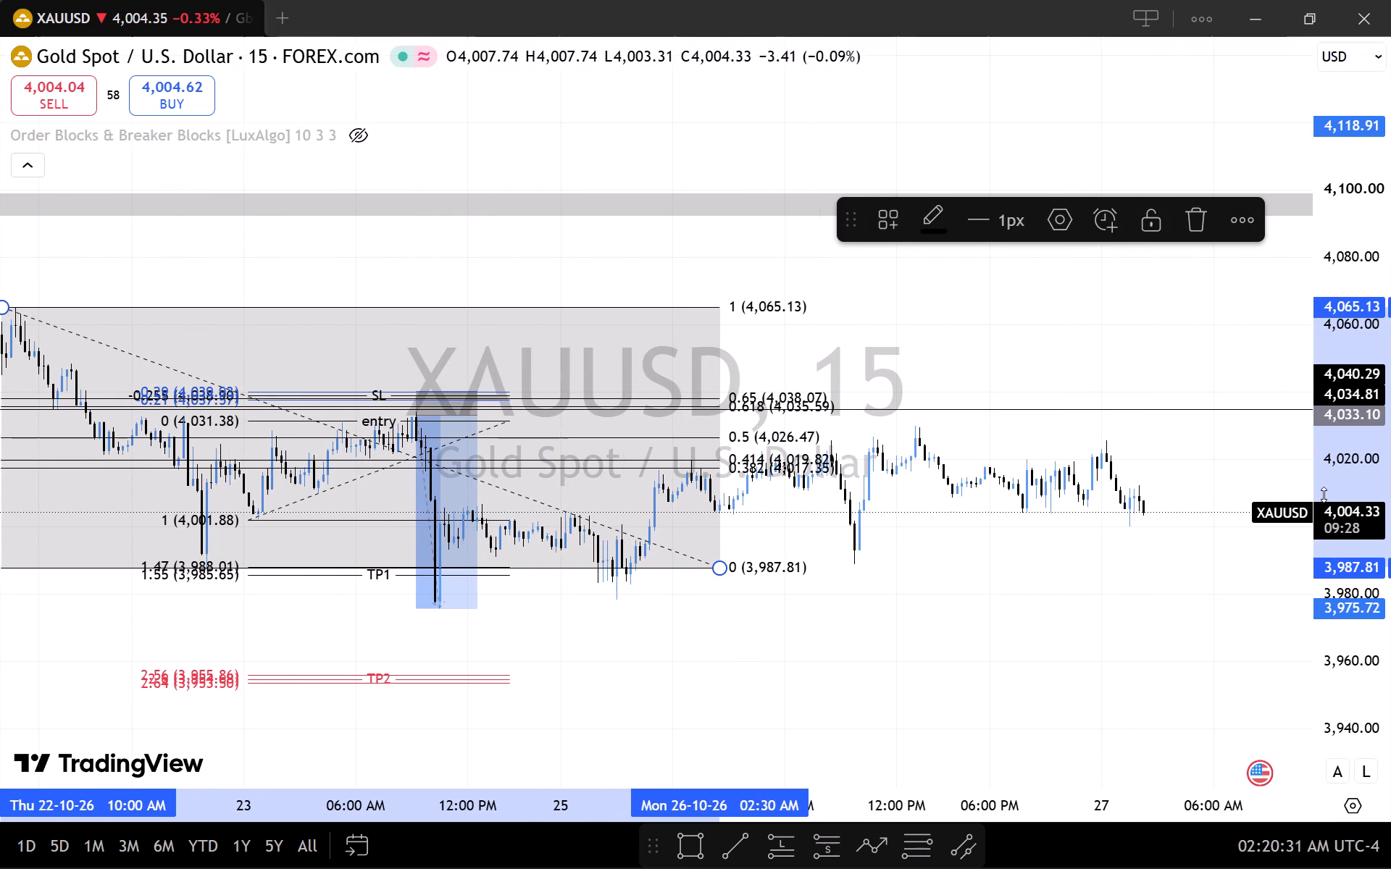
scroll(1354, 505, "up", 15)
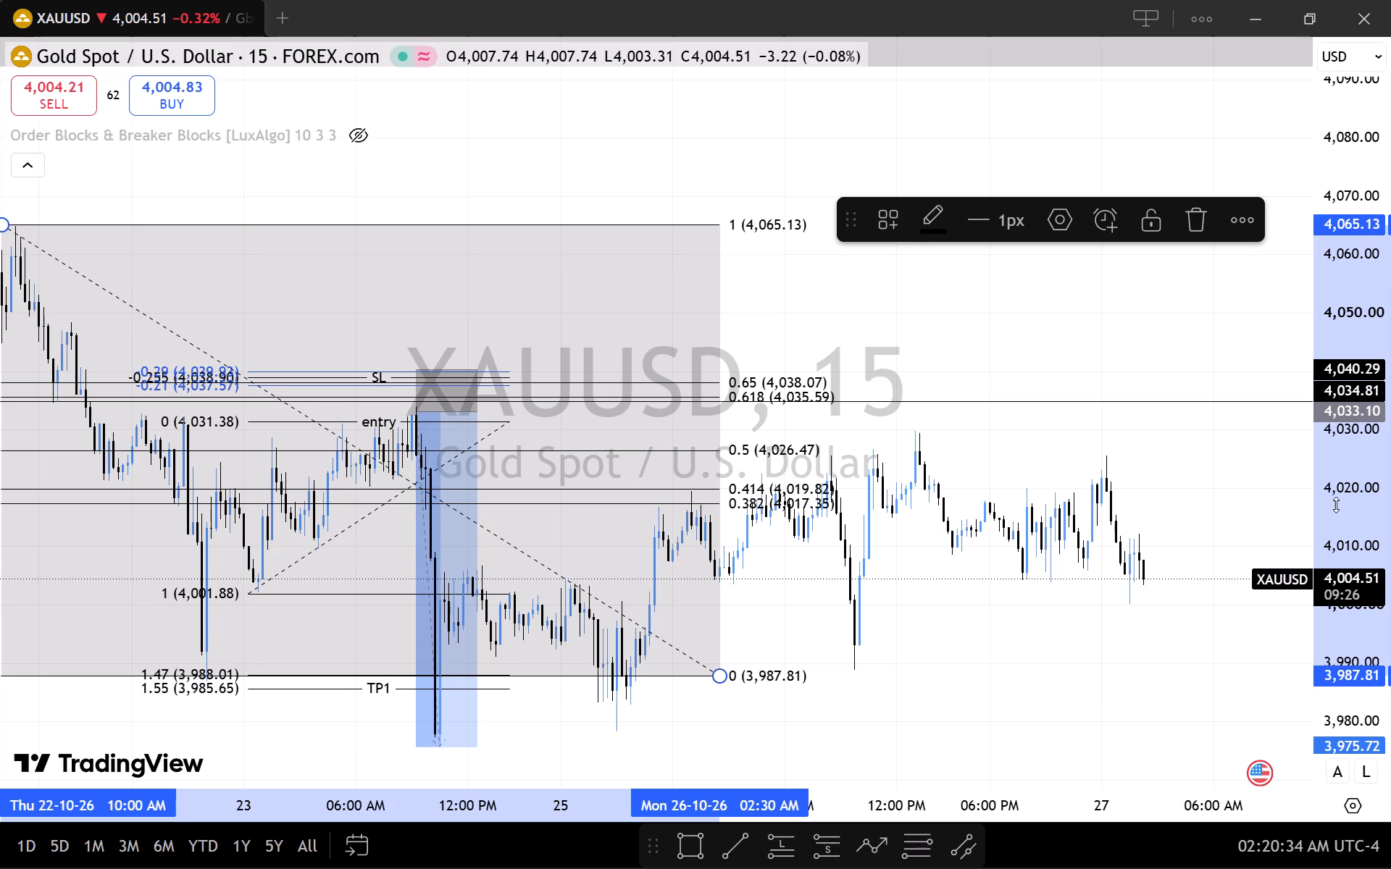
scroll(1336, 505, "down", 2)
scroll(1153, 494, "down", 2)
scroll(1153, 494, "up", 3)
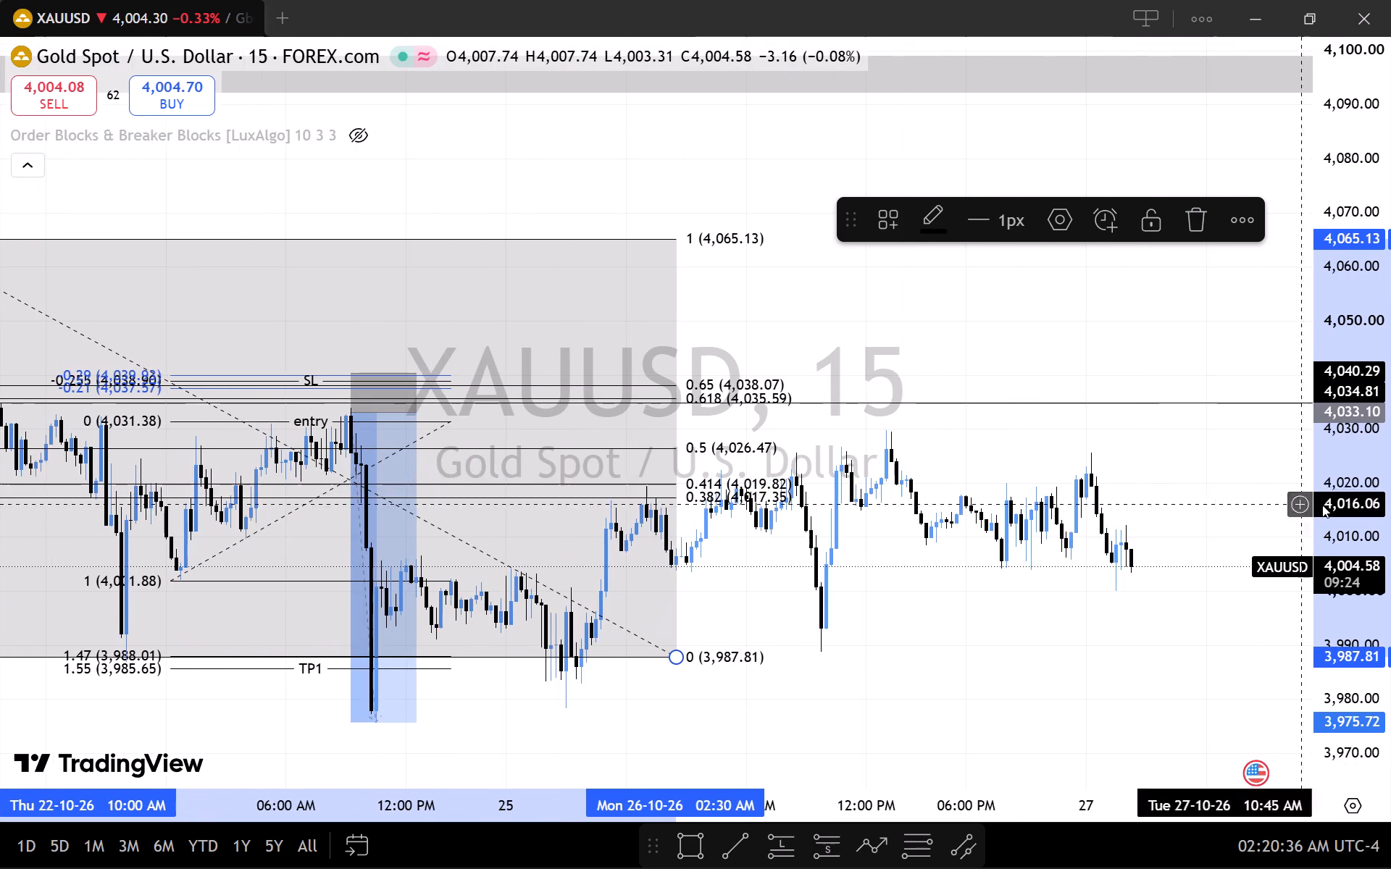
scroll(1357, 508, "up", 8)
scroll(1269, 508, "down", 4)
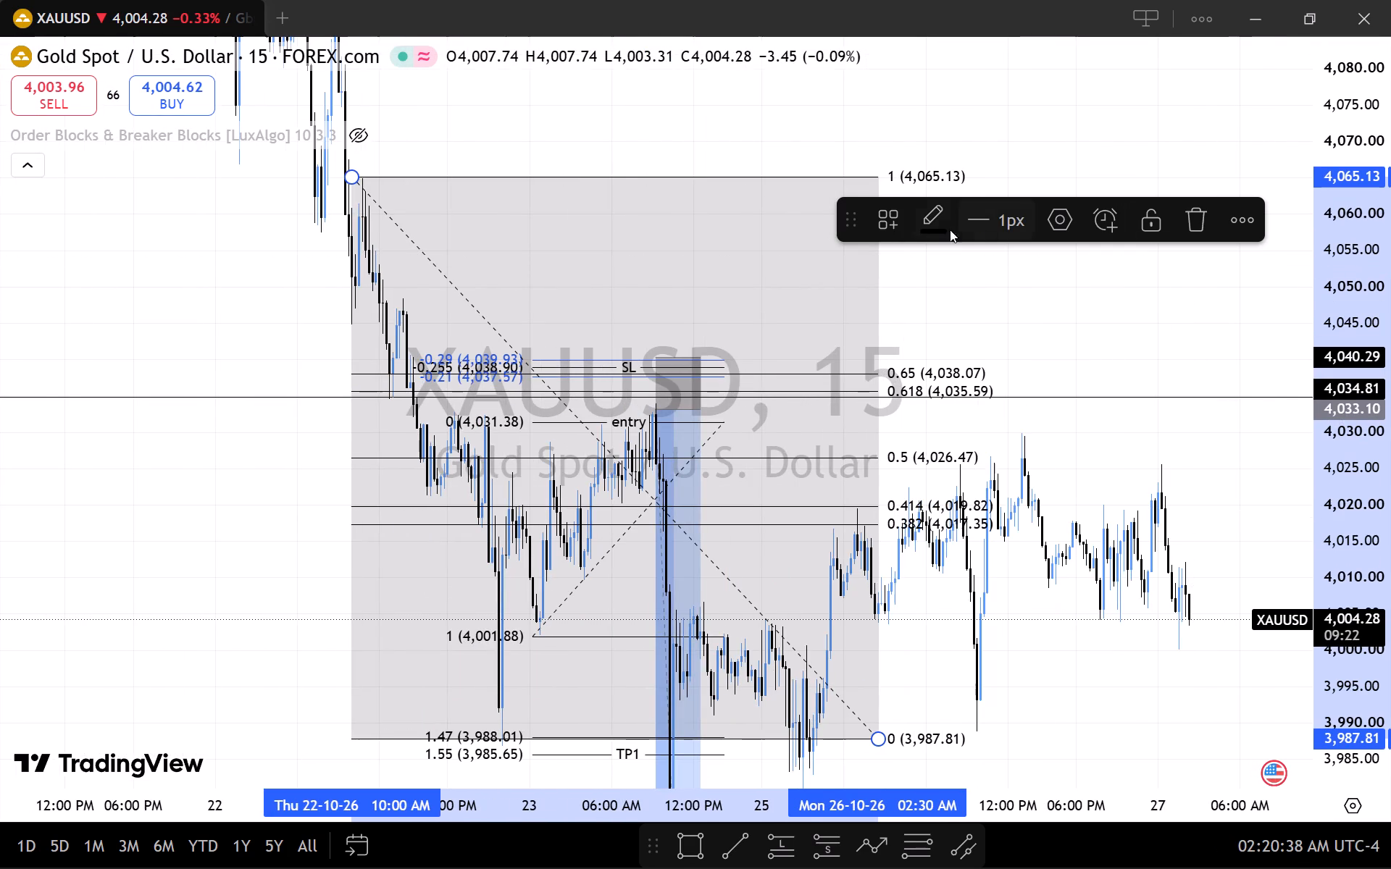
left_click(685, 845)
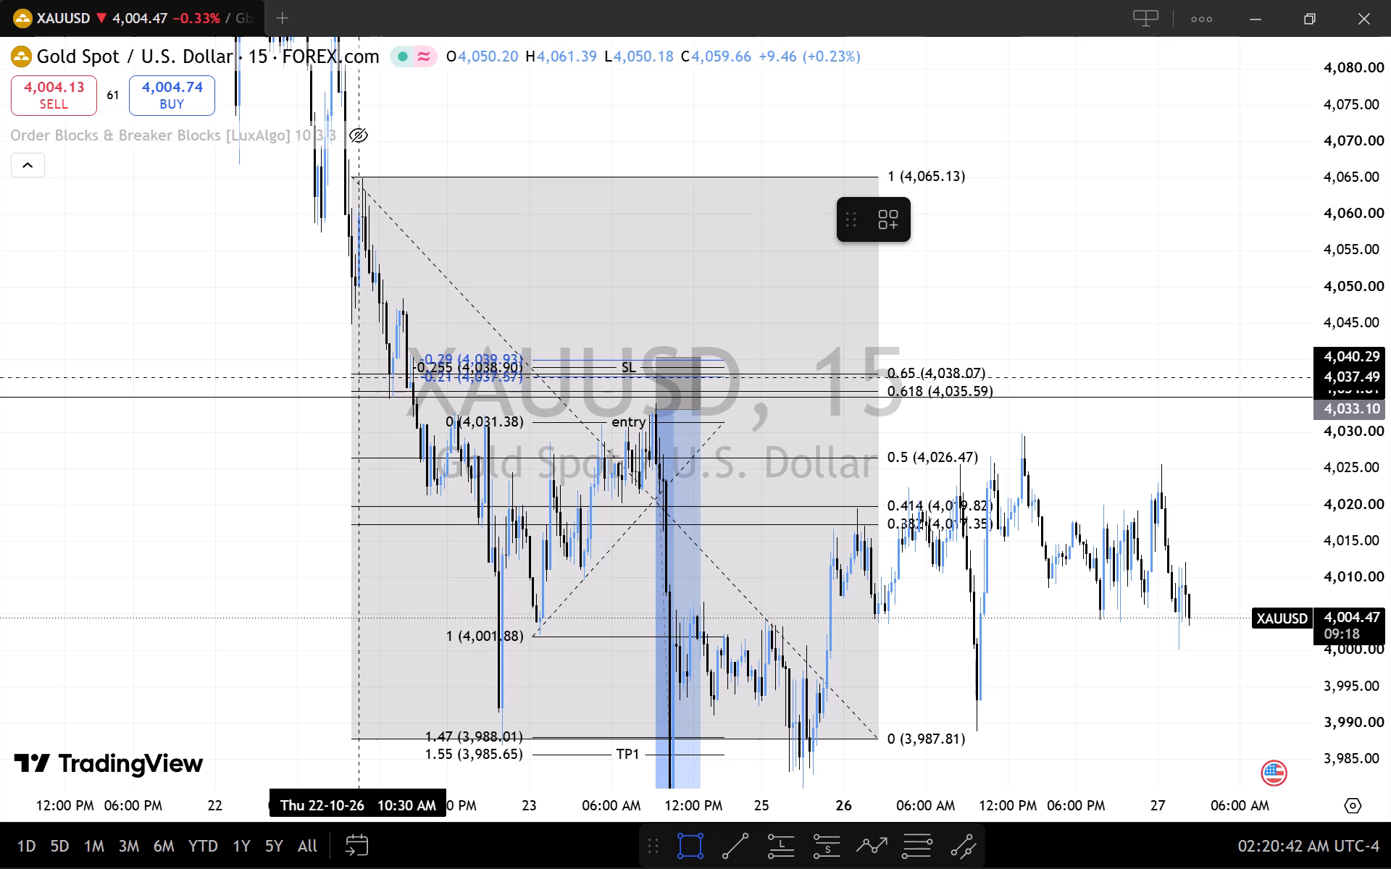
left_click(530, 373)
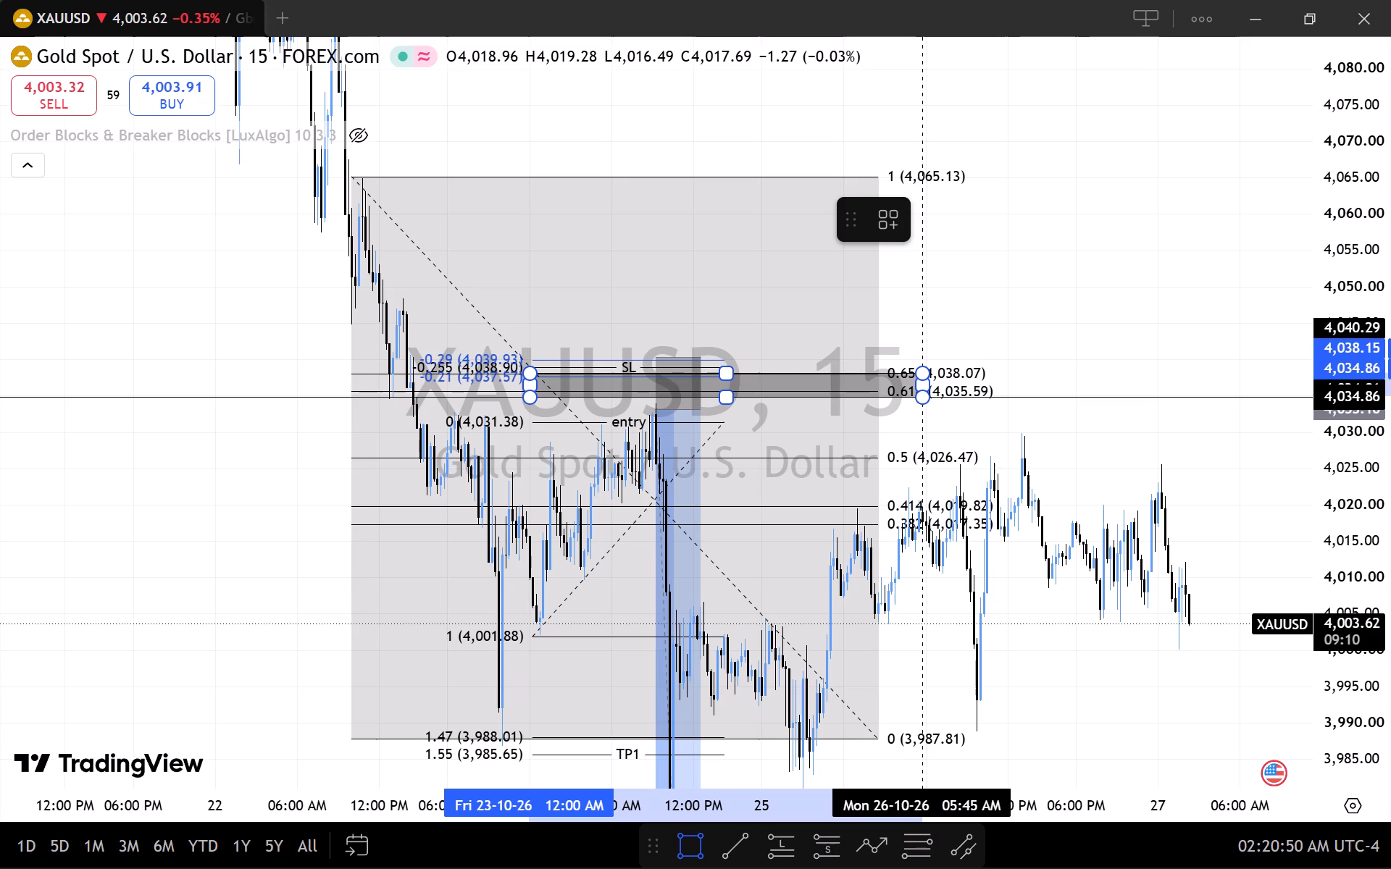
left_click(924, 398)
left_click(1047, 329)
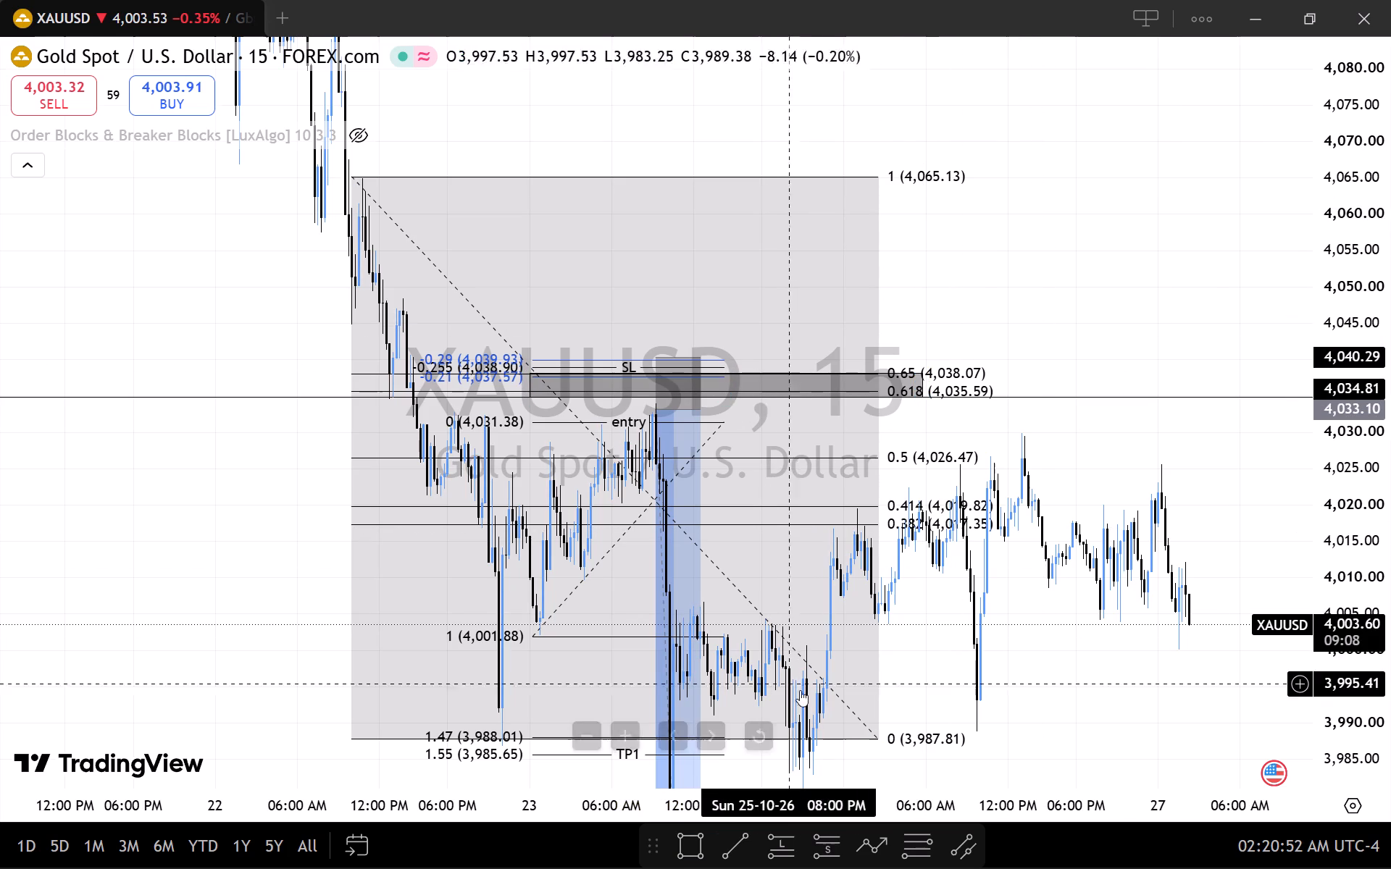
Delete the wider Fib retracement that spans 22 to 26 October.
left_click(861, 718)
key("Delete")
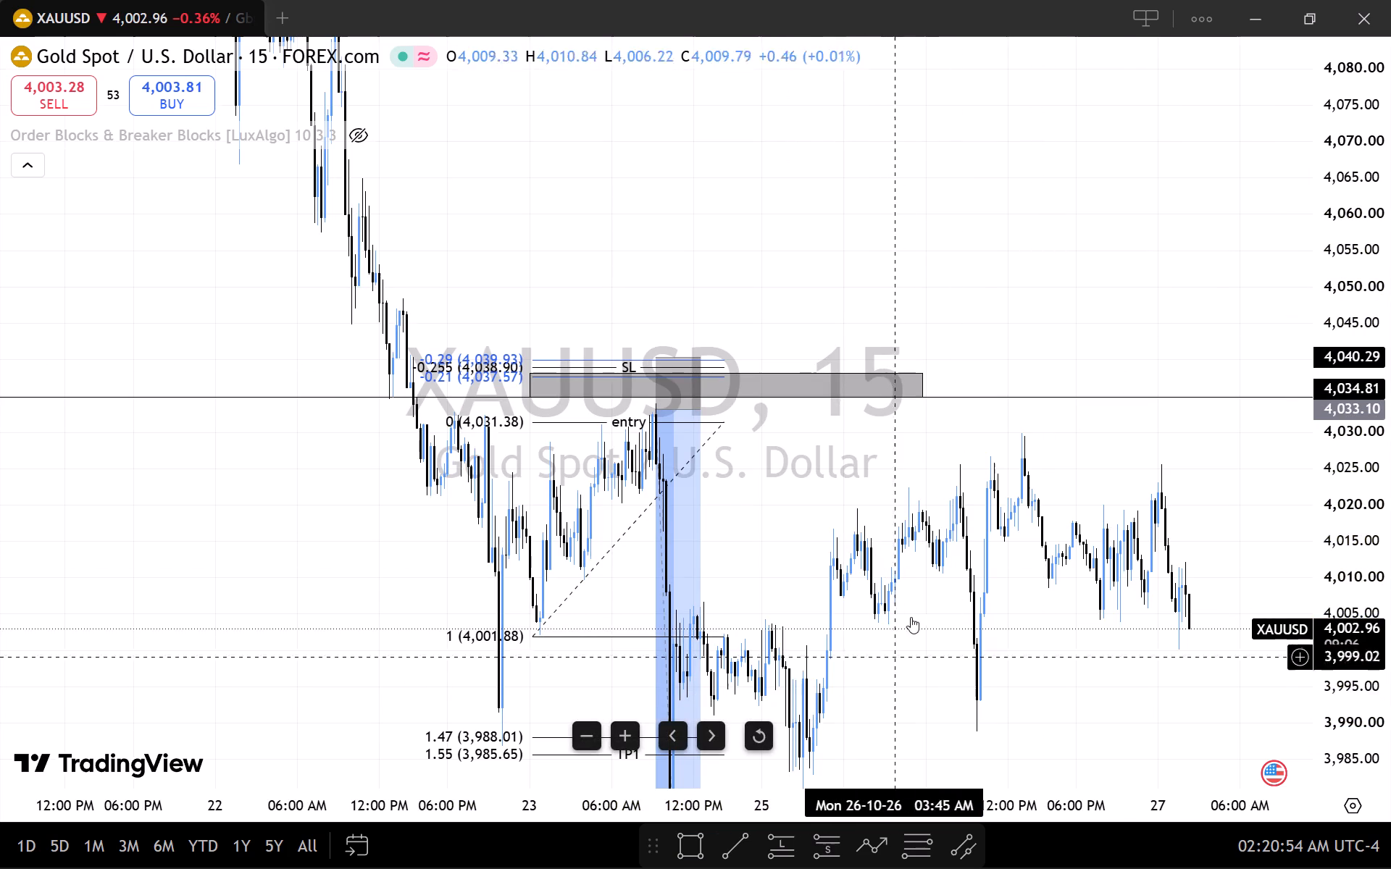
Examine the grey rectangle zone against the short trade and the price action from 22 to 27 October.
scroll(1243, 490, "up", 4)
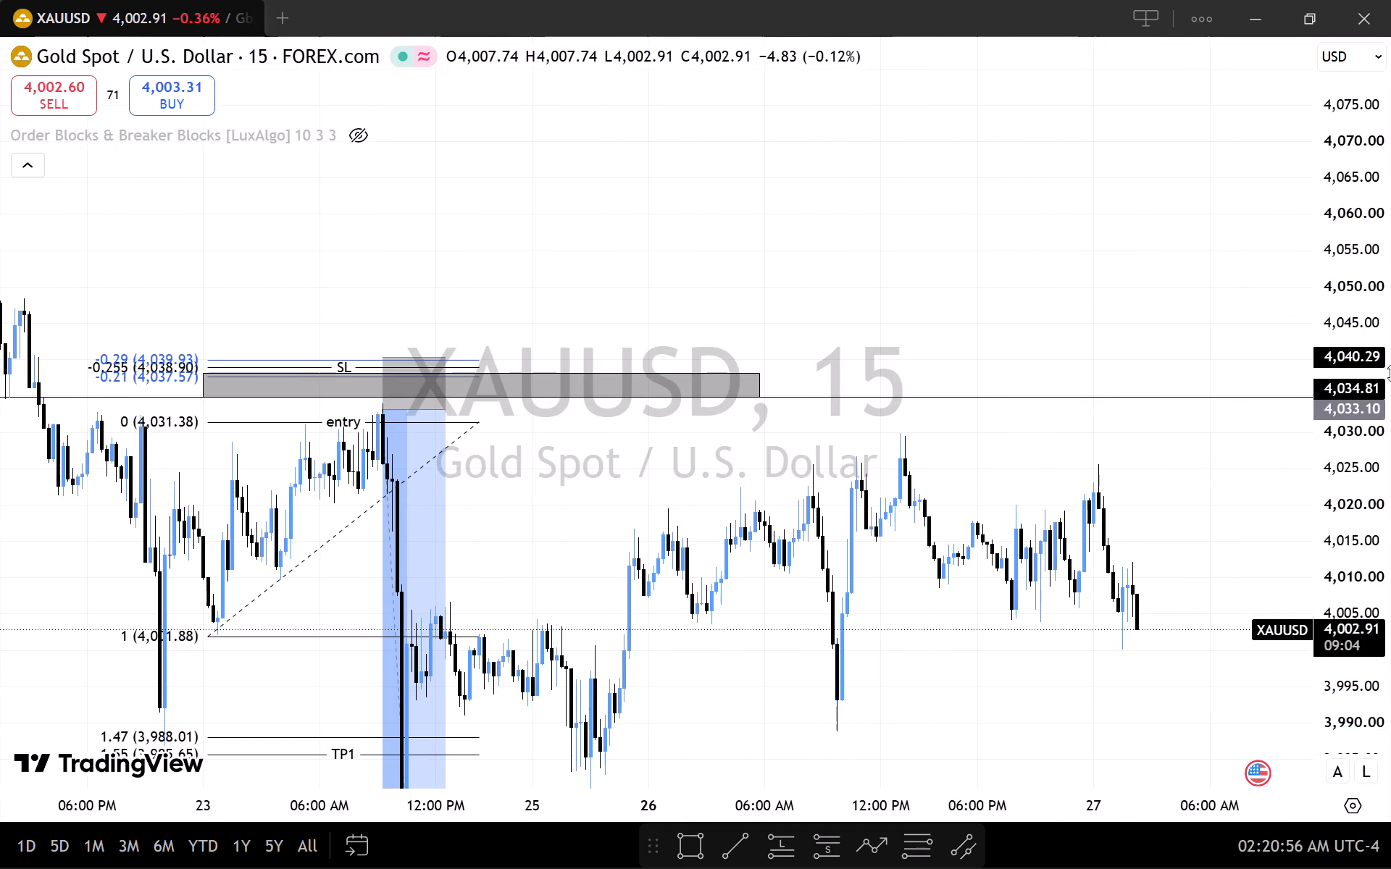
scroll(1384, 382, "down", 13)
scroll(1058, 430, "down", 3)
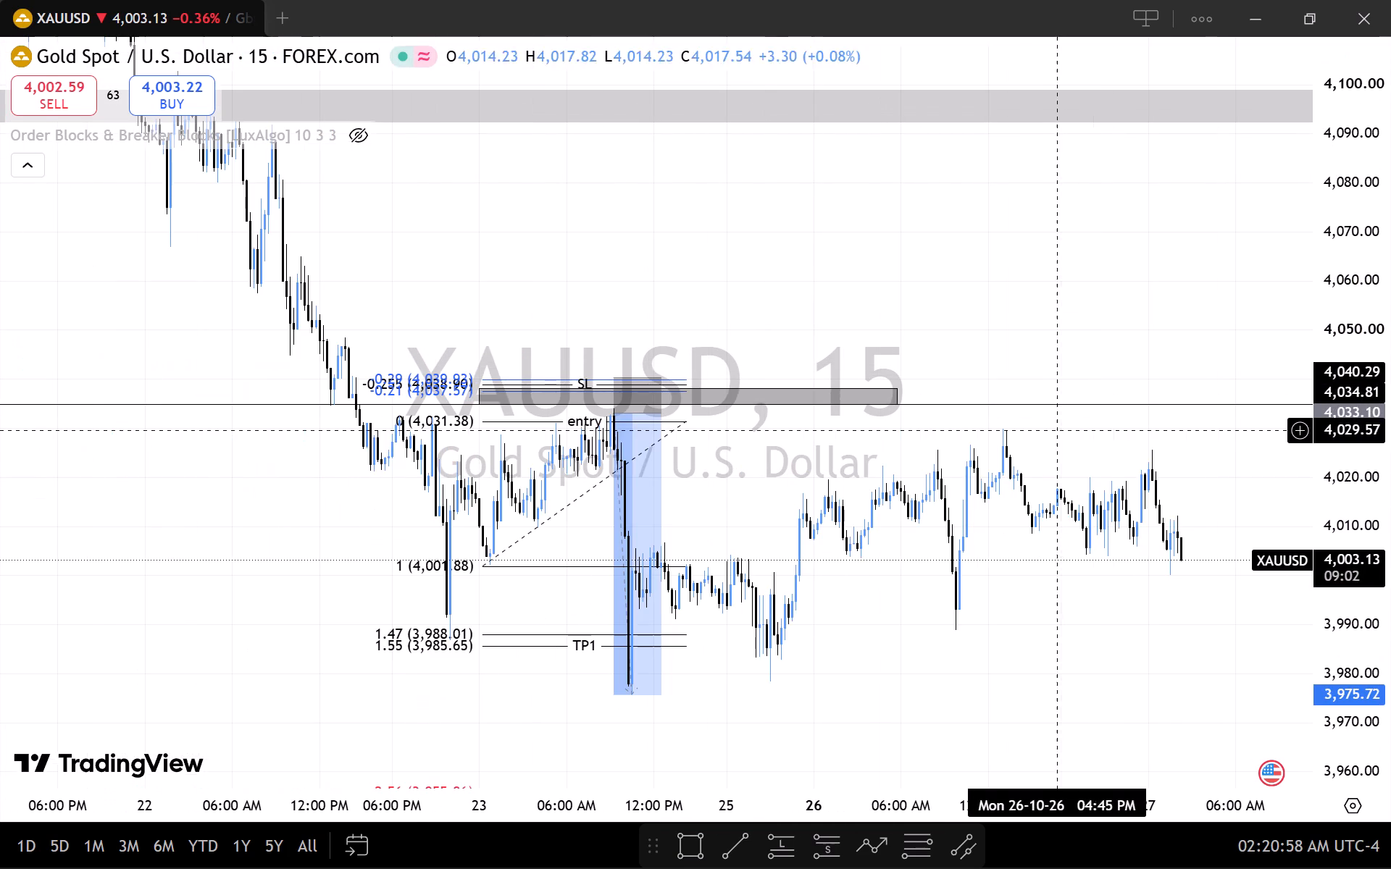
scroll(1298, 533, "up", 3)
scroll(1377, 516, "up", 9)
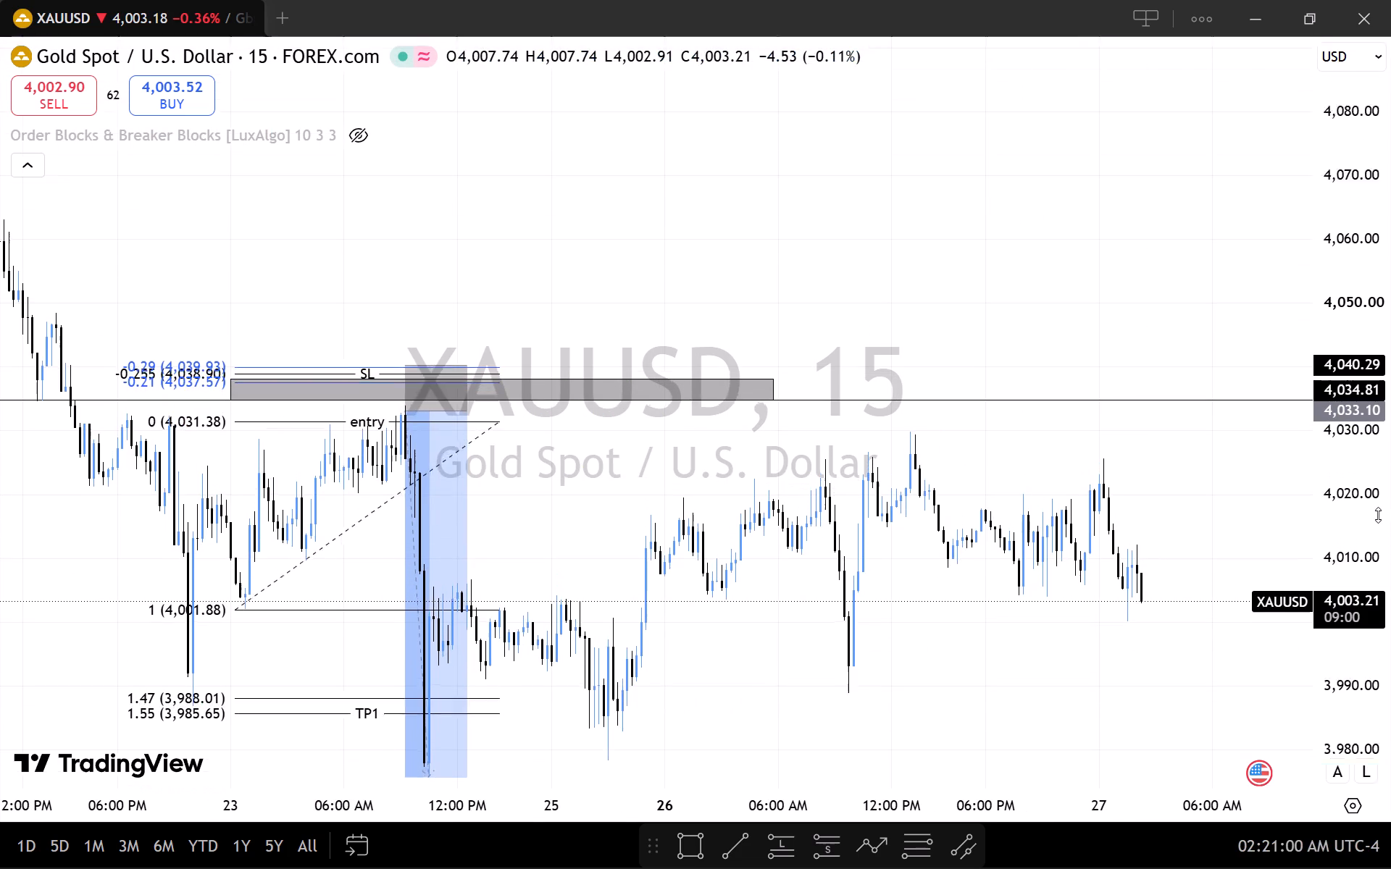
scroll(1378, 515, "up", 1)
scroll(1124, 505, "down", 2)
scroll(1200, 486, "up", 4)
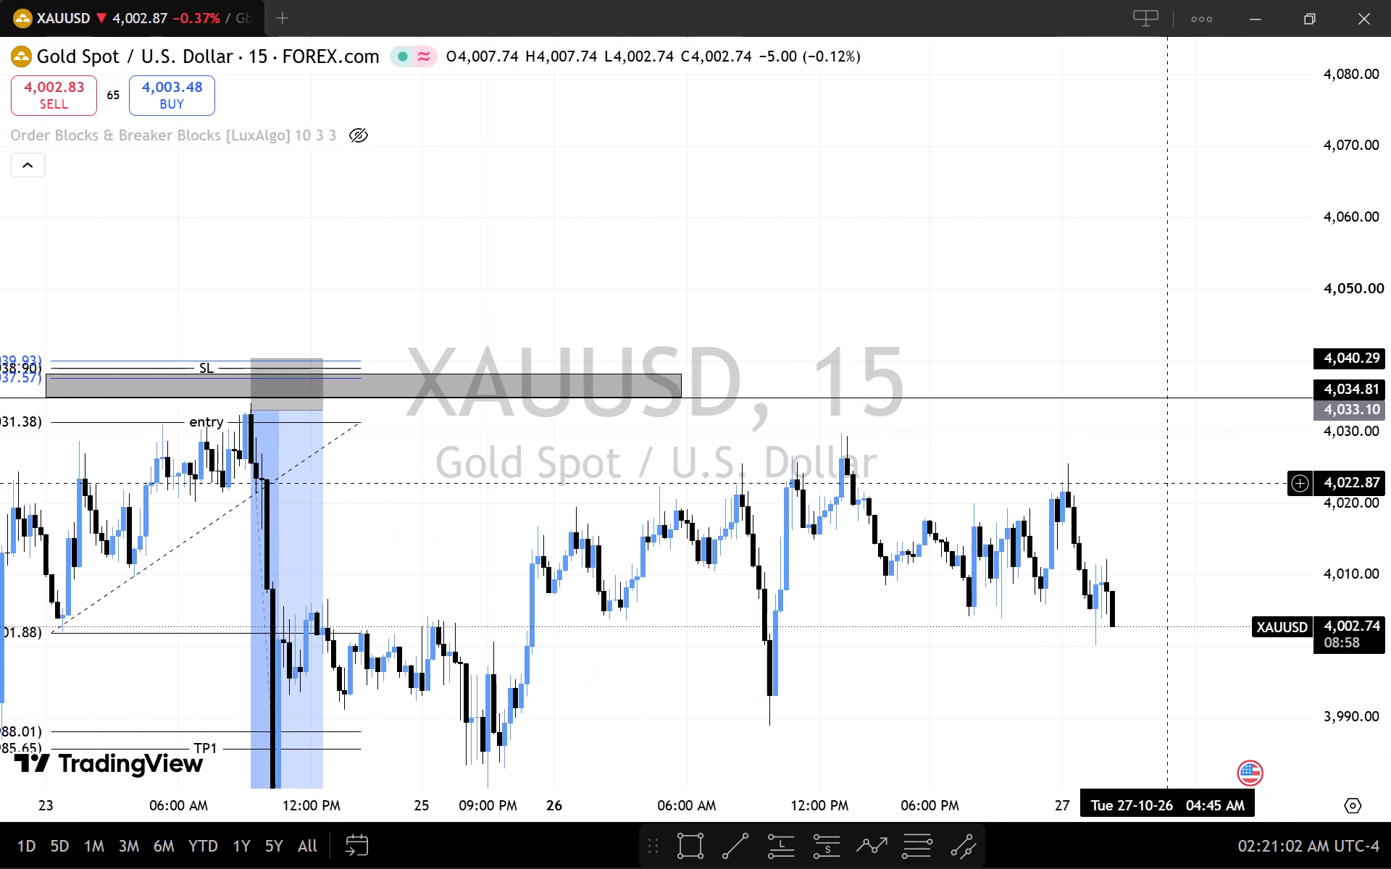
scroll(1035, 472, "down", 3)
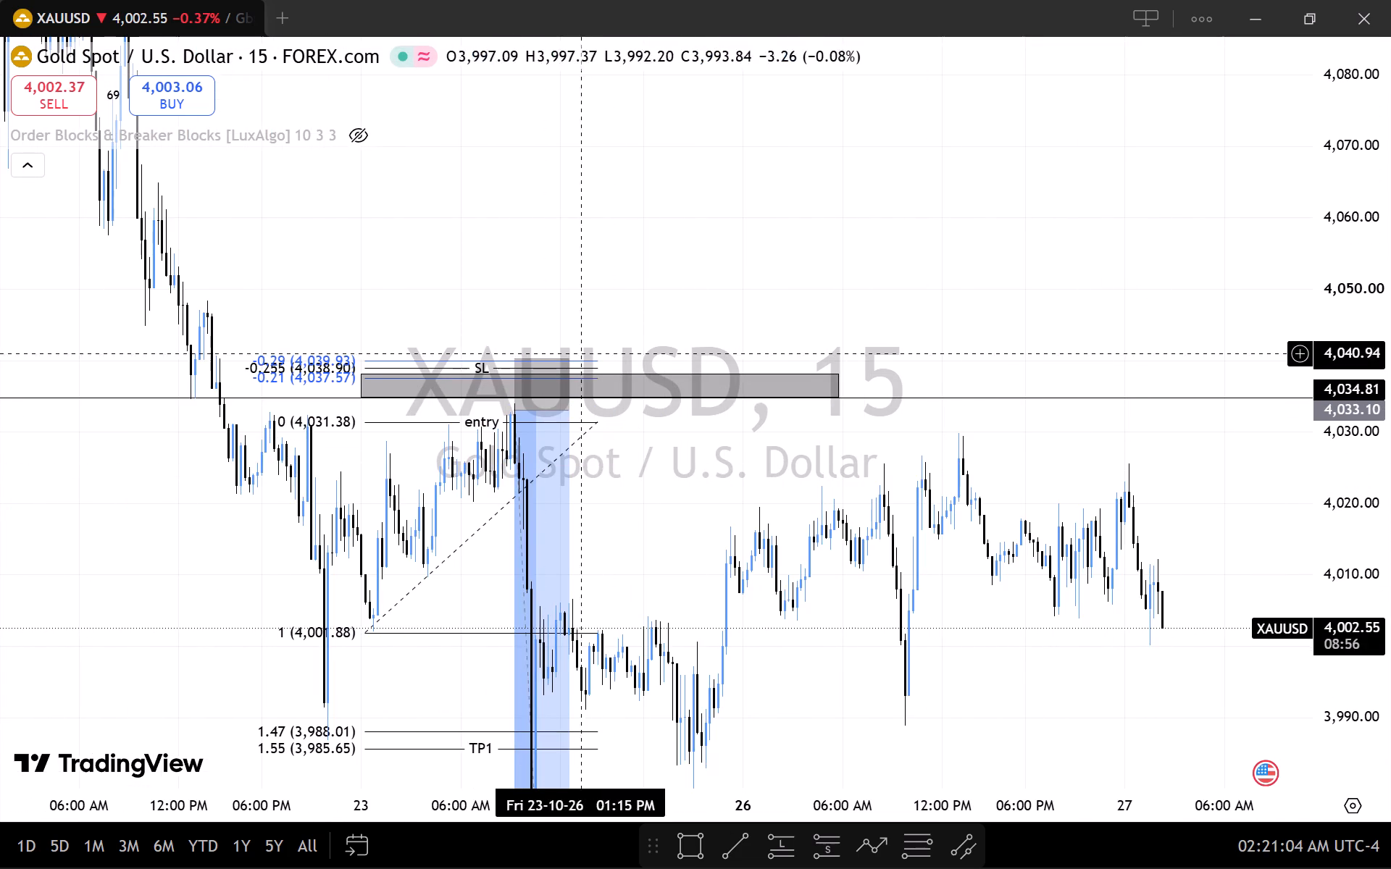
Lower the short position's stop to the Fib retracement's -0.29 level at 4,039.93.
scroll(1363, 419, "up", 2)
scroll(1390, 366, "down", 1)
scroll(1390, 366, "up", 11)
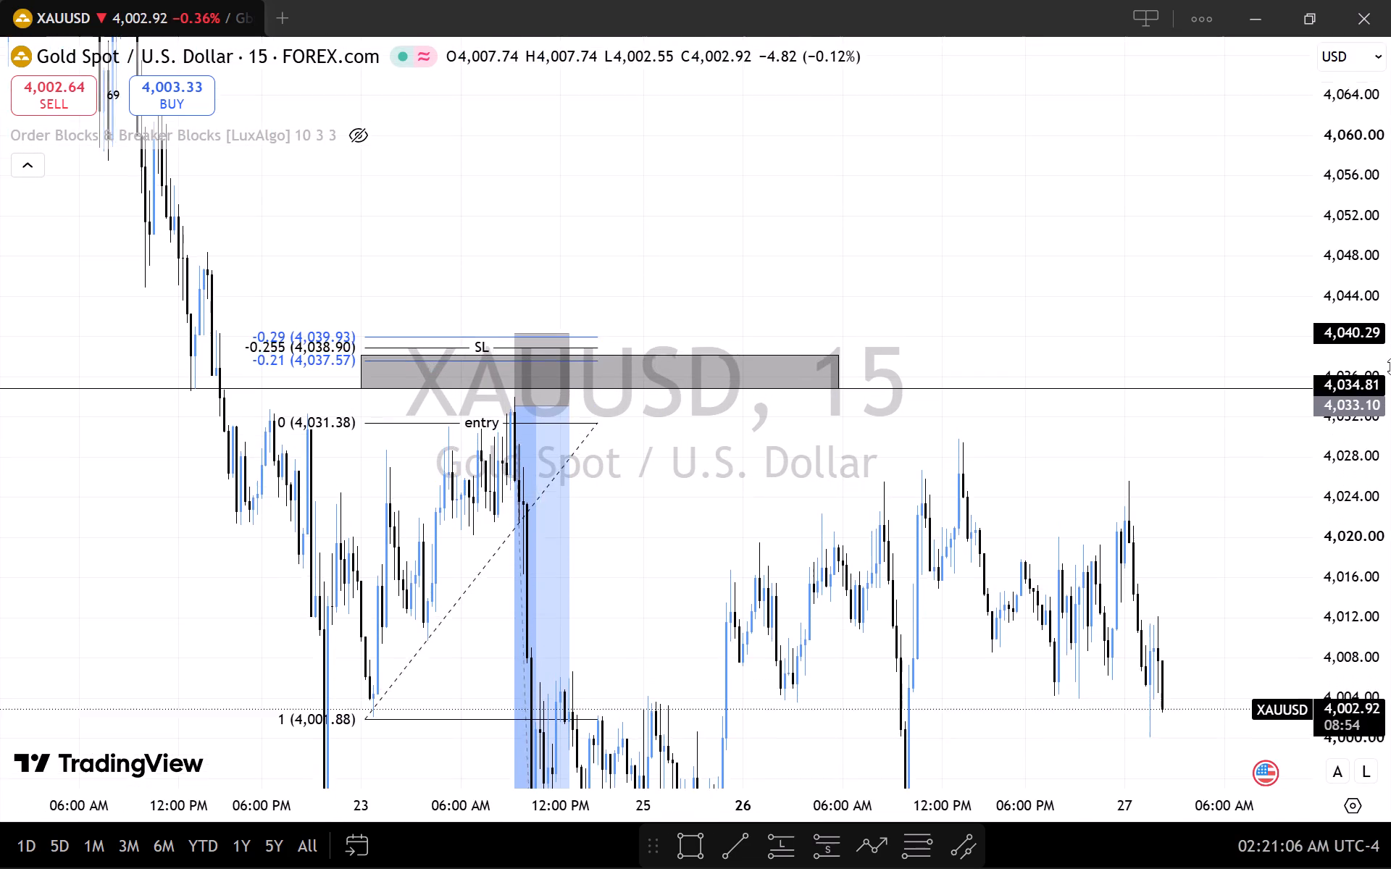
scroll(1390, 366, "up", 10)
scroll(1390, 366, "down", 1)
scroll(1390, 366, "up", 6)
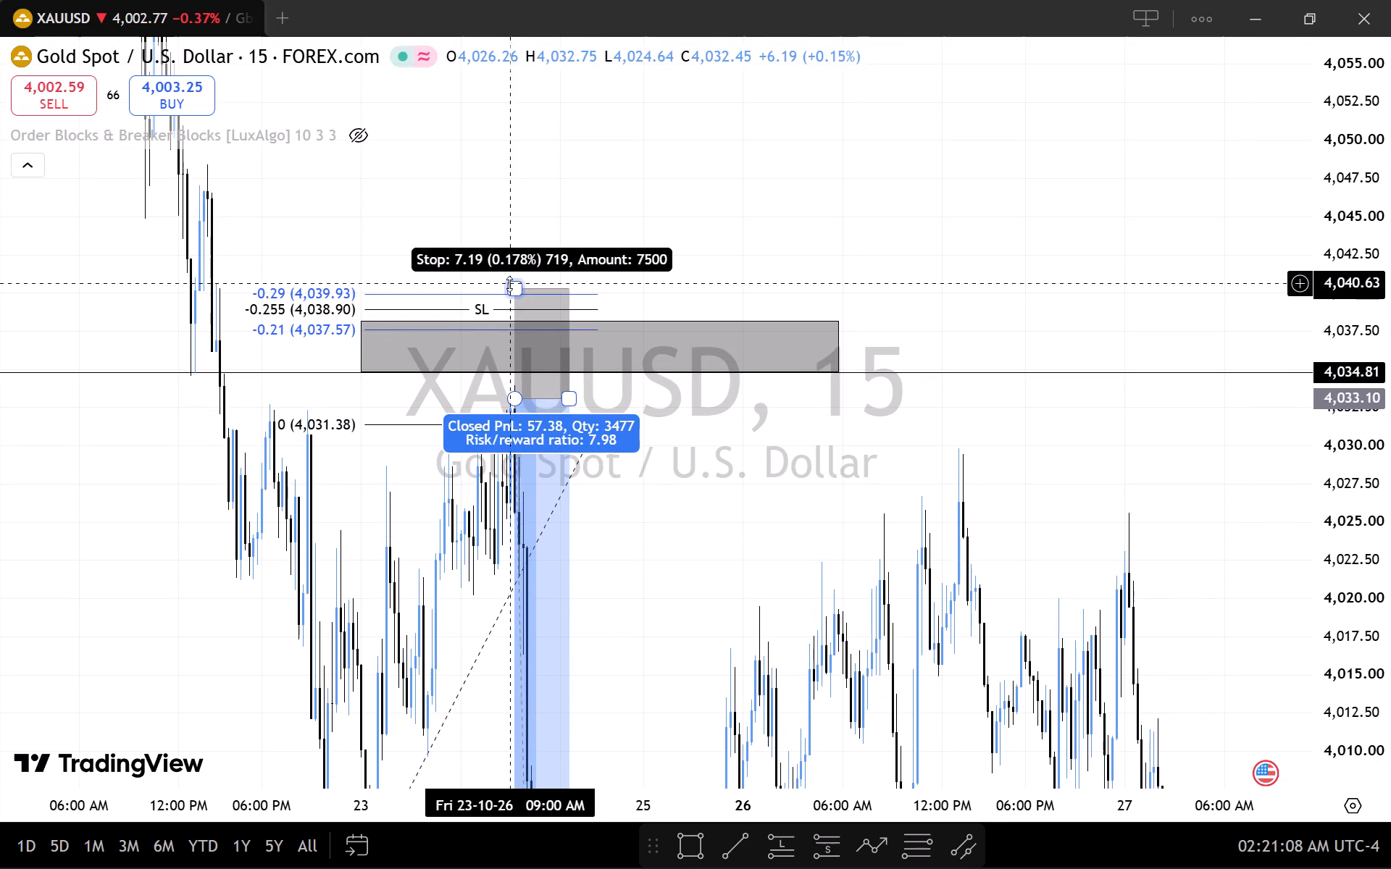
left_click_drag(519, 283, 569, 295)
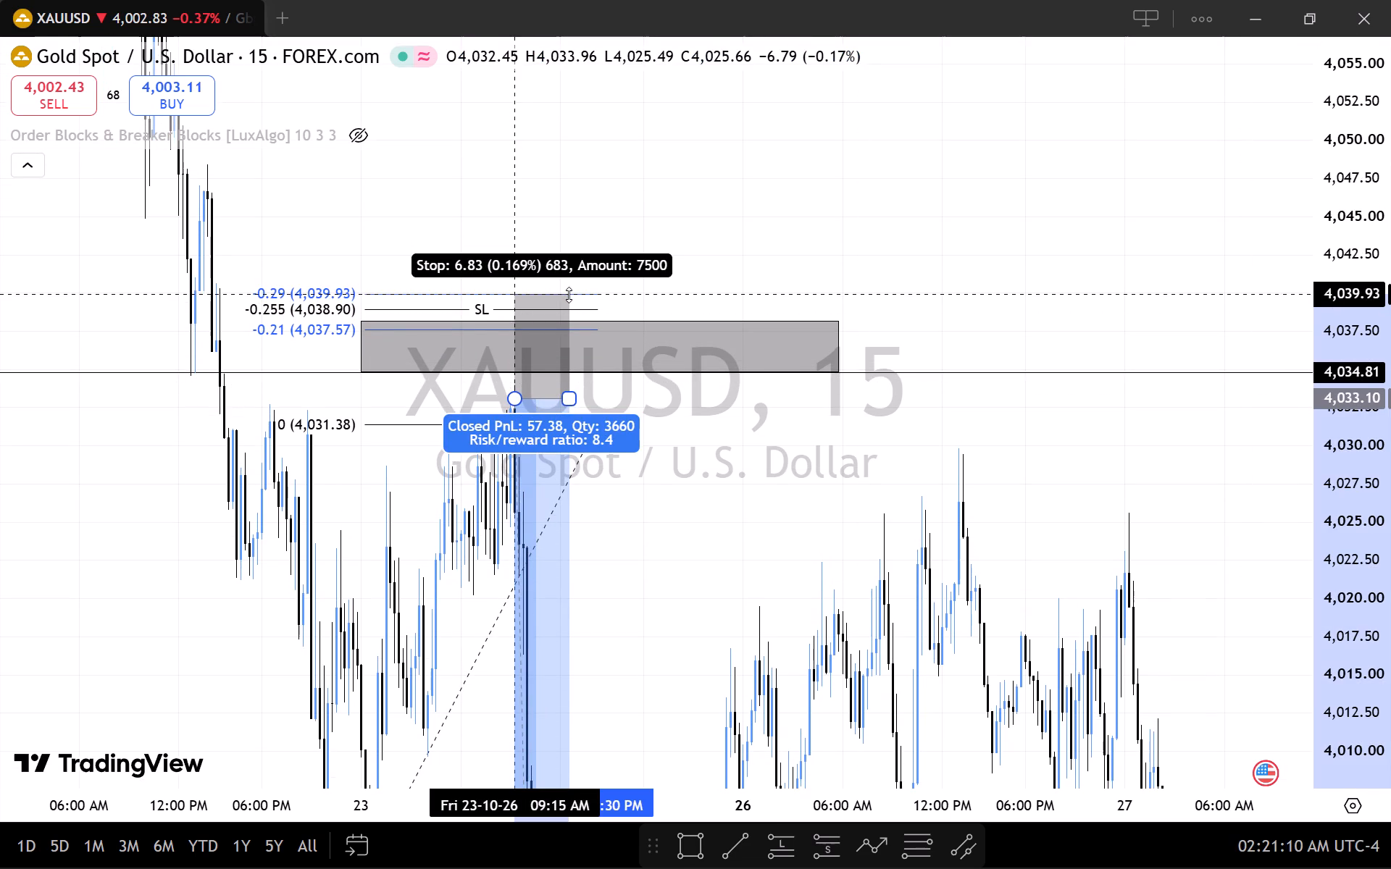
left_click_drag(569, 295, 572, 295)
left_click(754, 256)
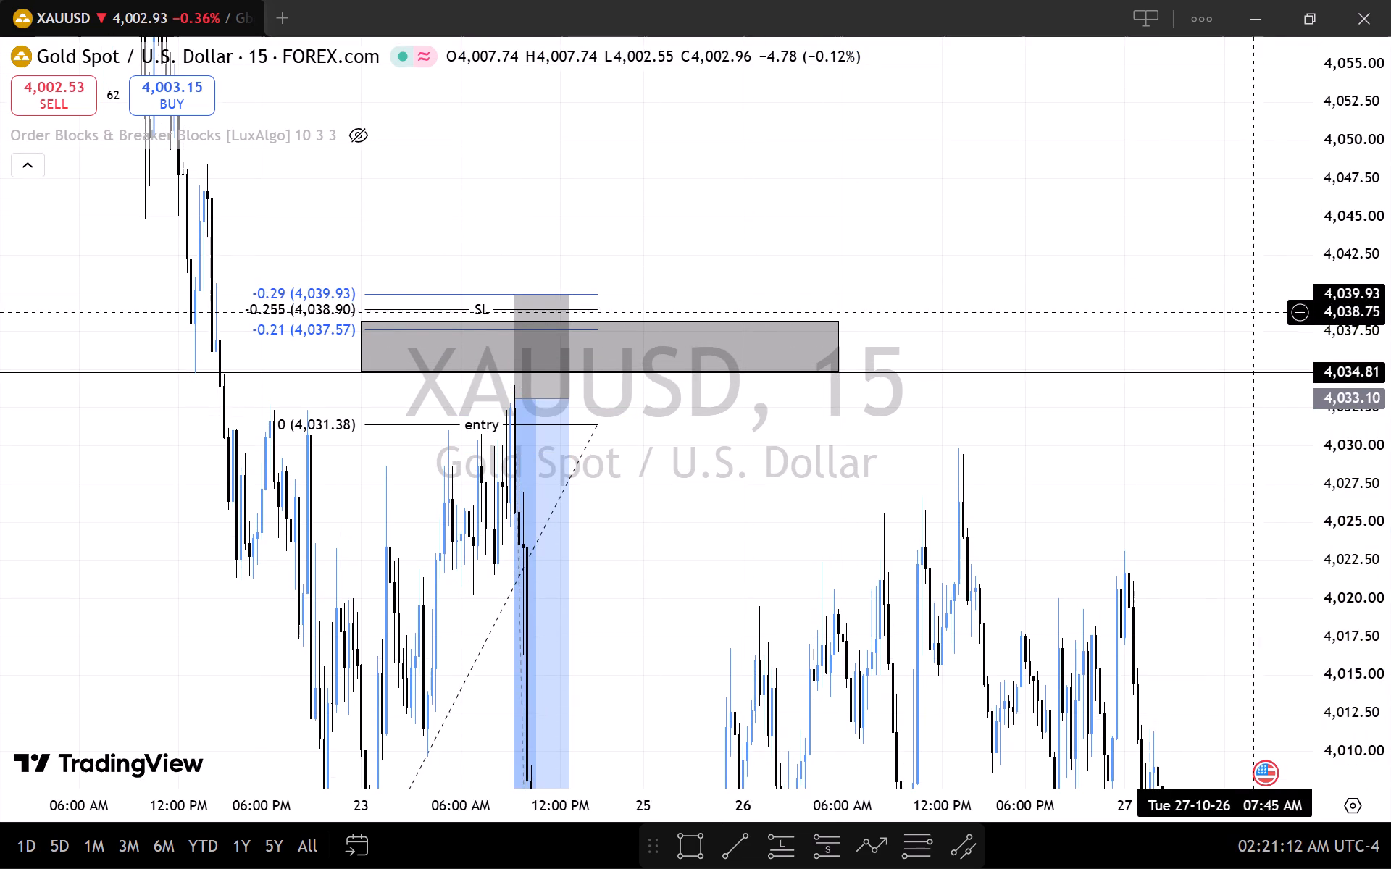
Examine the short trade's decline on 23 October against the SL, entry, TP1 and TP2 levels and the grey zone.
scroll(1386, 365, "down", 17)
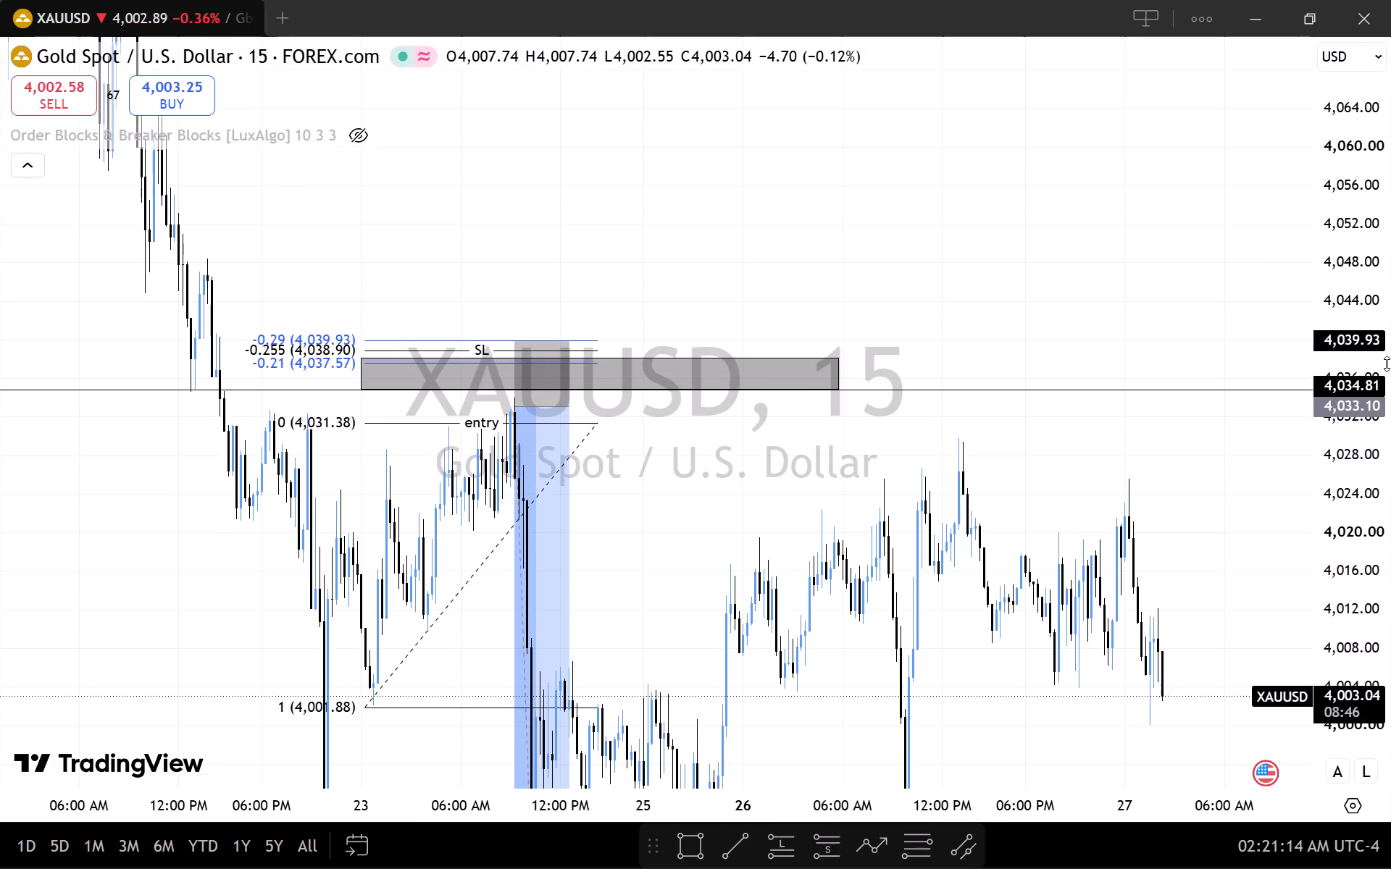
scroll(1387, 364, "down", 20)
scroll(1387, 364, "down", 4)
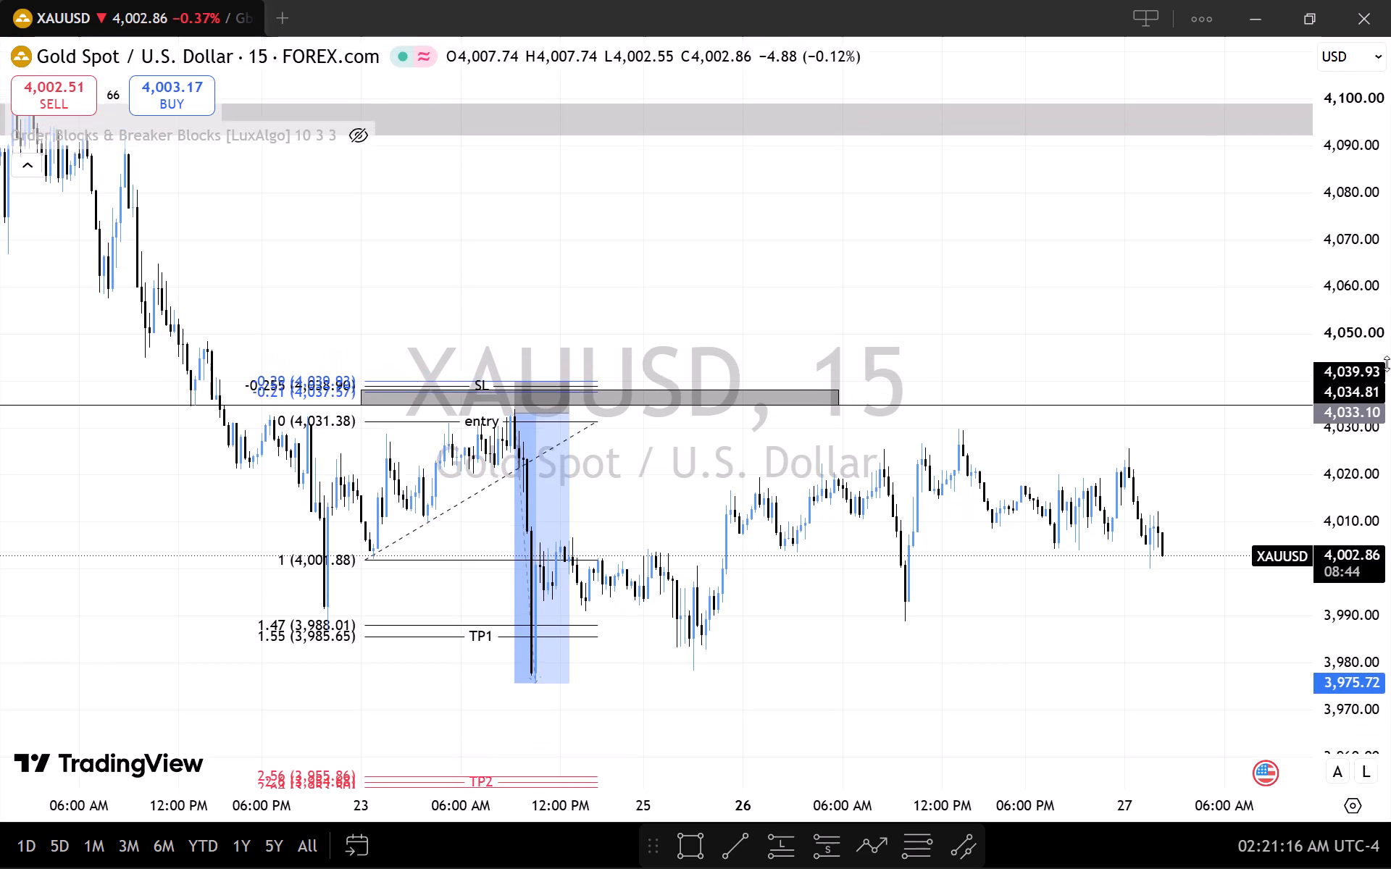
scroll(1387, 364, "down", 2)
scroll(425, 497, "up", 3)
left_click_drag(556, 689, 855, 359)
scroll(855, 359, "down", 3)
scroll(777, 322, "up", 3)
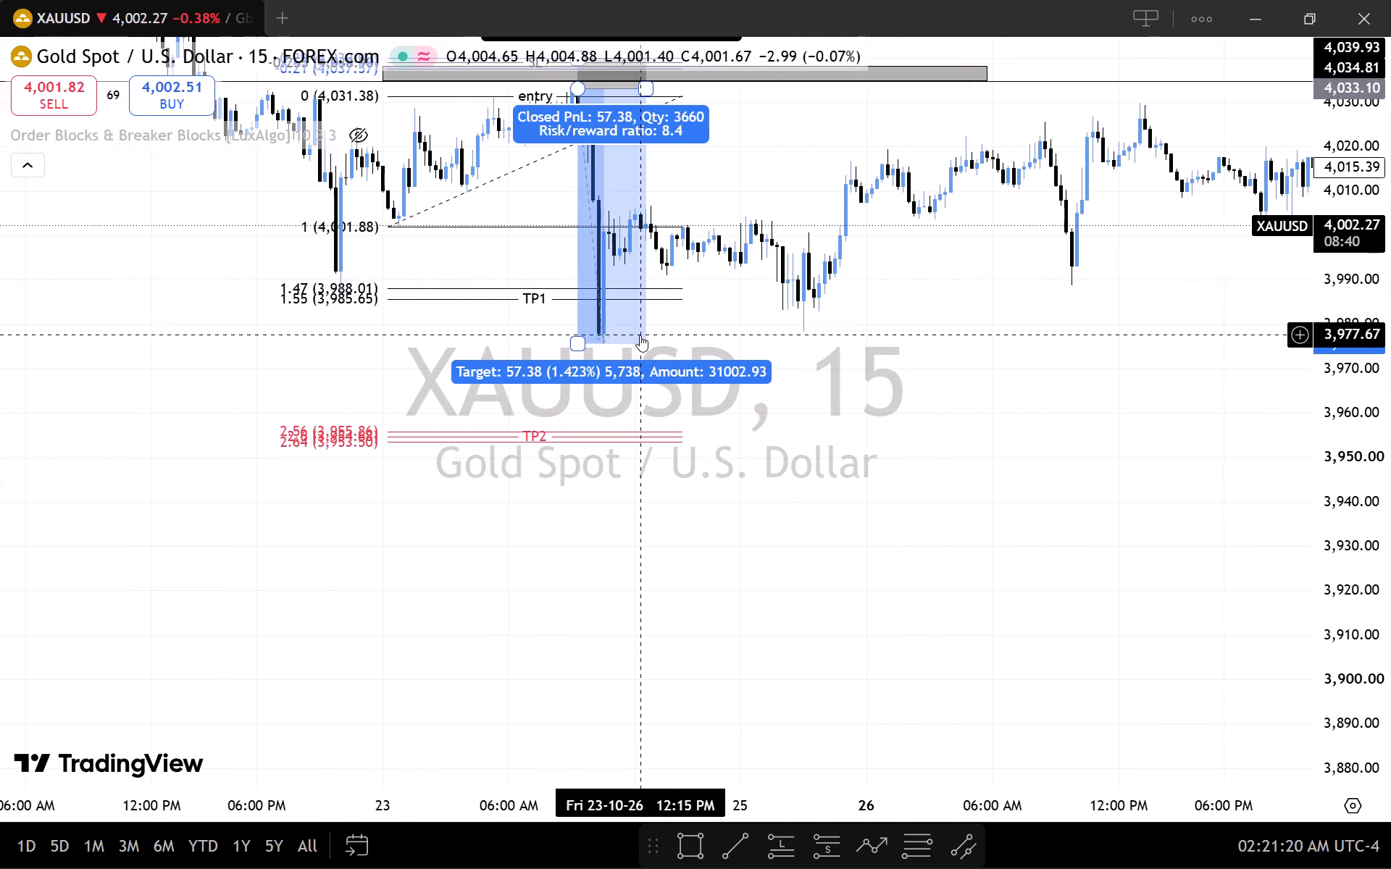
left_click_drag(761, 359, 805, 540)
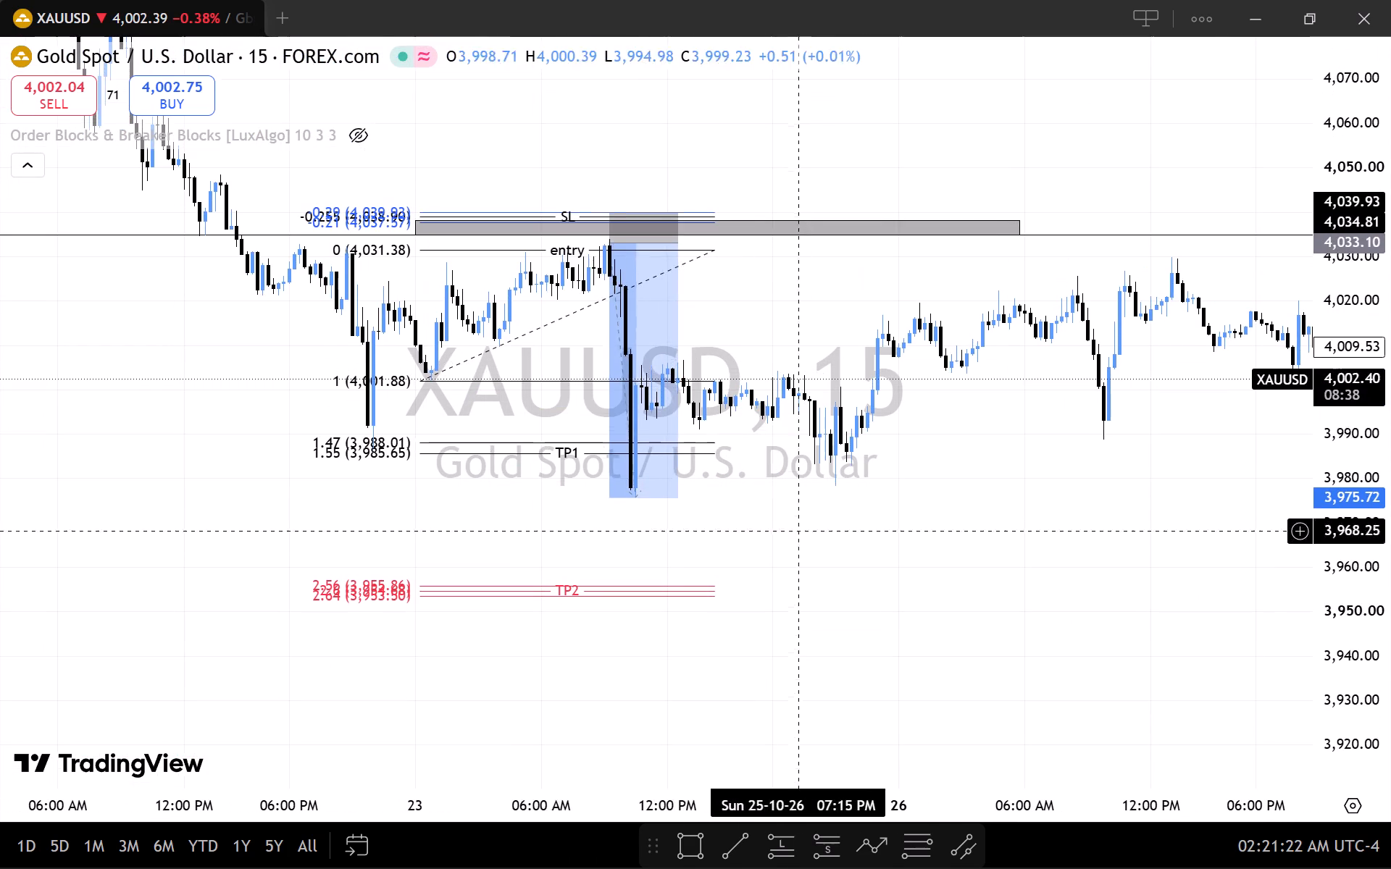
left_click(735, 351)
scroll(677, 343, "up", 2)
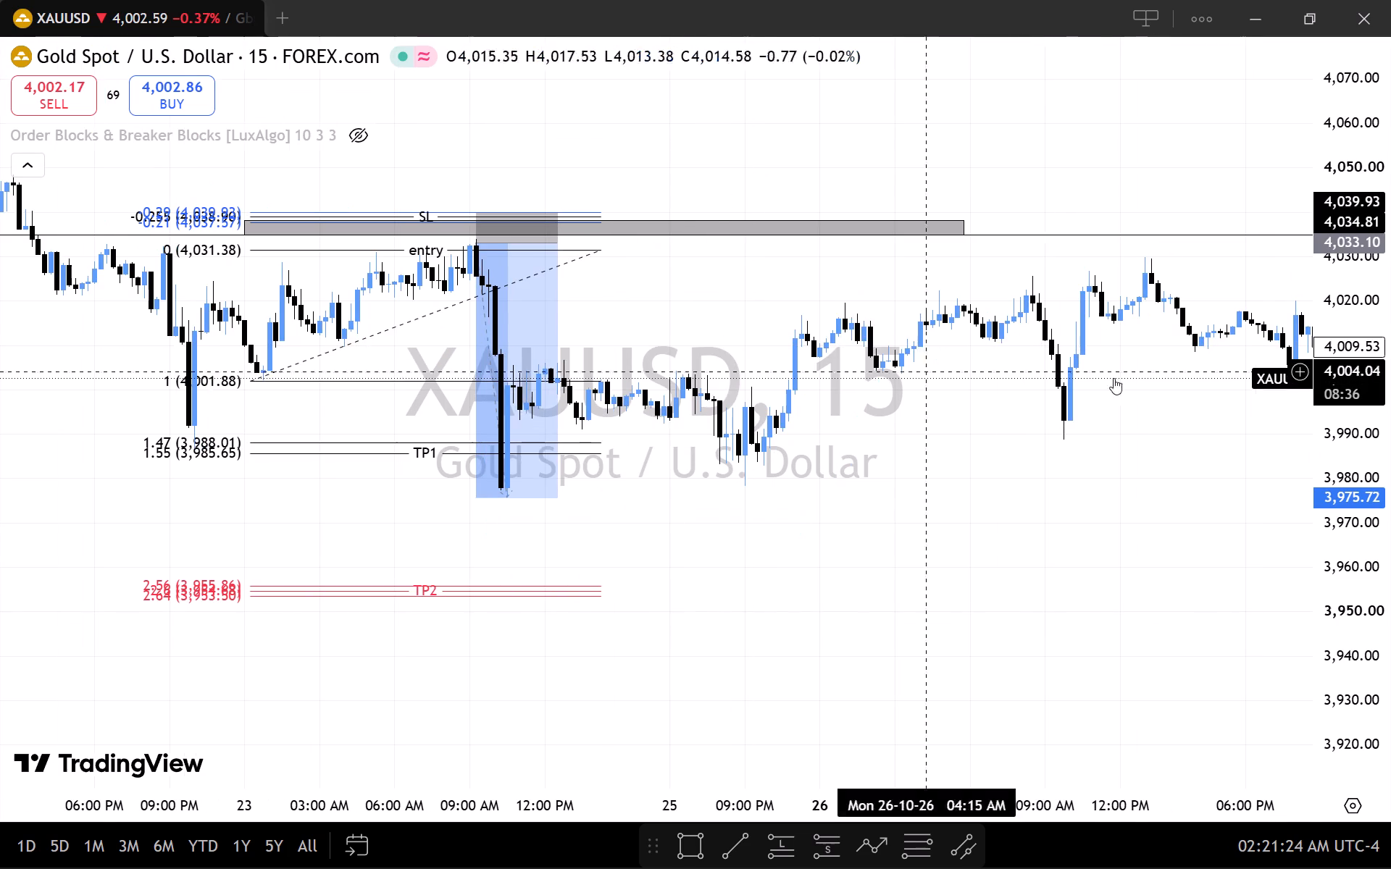
scroll(1350, 400, "up", 3)
scroll(898, 490, "up", 5)
left_click_drag(887, 494, 1270, 637)
scroll(1251, 545, "down", 4)
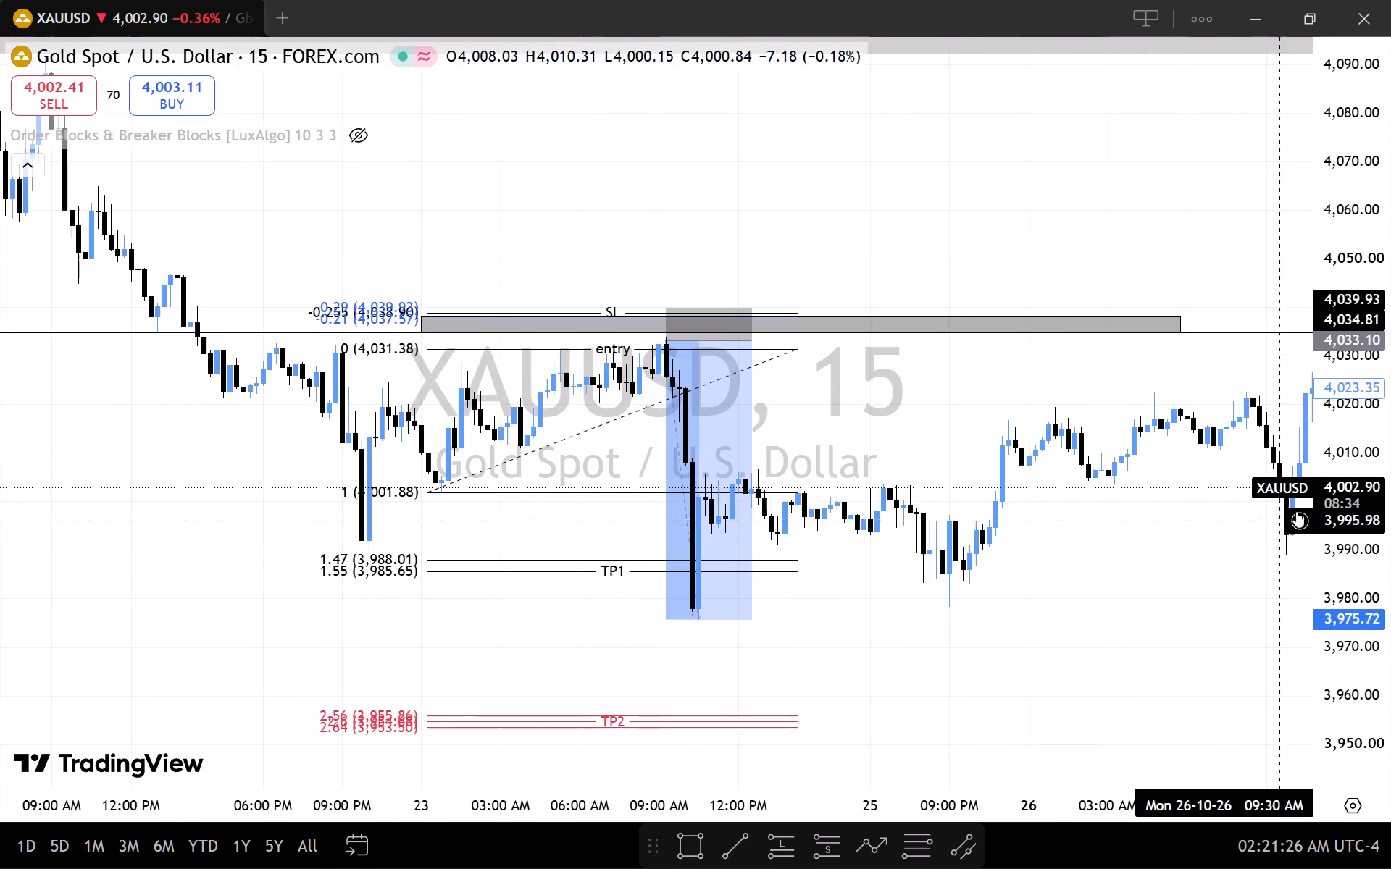
scroll(1323, 511, "down", 2)
scroll(1213, 560, "down", 2)
scroll(1374, 492, "down", 1)
scroll(1204, 596, "up", 4)
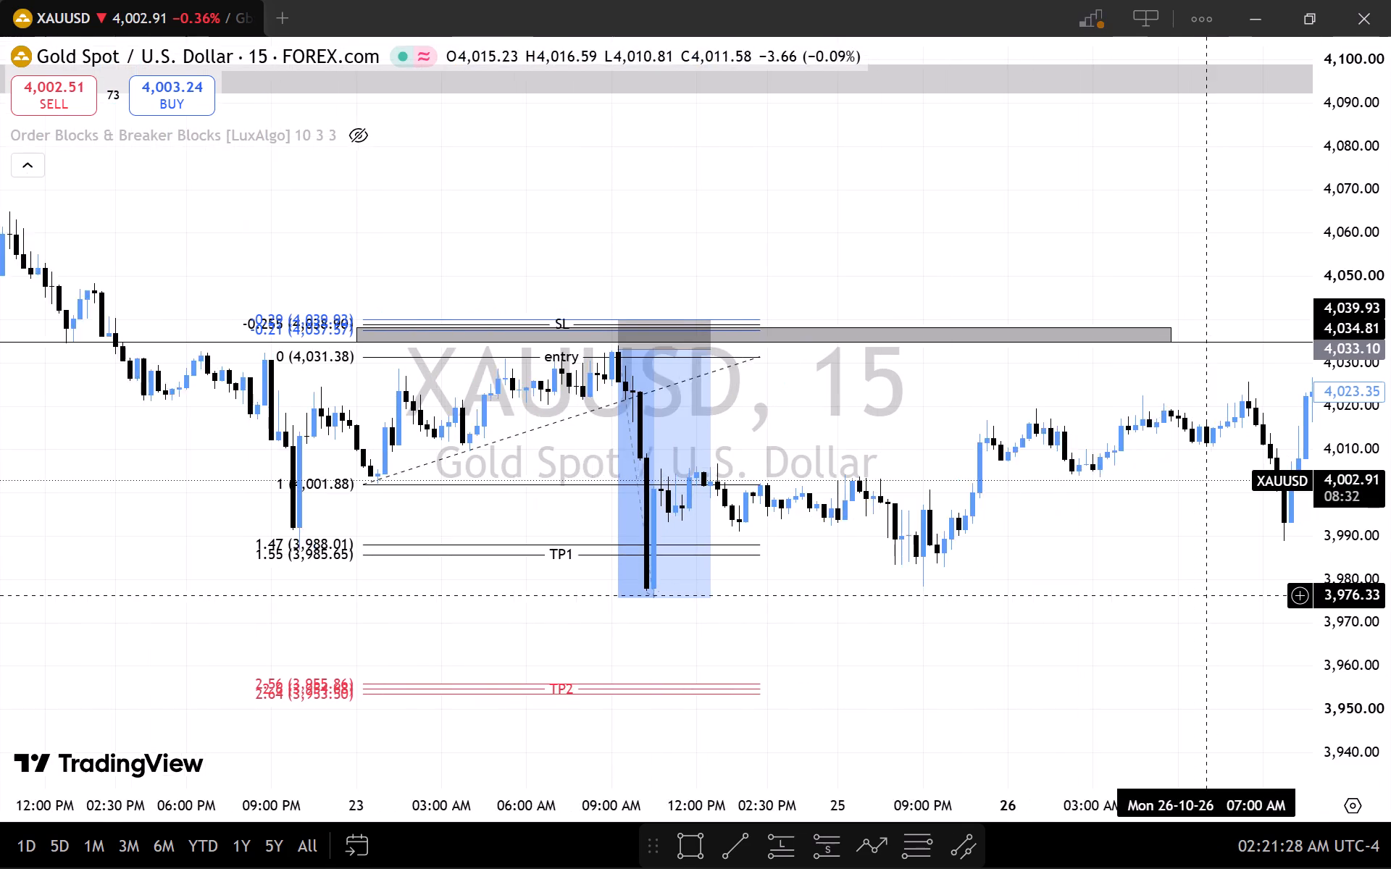
Reset the chart view and examine the latest price action up to 27 October alongside the marked short trade.
scroll(1204, 596, "up", 1)
right_click(1143, 604)
left_click(1155, 251)
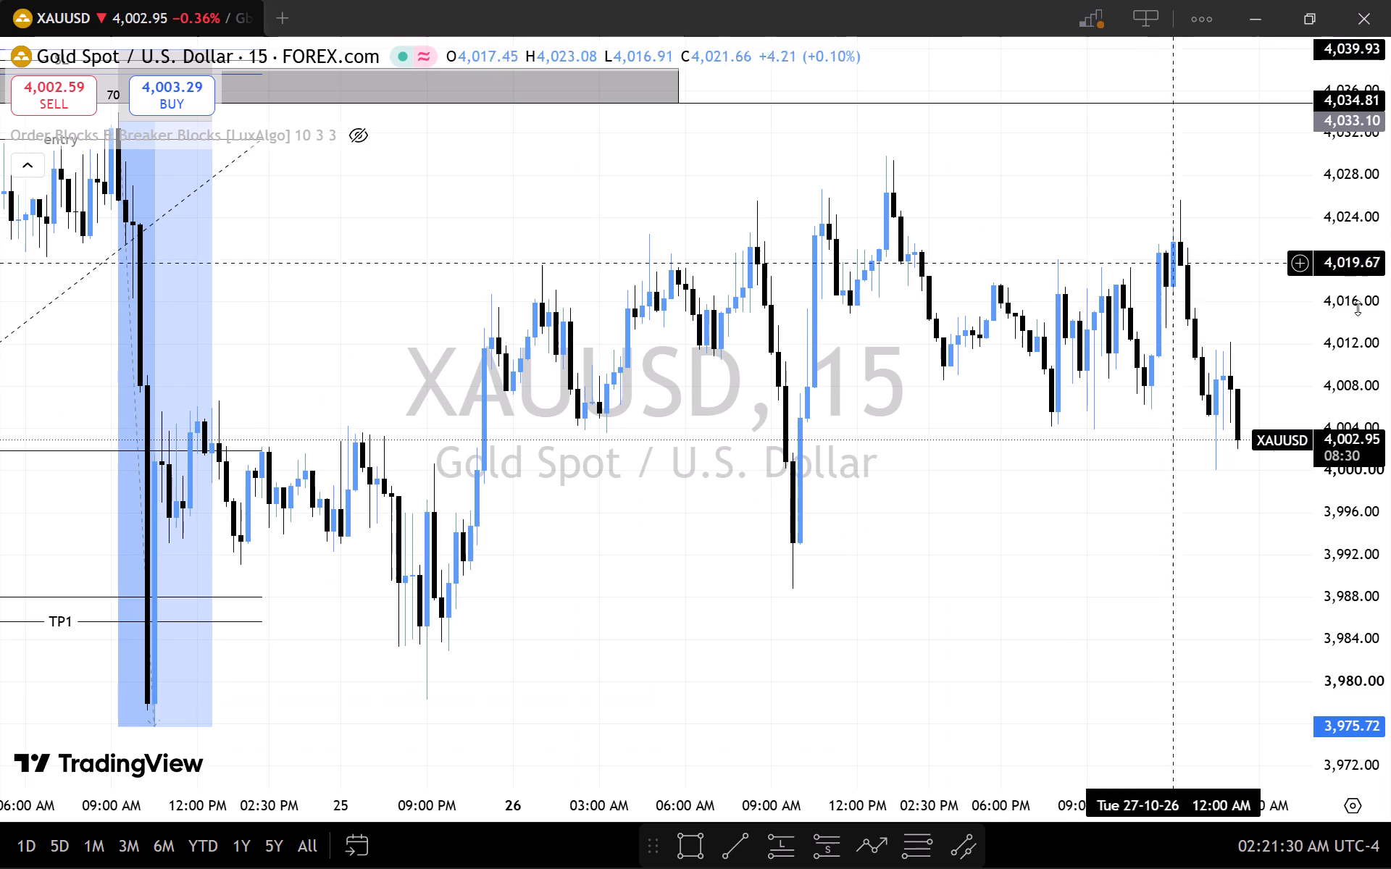
left_click_drag(1365, 309, 1216, 566)
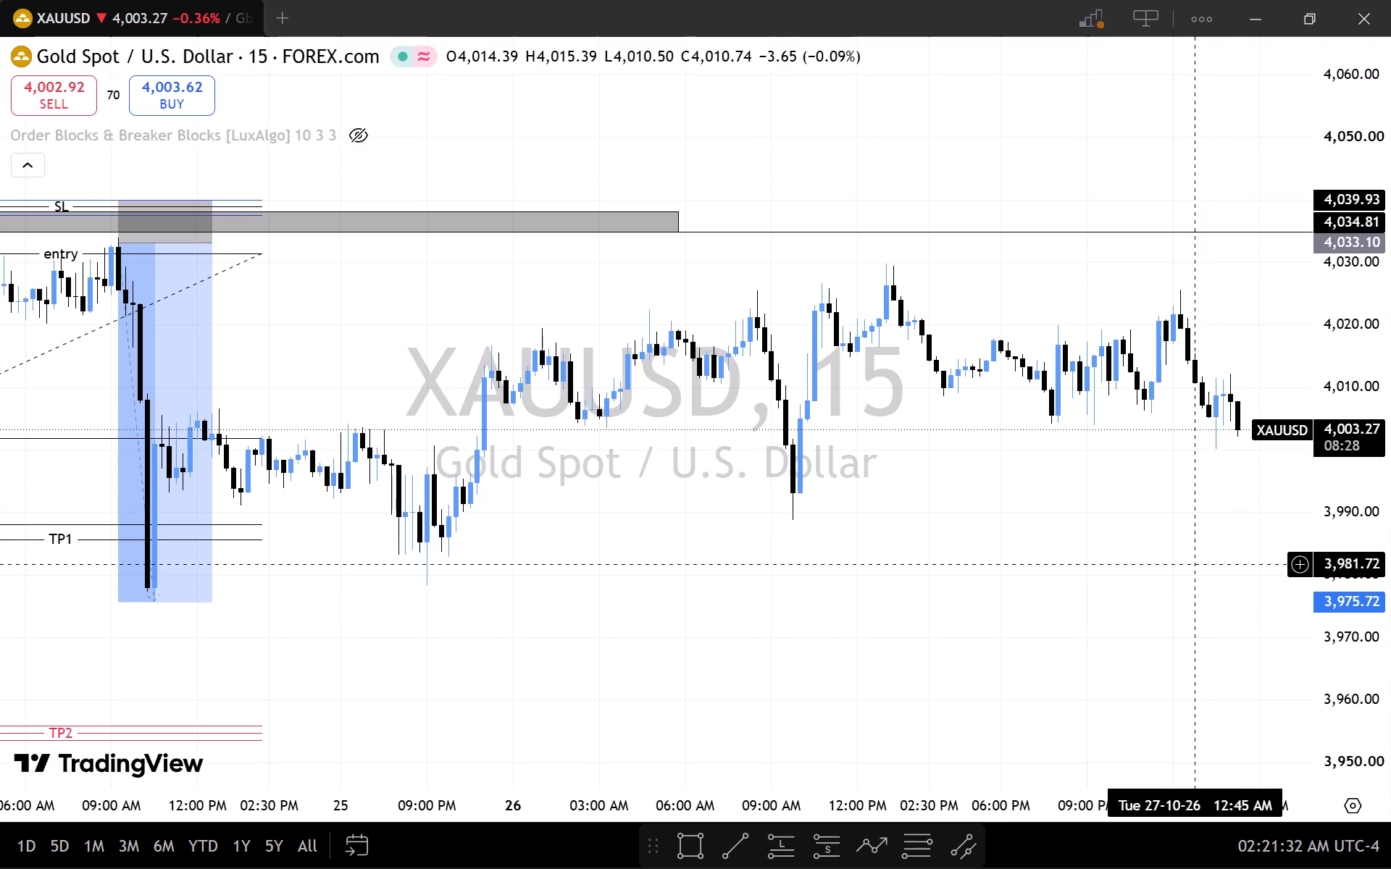
scroll(1068, 551, "down", 3)
scroll(1206, 513, "down", 1)
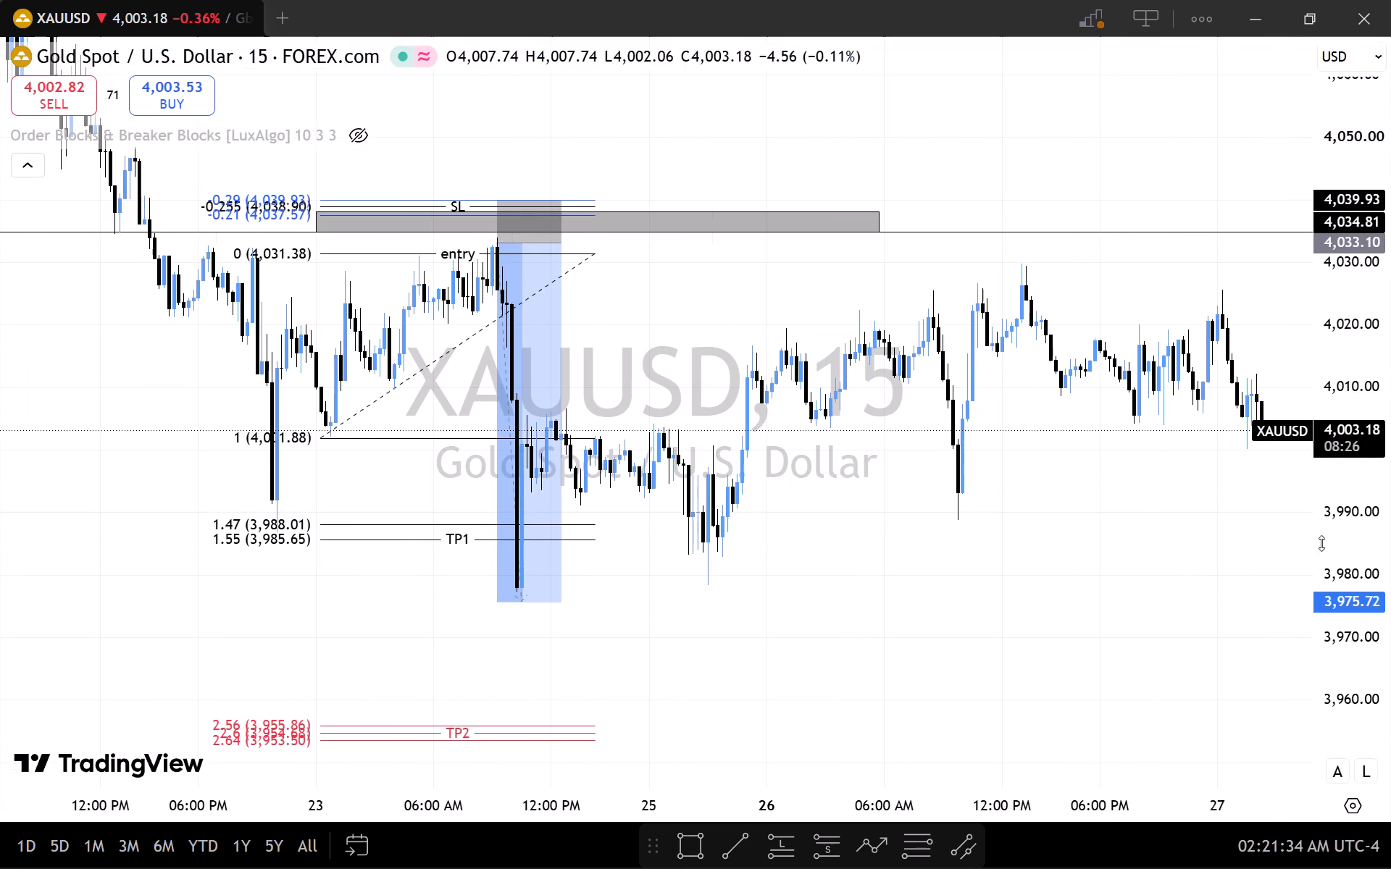
scroll(1137, 537, "down", 1)
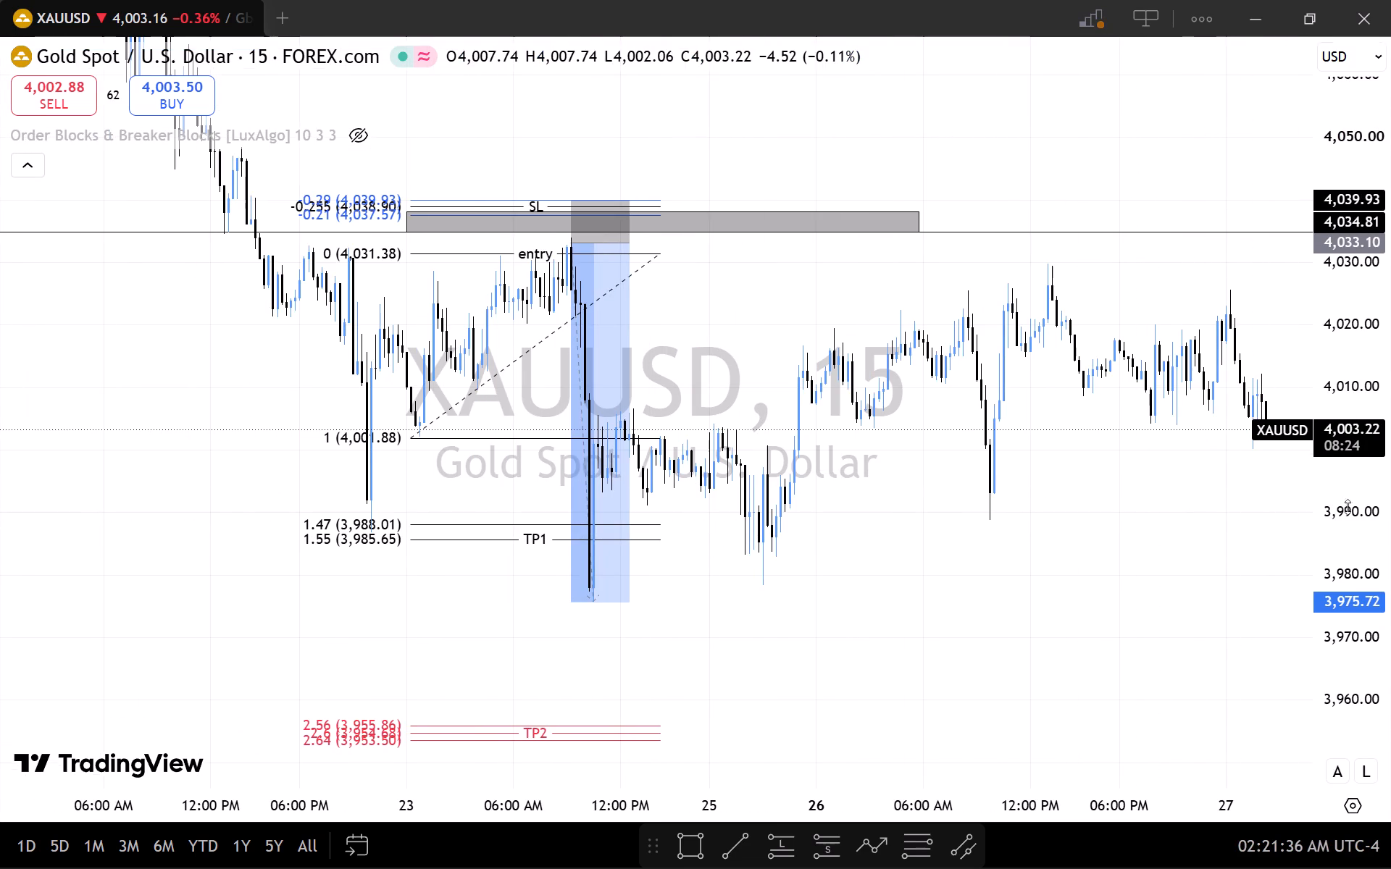
scroll(1355, 513, "down", 3)
left_click_drag(1247, 552, 1254, 567)
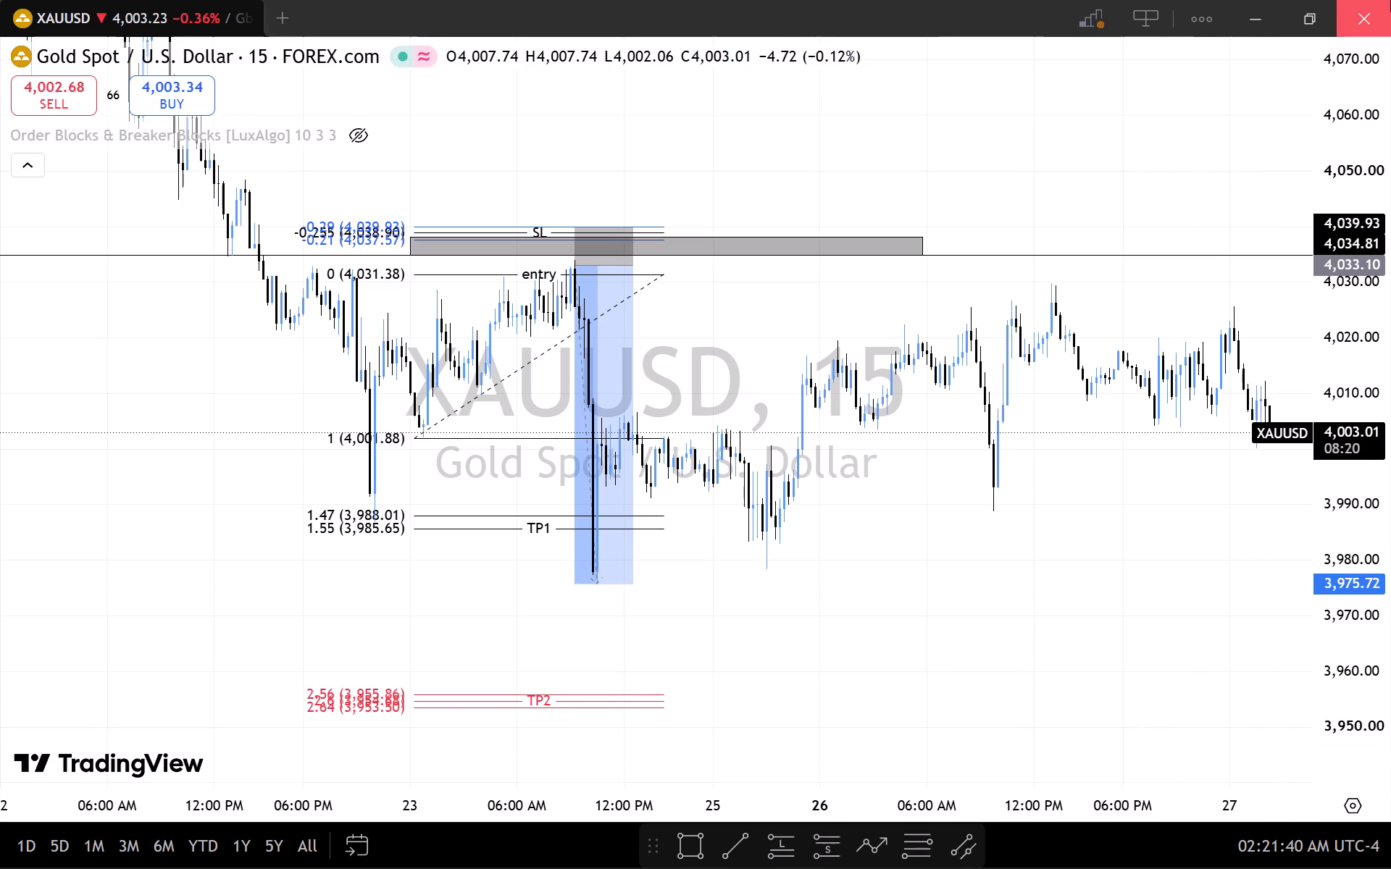
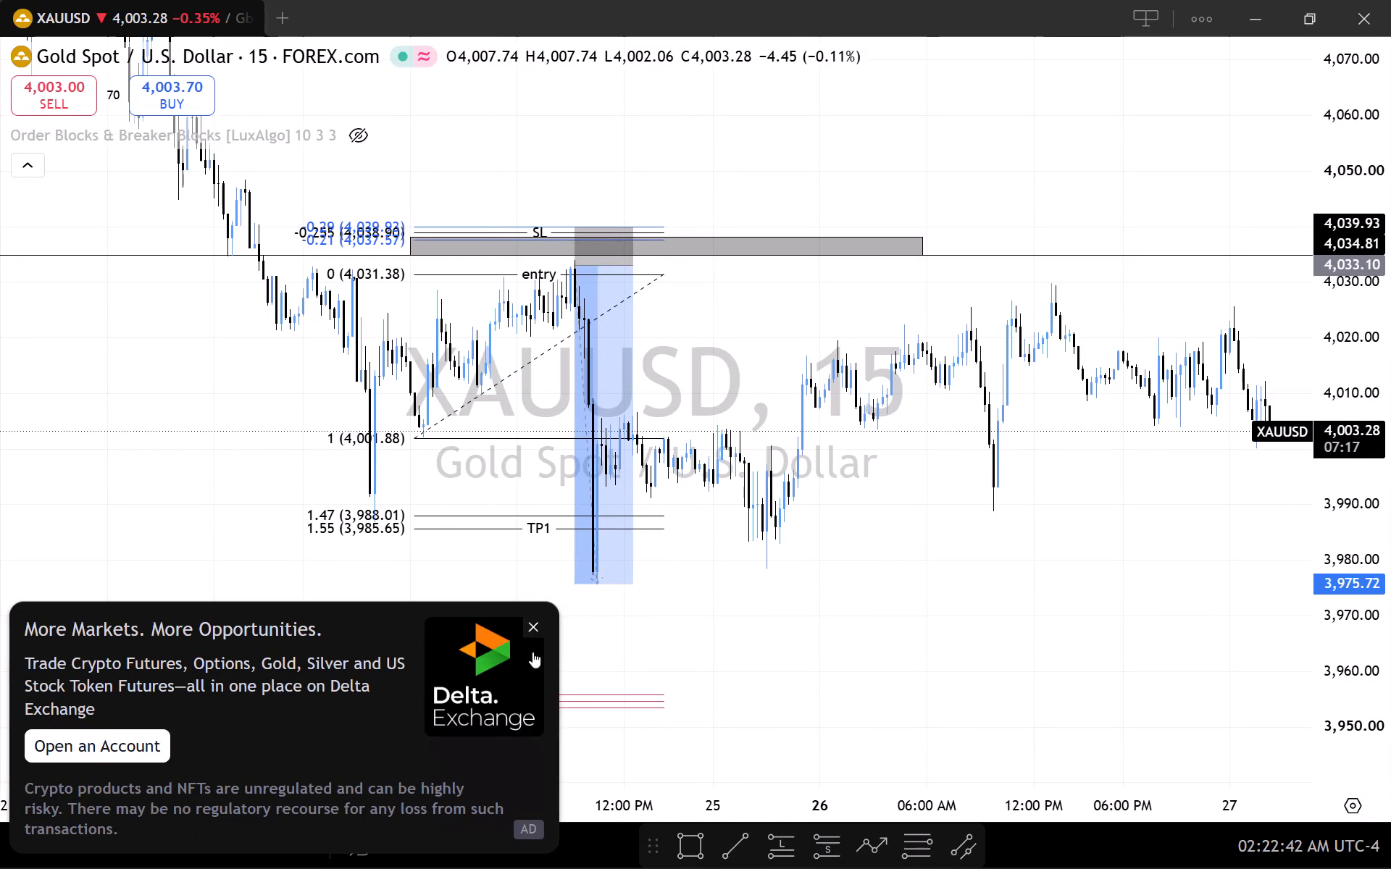
Dismiss the Delta Exchange advertisement covering the lower part of the XAUUSD chart.
left_click(537, 629)
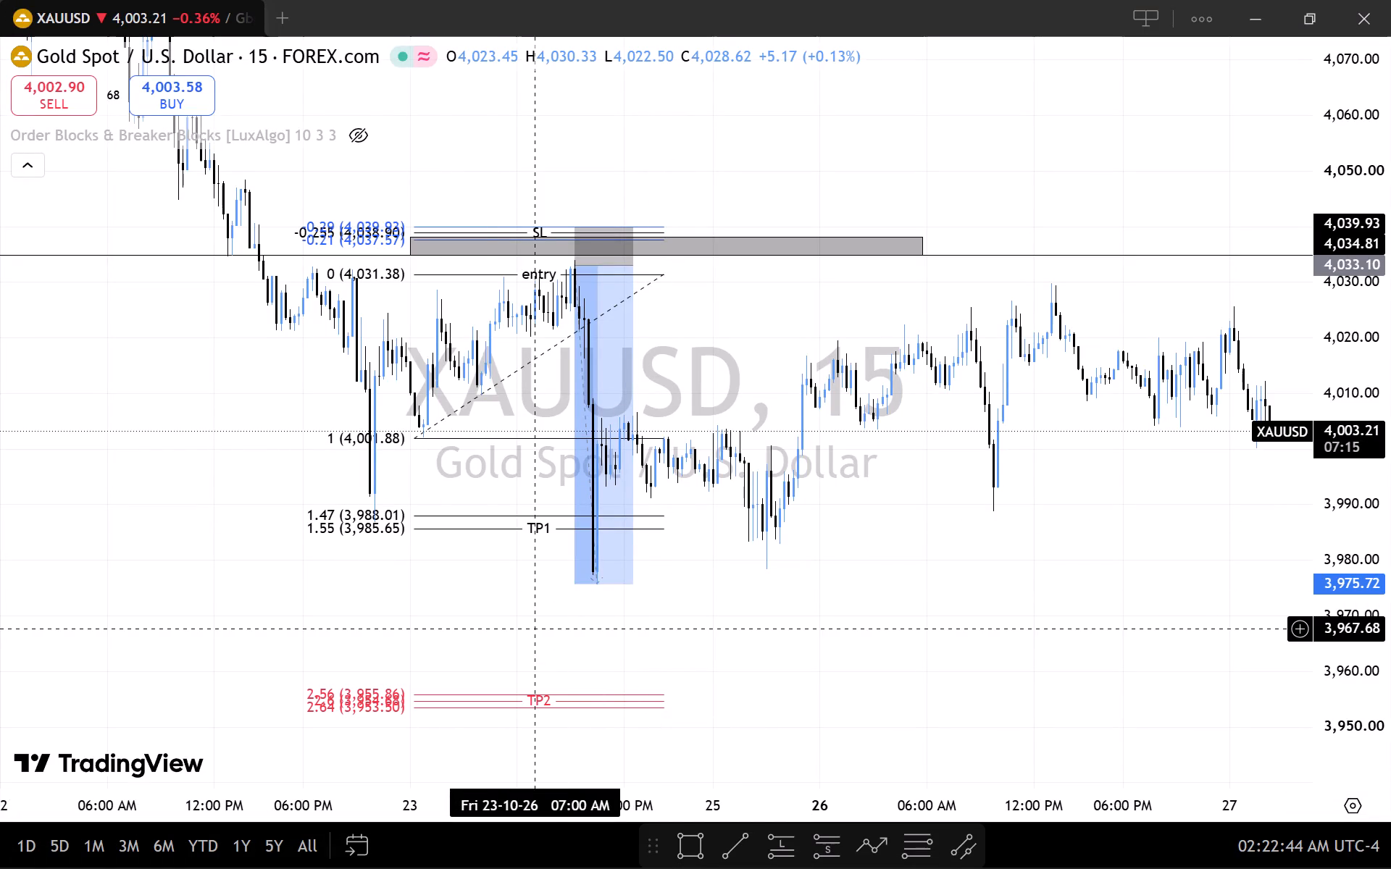
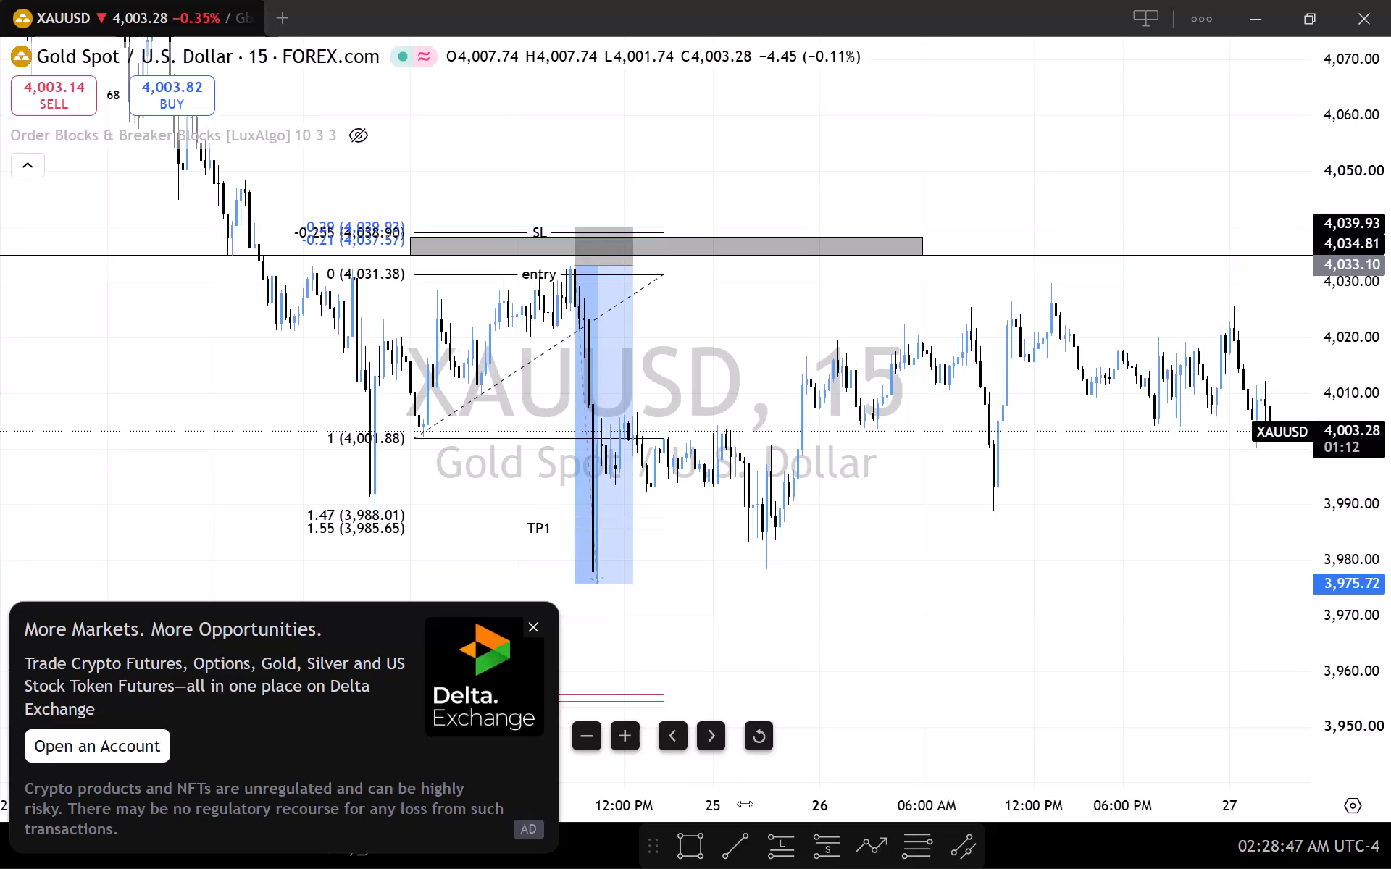
Dismiss the Delta Exchange advertisement covering the lower part of the XAUUSD chart.
left_click(530, 634)
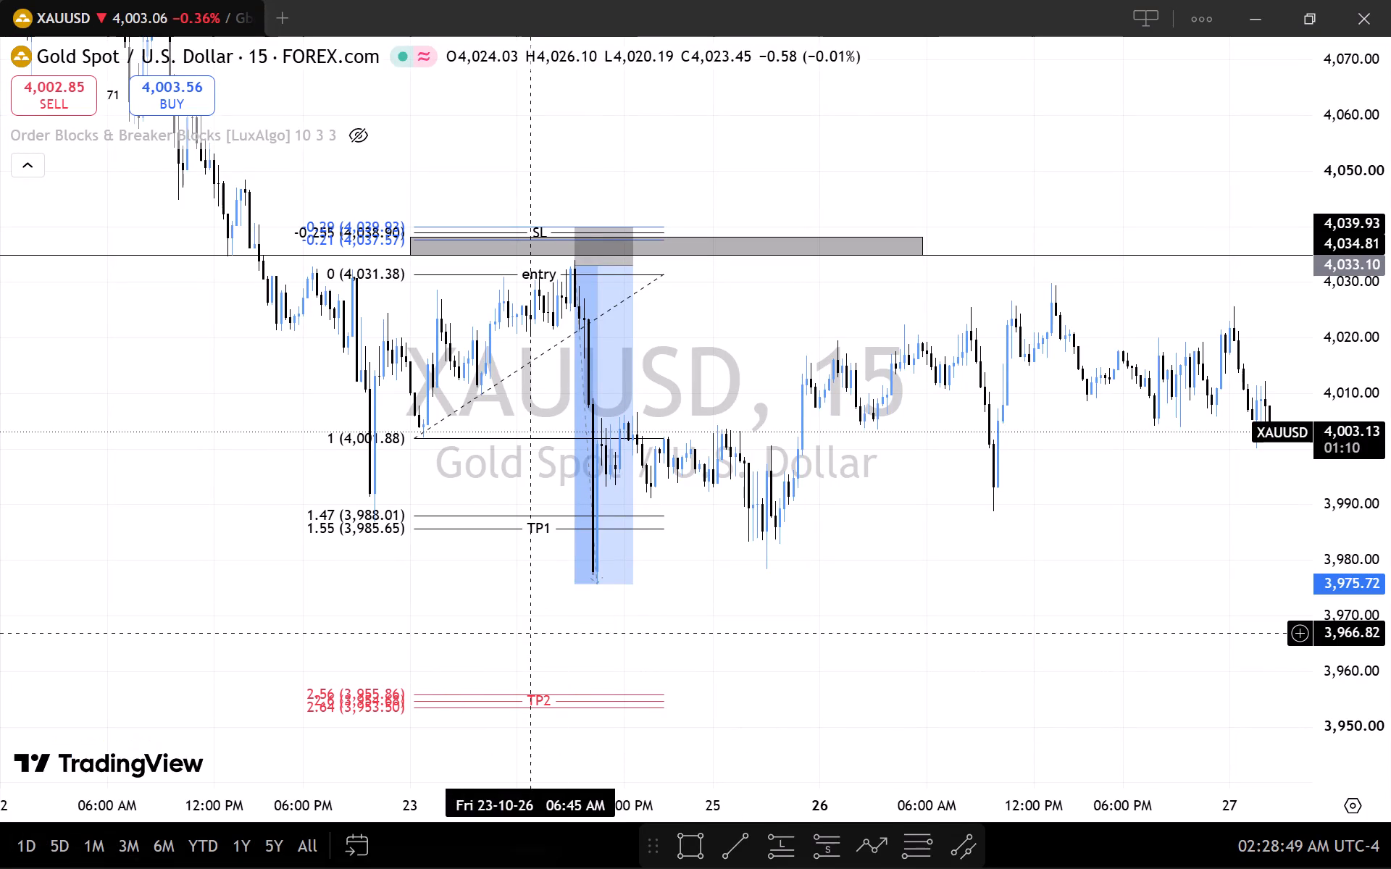
Examine the 23 October short setup with its entry, SL, TP1 and TP2 levels against the price action up to 27 October.
scroll(826, 673, "up", 2)
scroll(1390, 570, "up", 3)
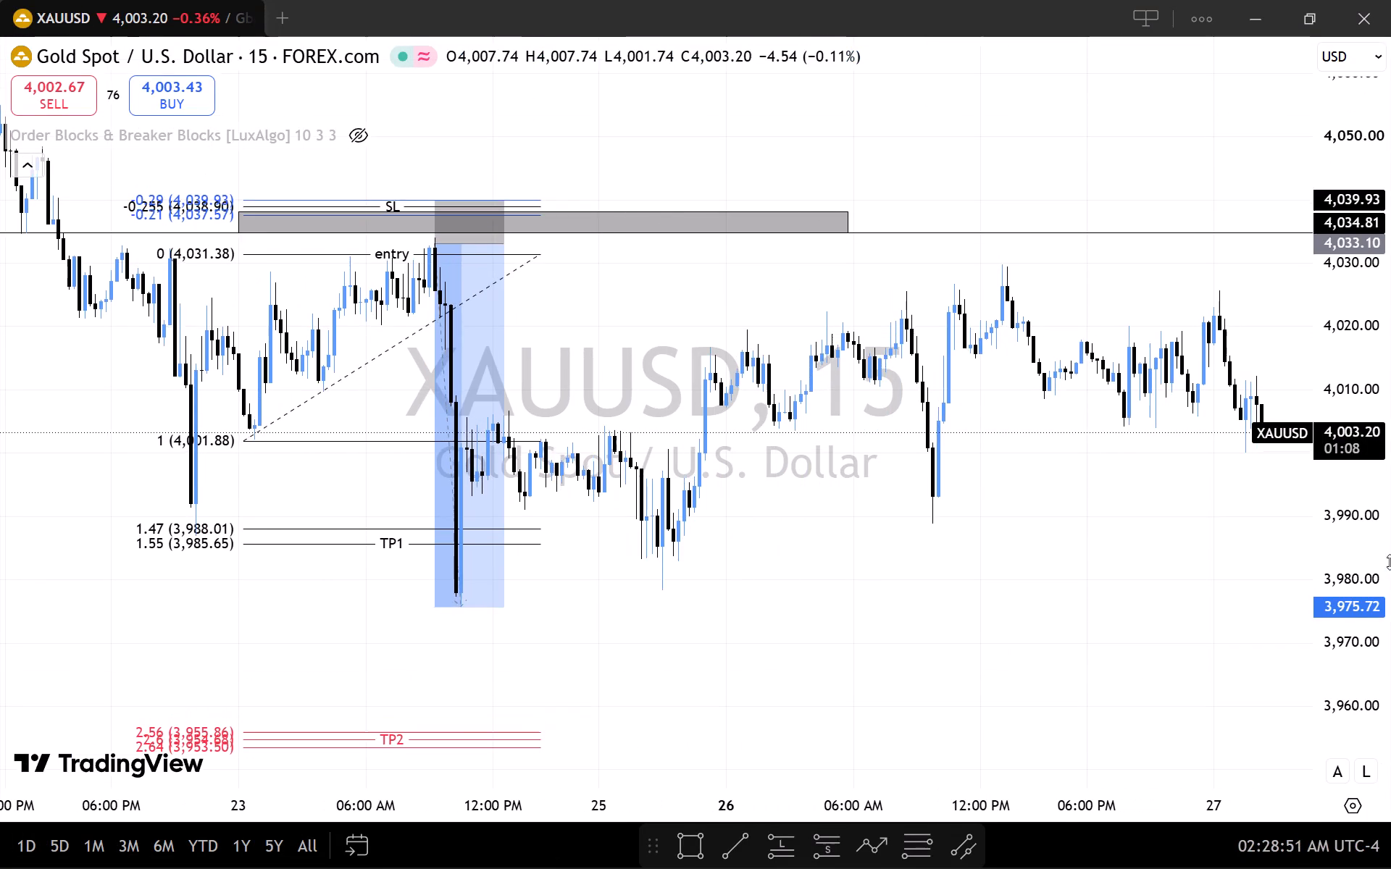
scroll(1308, 545, "down", 2)
scroll(1382, 533, "down", 5)
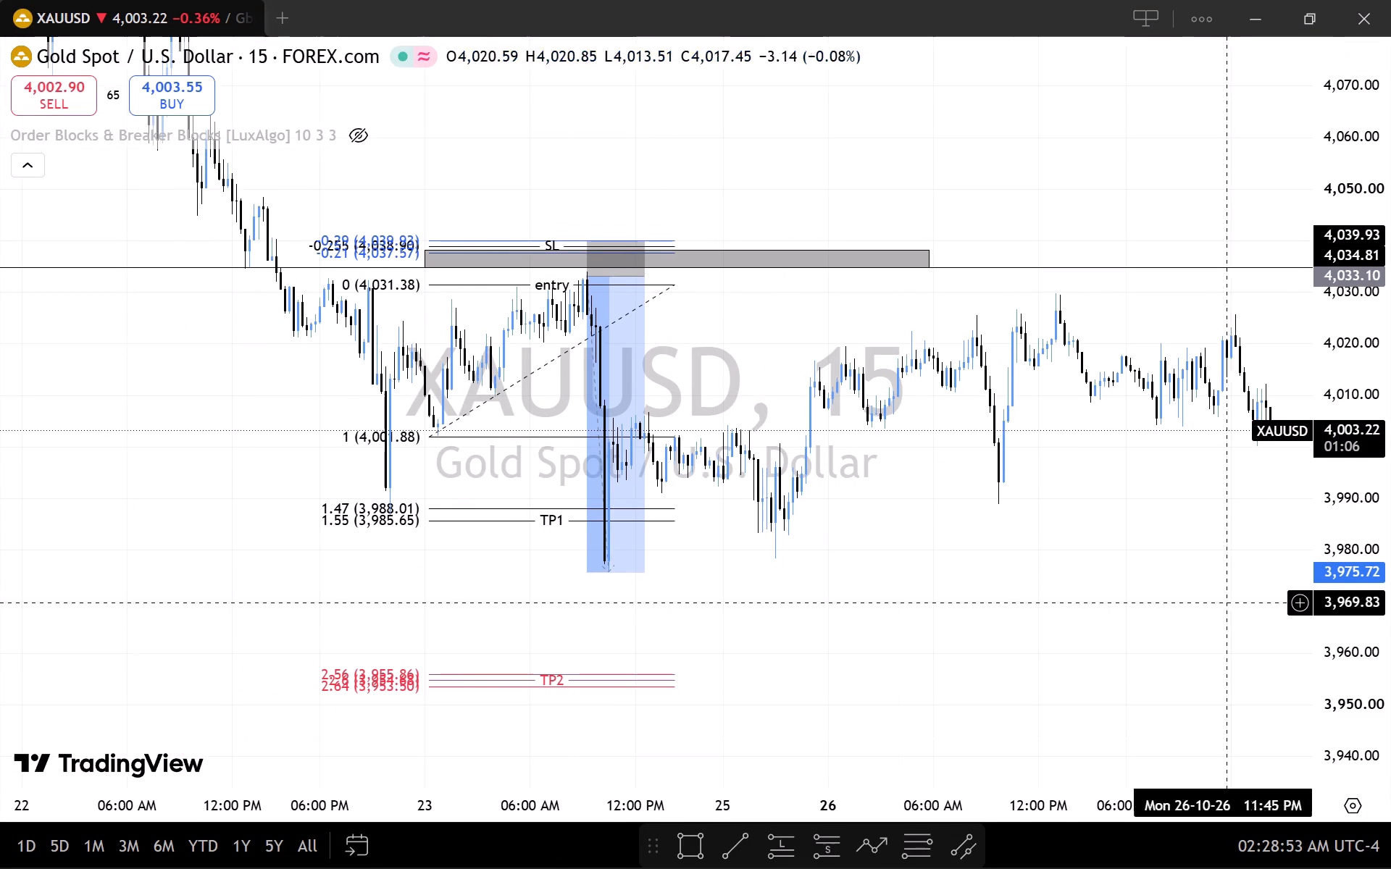
scroll(1226, 603, "up", 1)
left_click_drag(1118, 640, 1181, 587)
scroll(1330, 631, "up", 2)
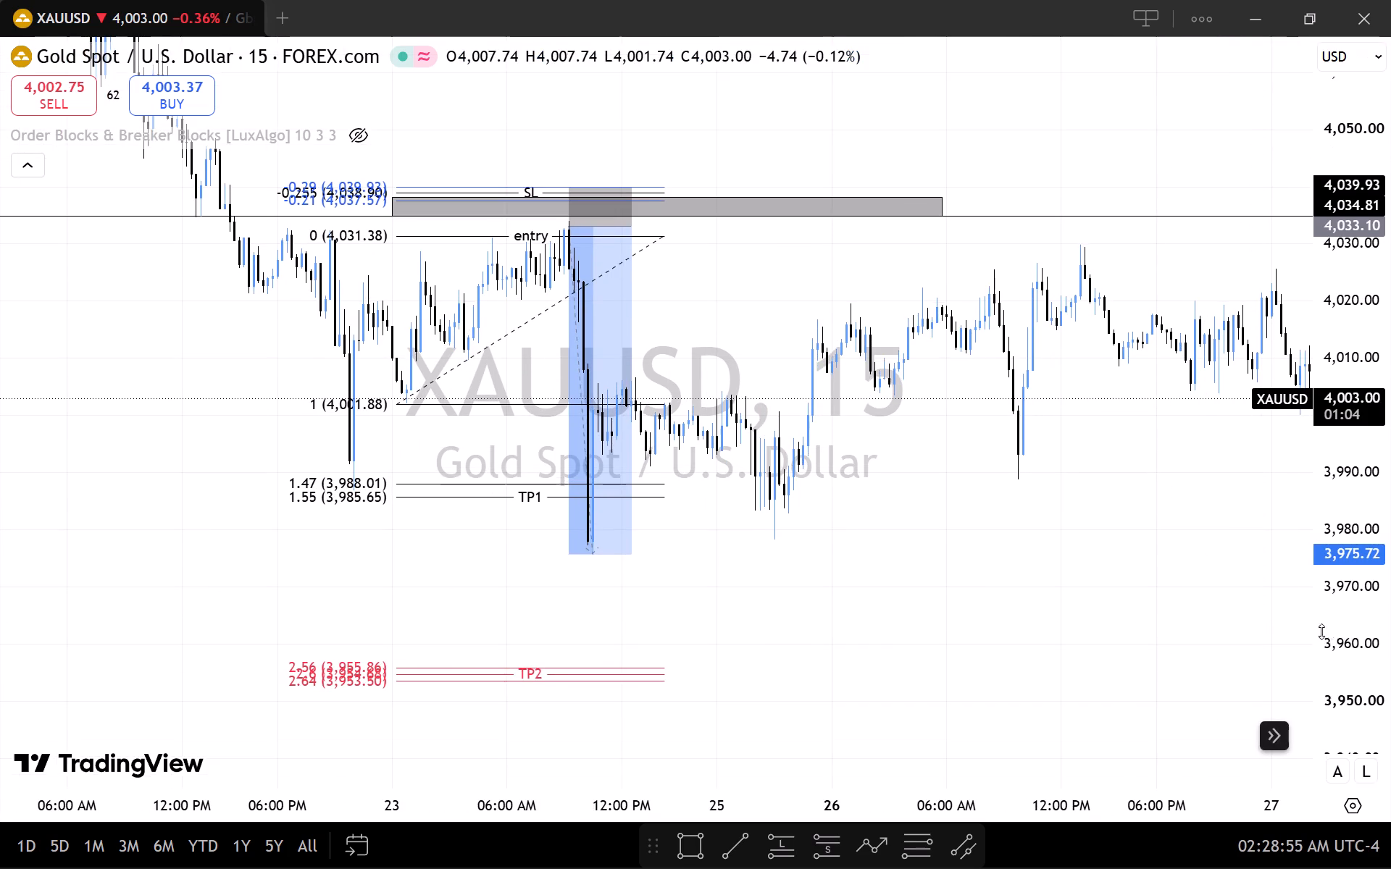
scroll(1219, 635, "up", 1)
left_click_drag(1173, 605, 1200, 642)
scroll(1360, 554, "down", 1)
scroll(1190, 603, "down", 1)
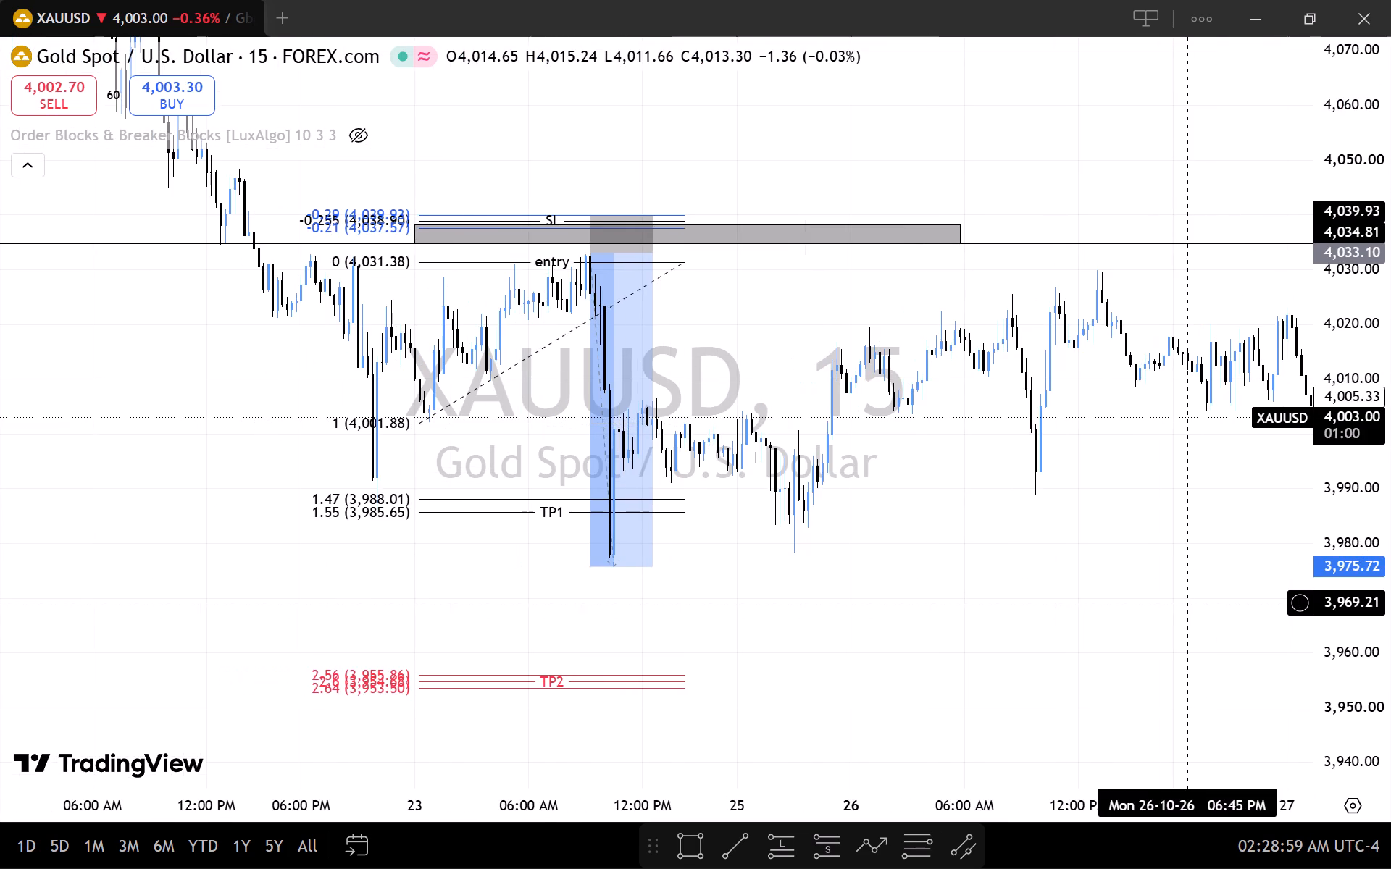